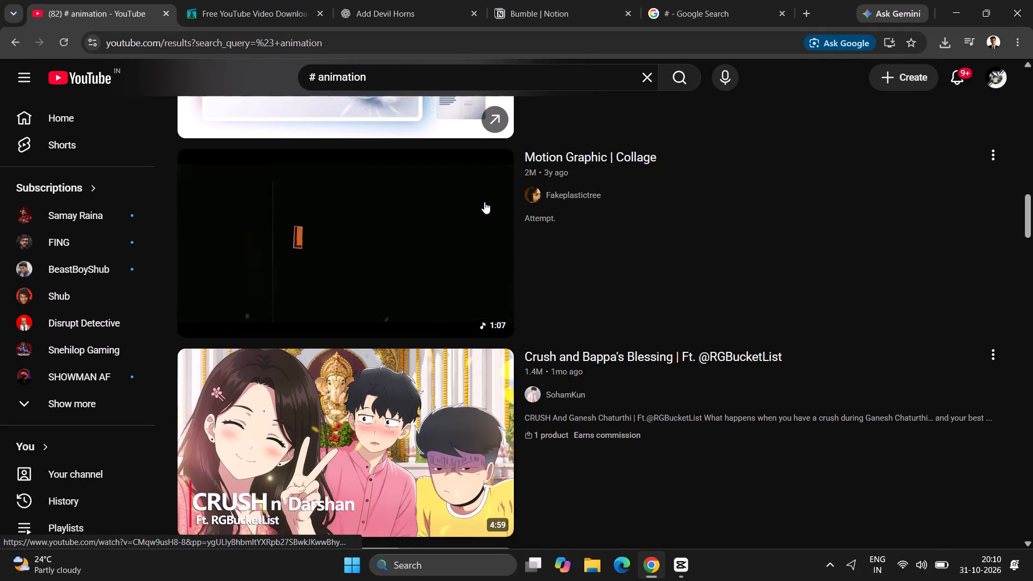
Browse the YouTube search results for "# animation", previewing the Every Diwali Ever video with sound.
scroll(484, 202, "down", 2)
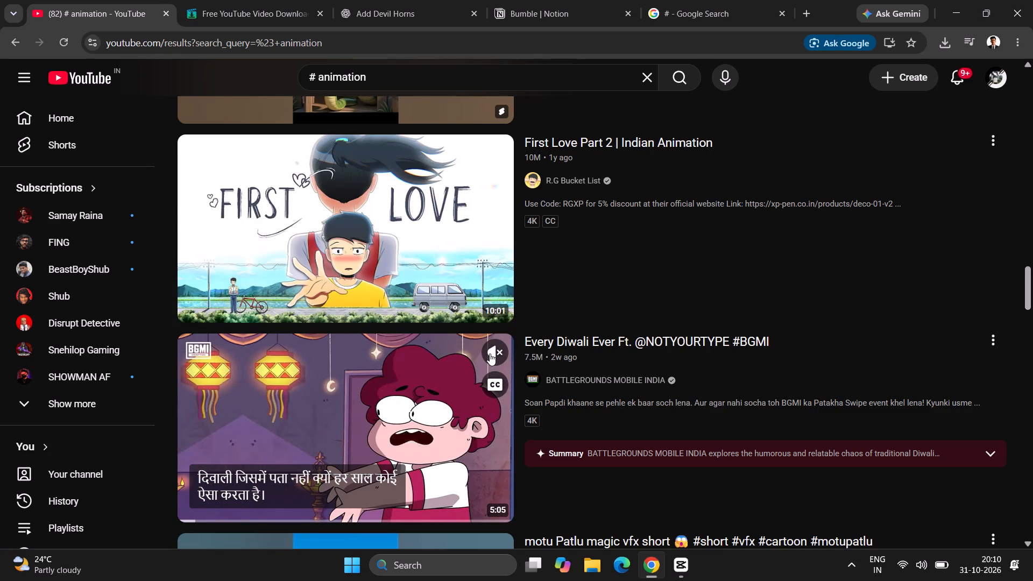
left_click(490, 353)
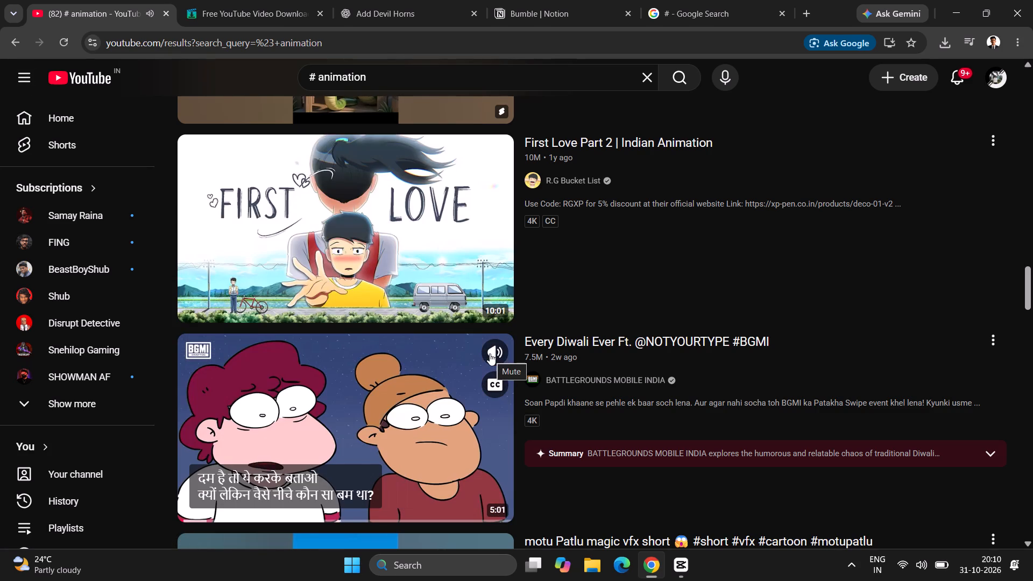
scroll(399, 215, "up", 2)
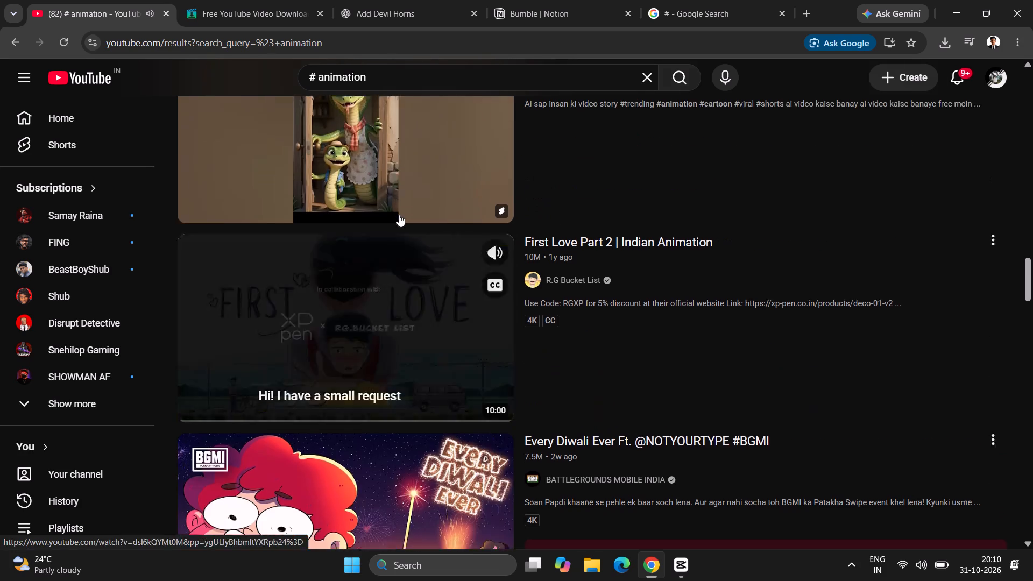
scroll(399, 215, "up", 6)
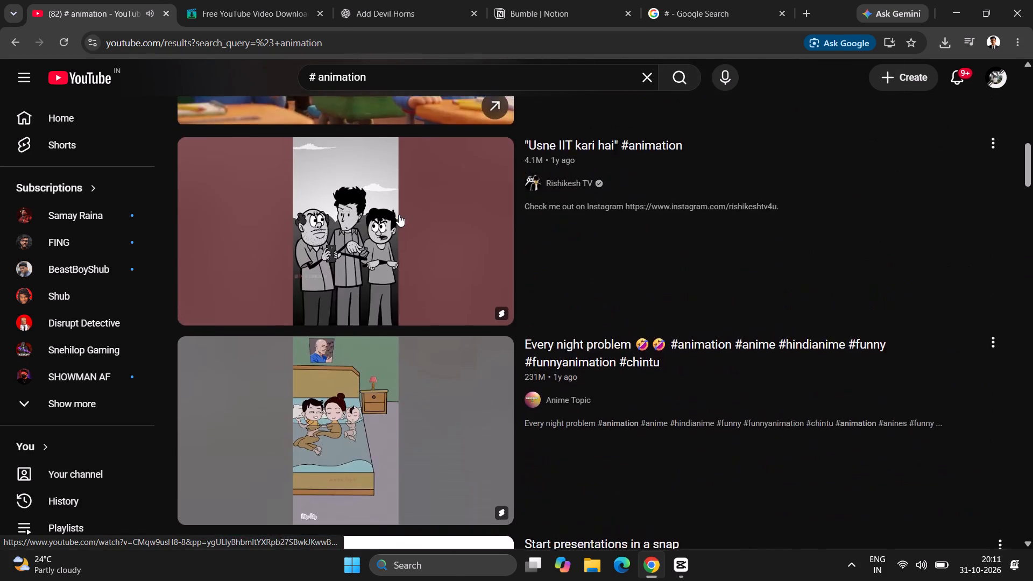
scroll(399, 215, "up", 4)
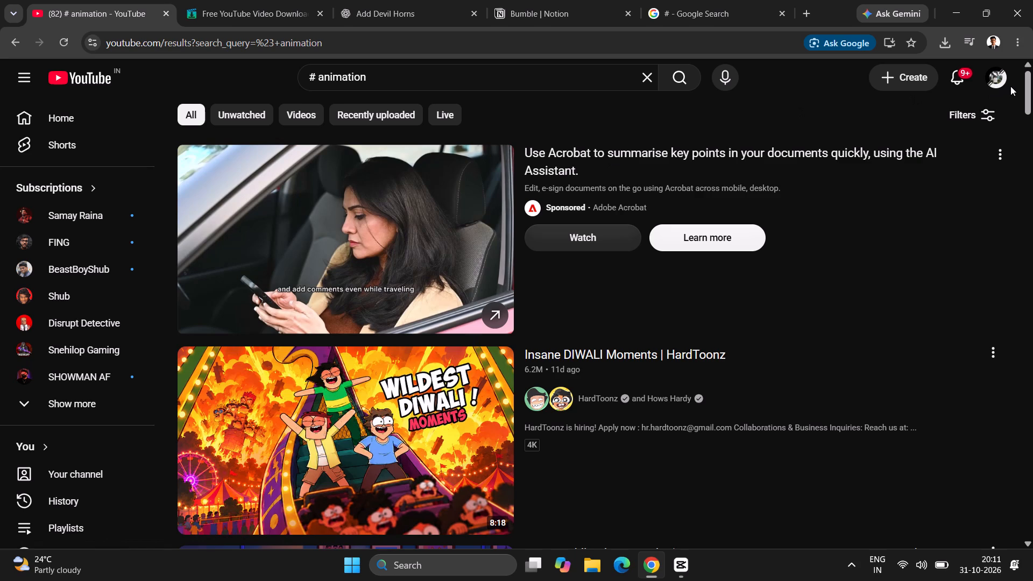
Switch to CapCut, start playback of project 1023 from about 3:28, and dismiss the keyboard shortcut conflict notice.
left_click(662, 20)
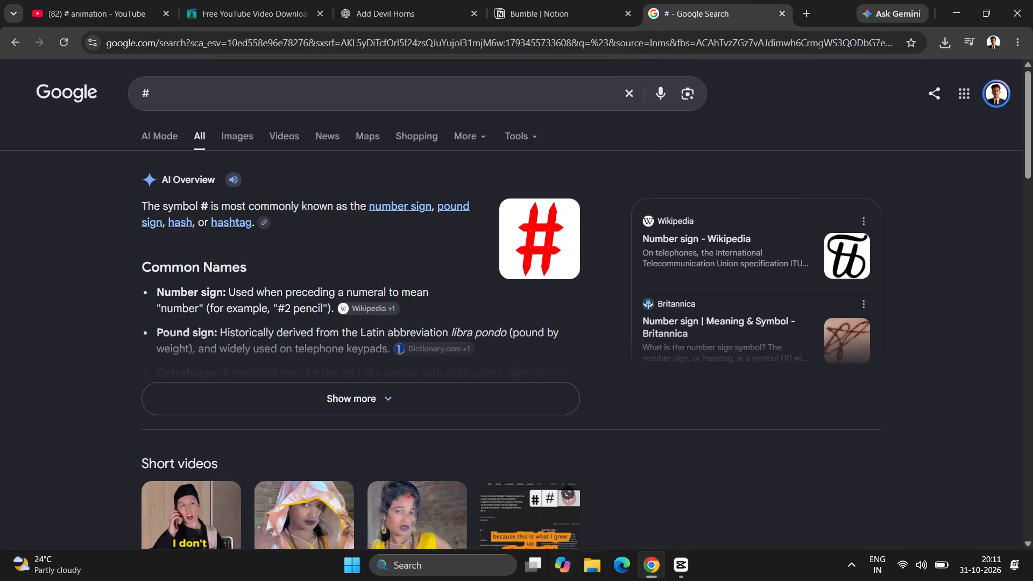
left_click(677, 564)
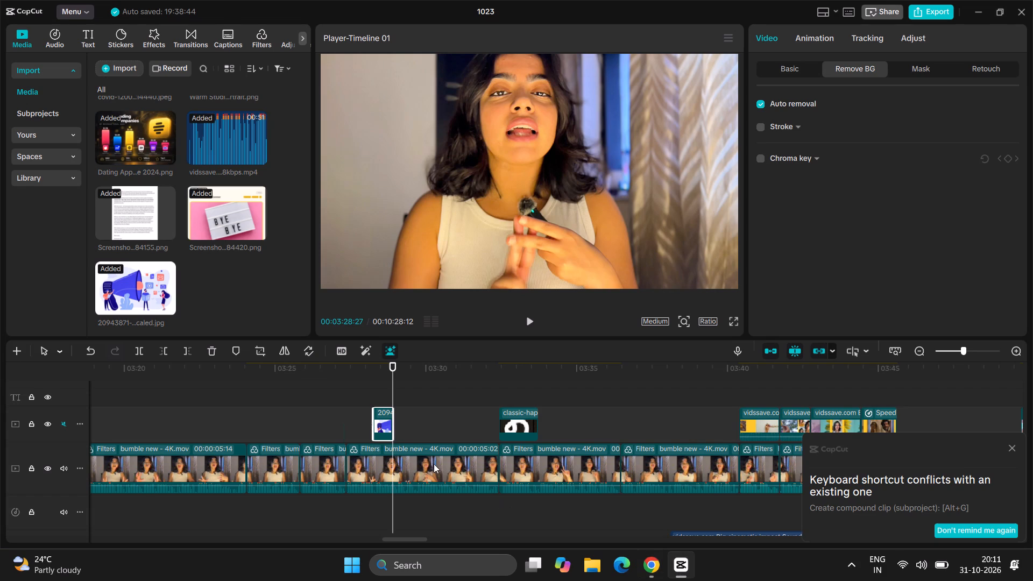
key("v")
type("v")
key("space")
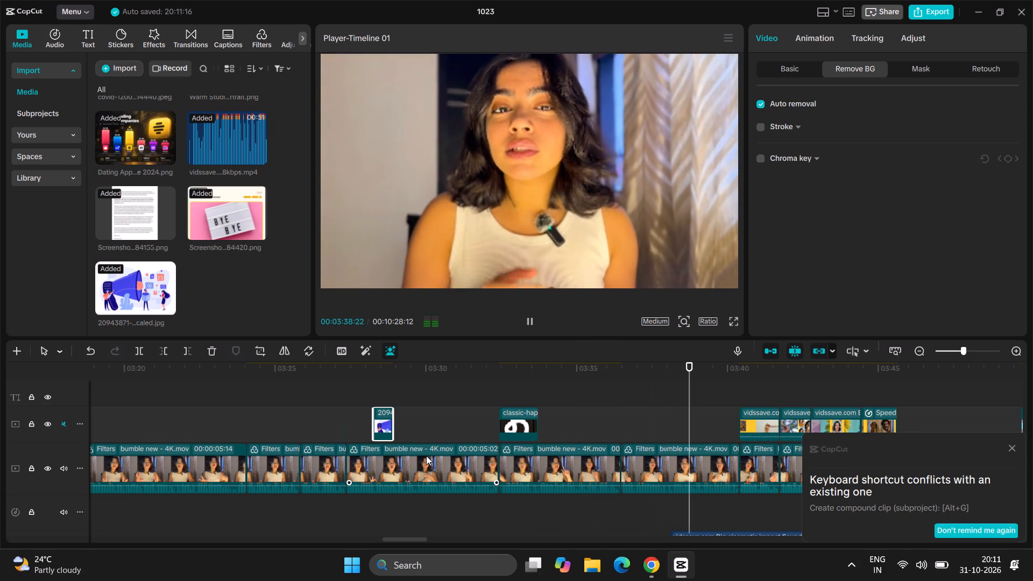
left_click(1022, 449)
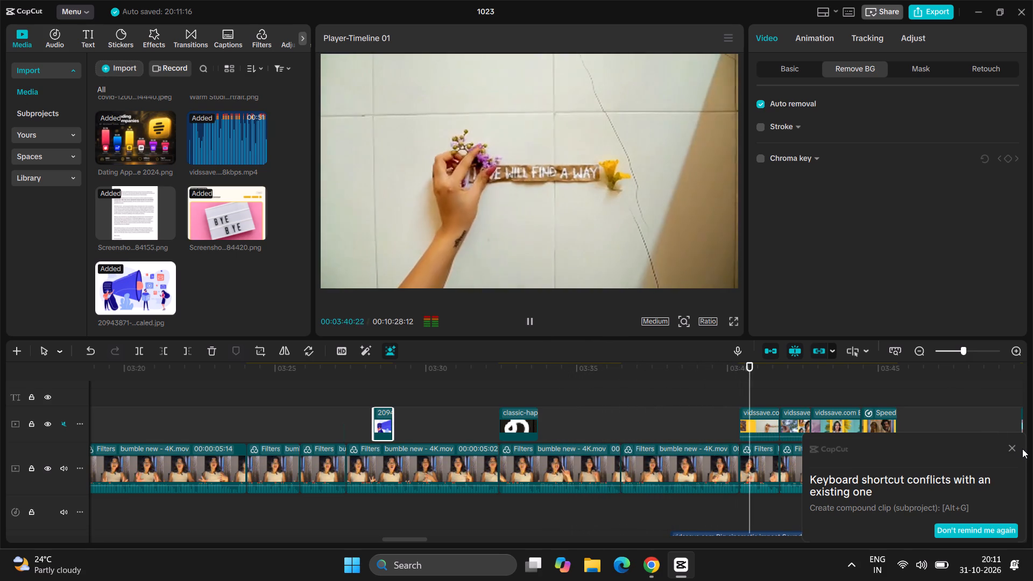
left_click(1014, 449)
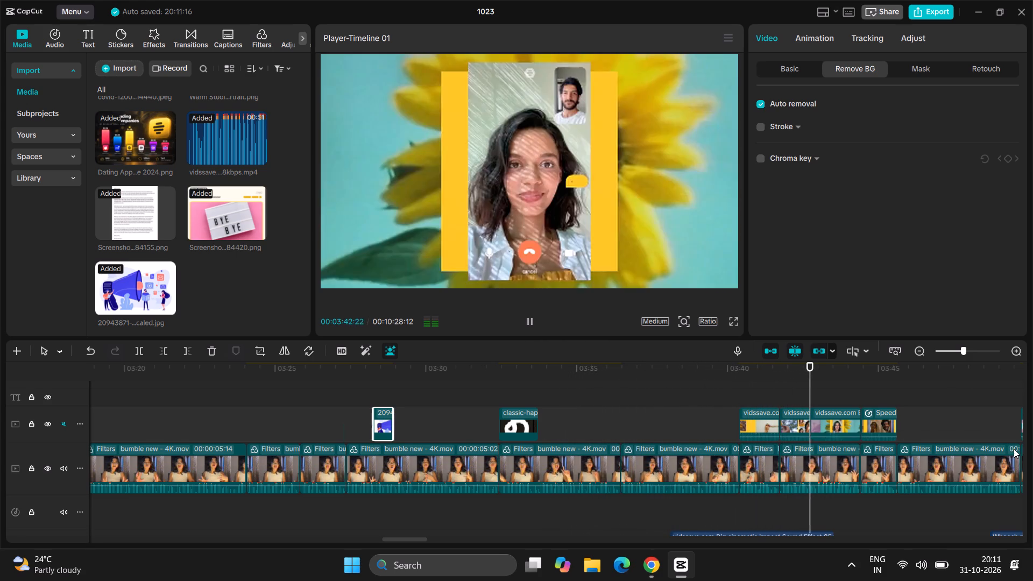
Review the edit by playing the timeline from about 3:42 up to the green-screen play-button clip near 4:04.
scroll(898, 502, "left", 1)
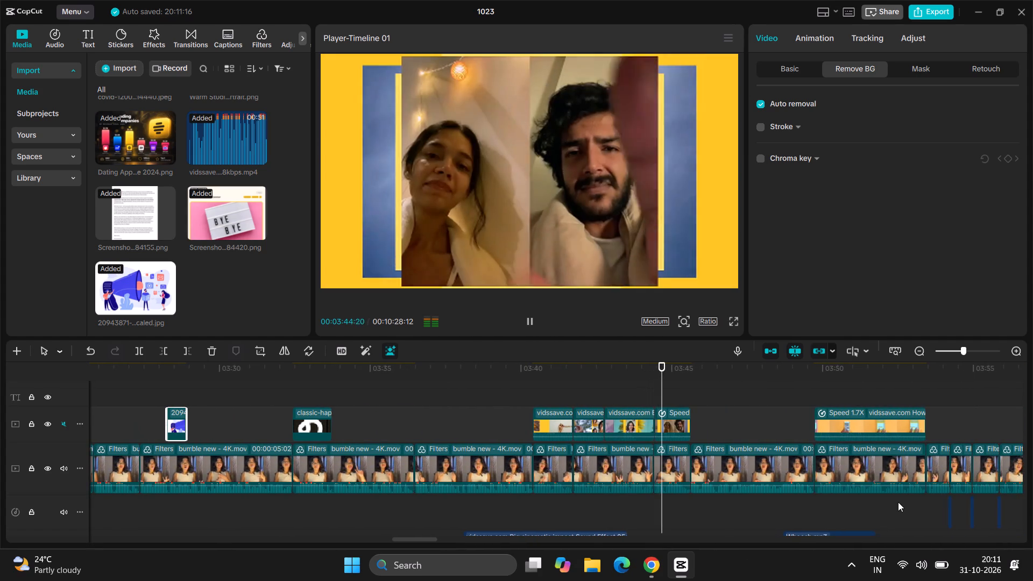
scroll(898, 502, "down", 4, "ctrl")
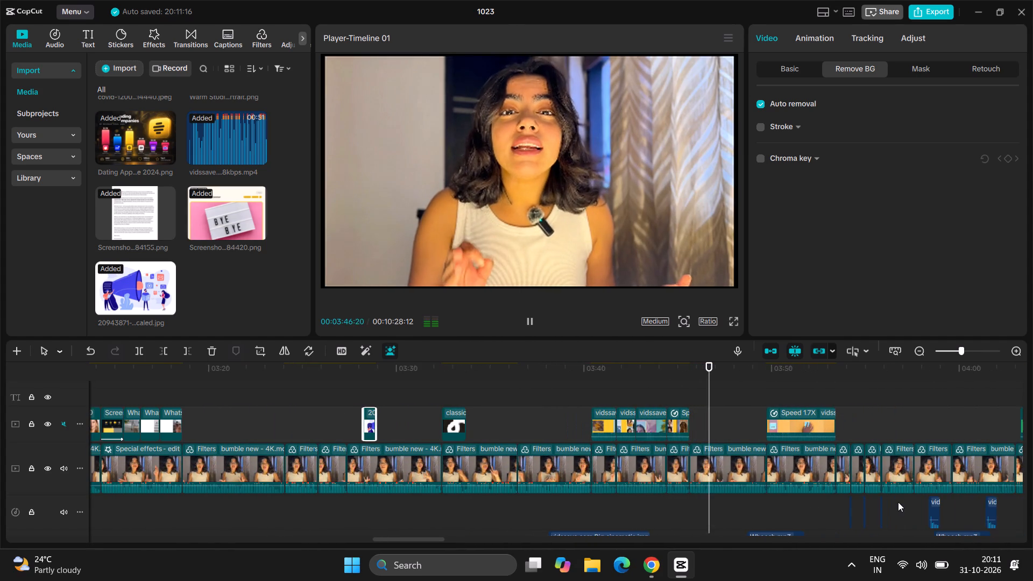
scroll(898, 502, "up", 6, "ctrl")
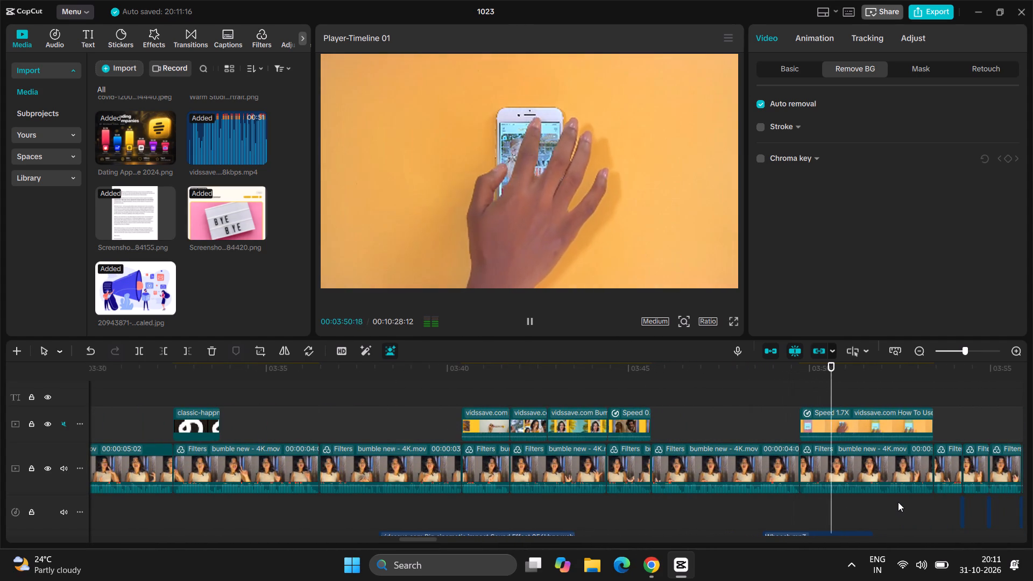
key("space")
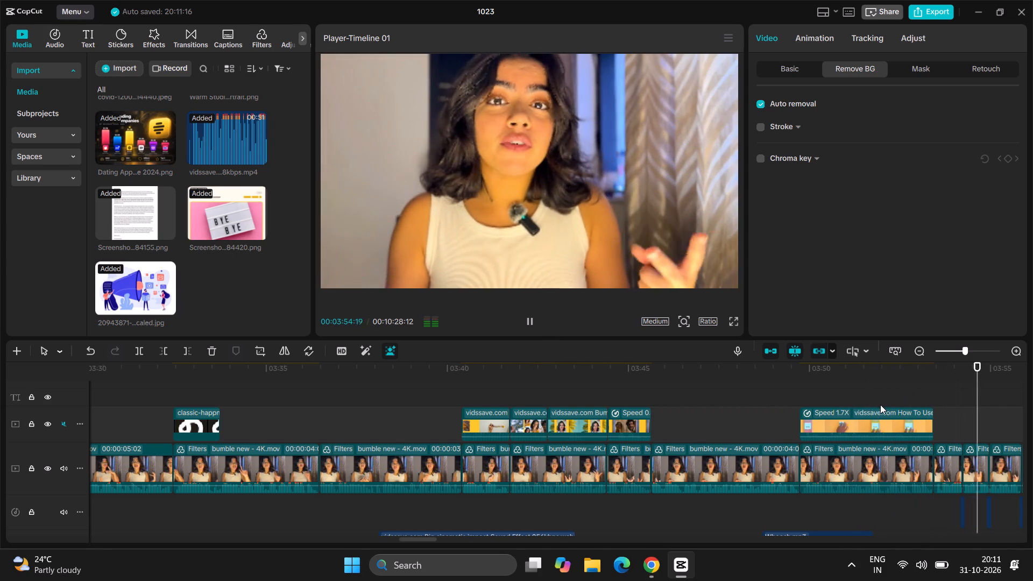
key("space")
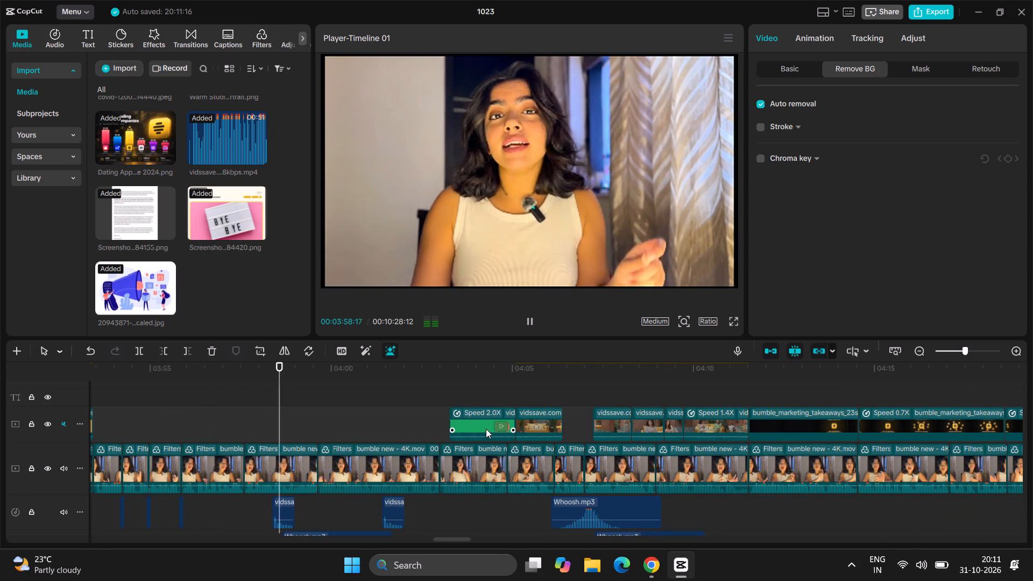
key("space")
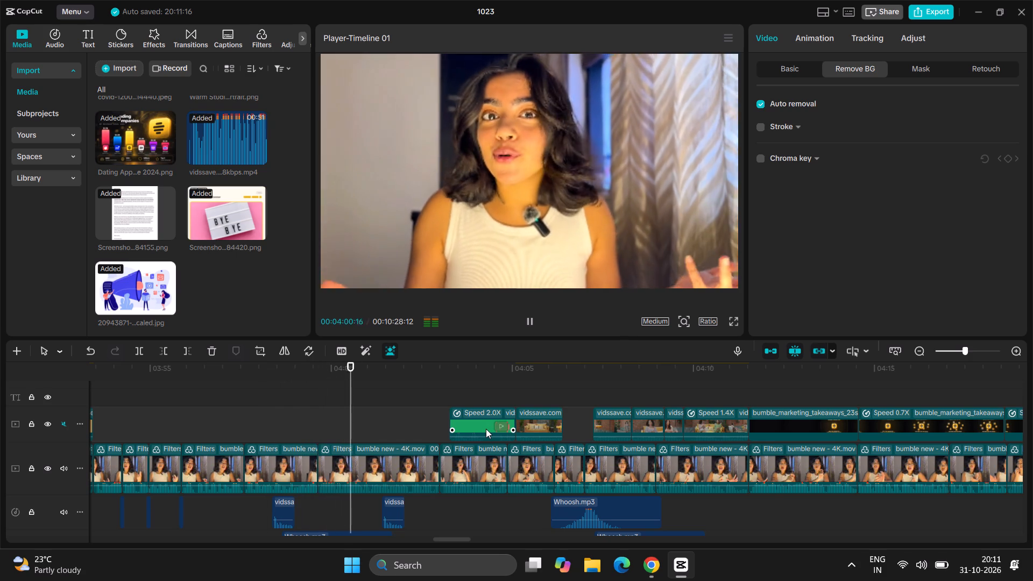
left_click(535, 323)
left_click(535, 323)
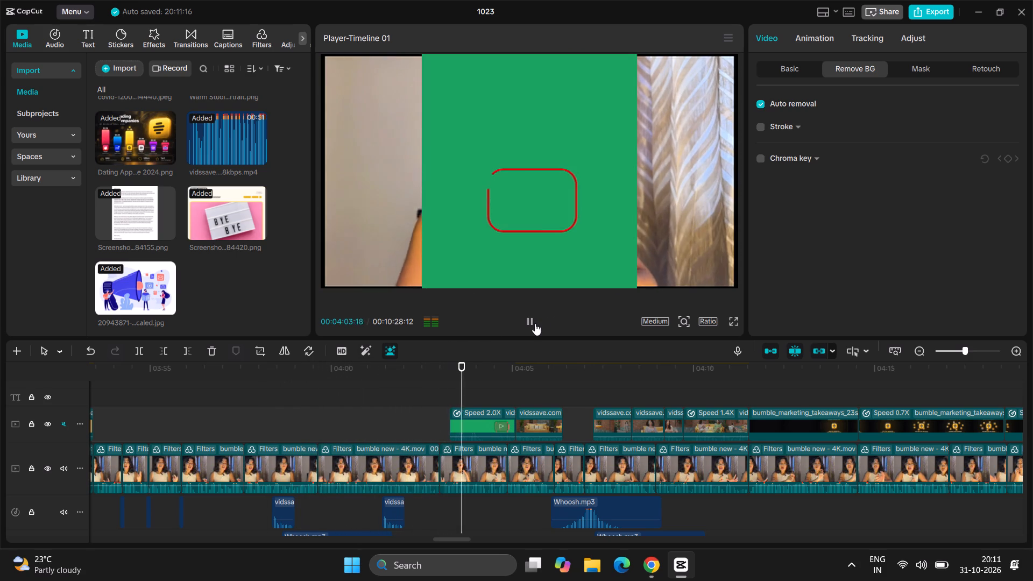
left_click(535, 323)
key("space")
key("space")
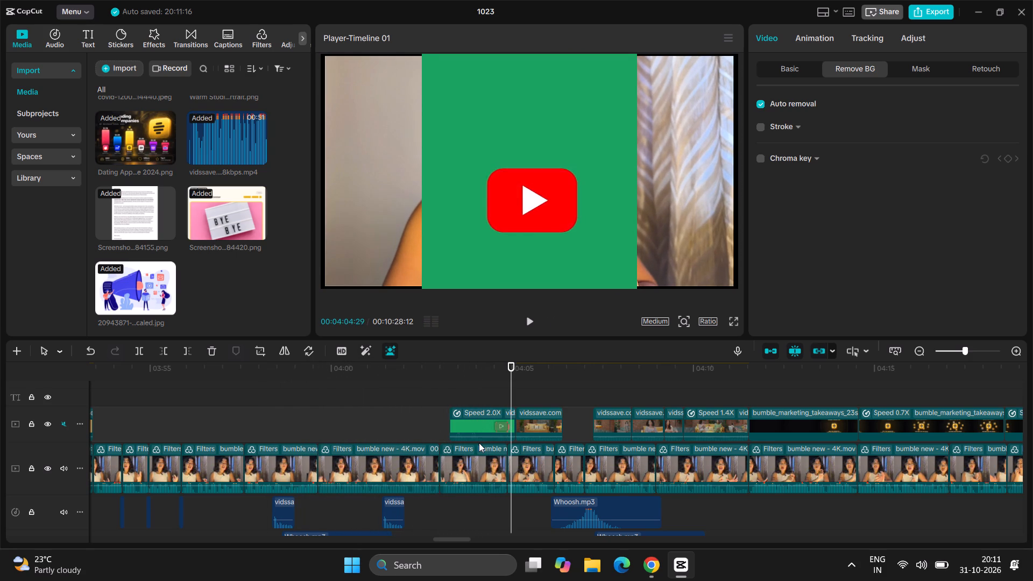
Set the chroma key intensity of the green-screen play-button clip to 70 and play back the section.
left_click(485, 429)
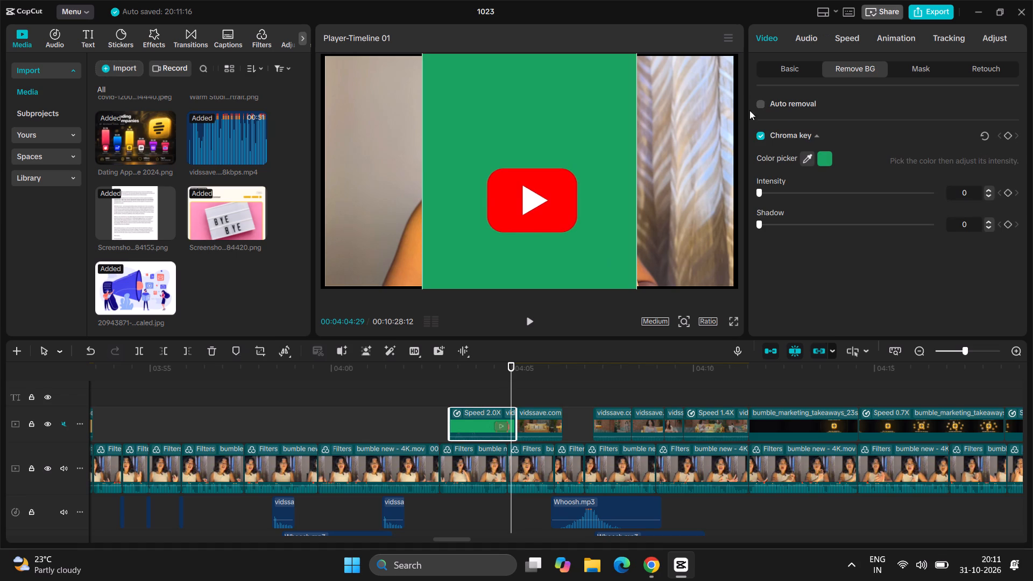
left_click(767, 188)
left_click_drag(767, 188, 783, 189)
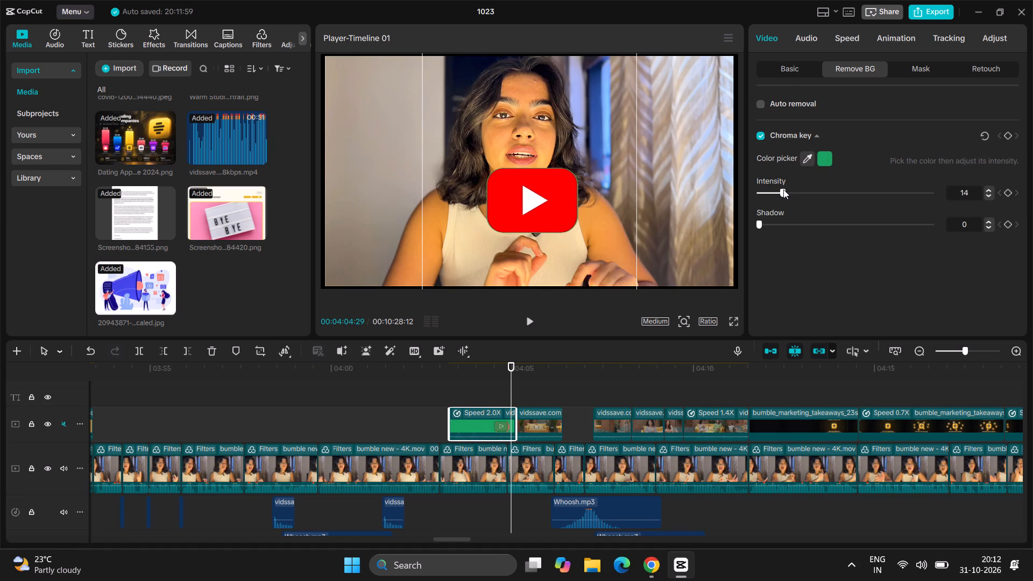
left_click_drag(783, 189, 954, 194)
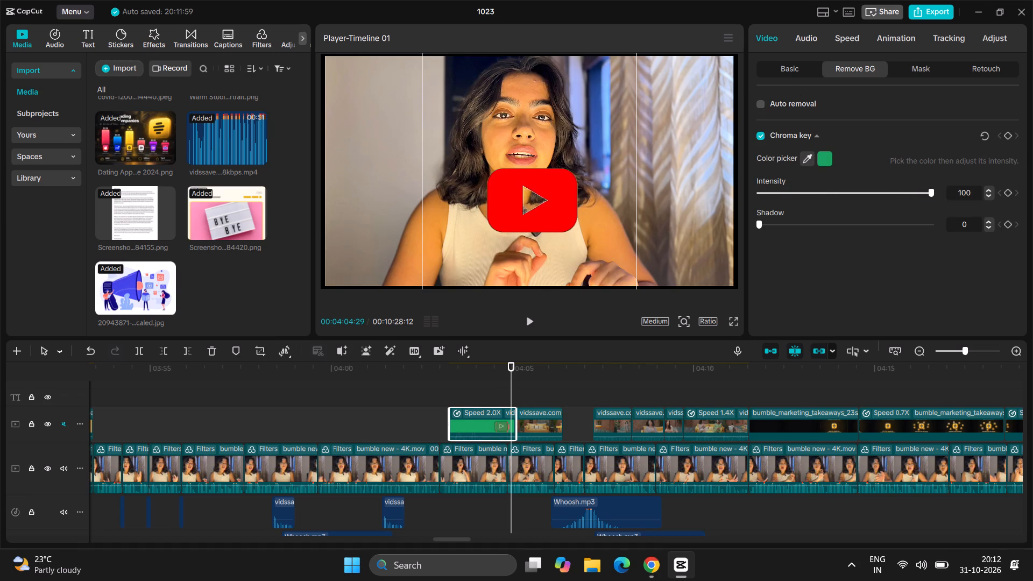
left_click_drag(954, 194, 880, 210)
key("space")
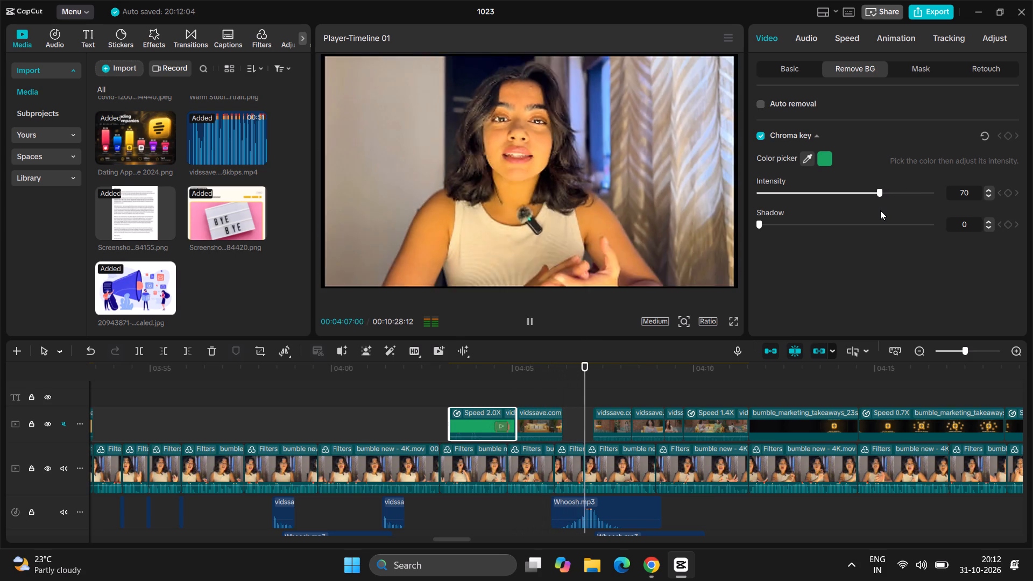
key("space")
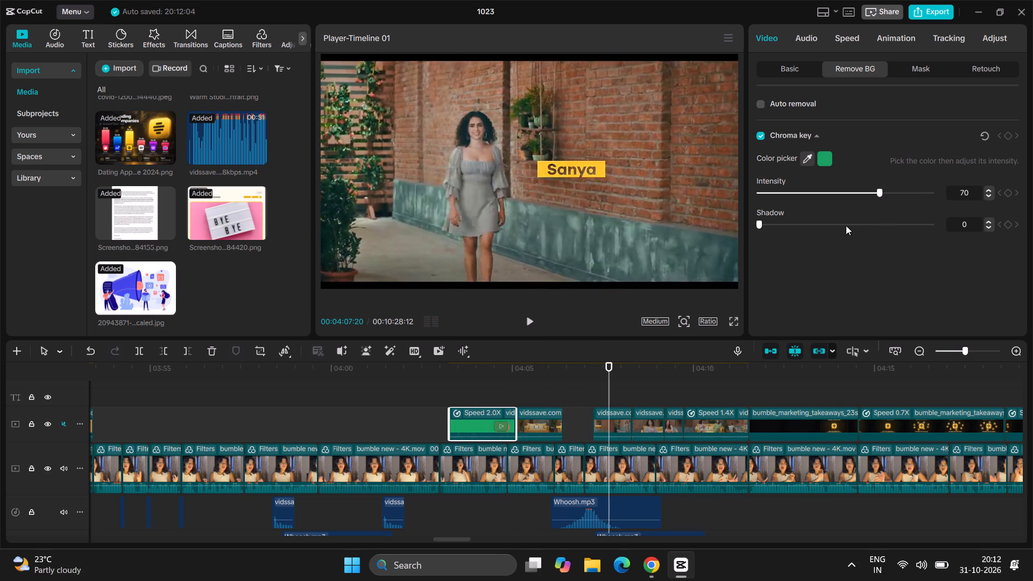
Move the play-button overlay down to the bottom centre of the frame and preview it over the footage.
left_click_drag(609, 377, 476, 416)
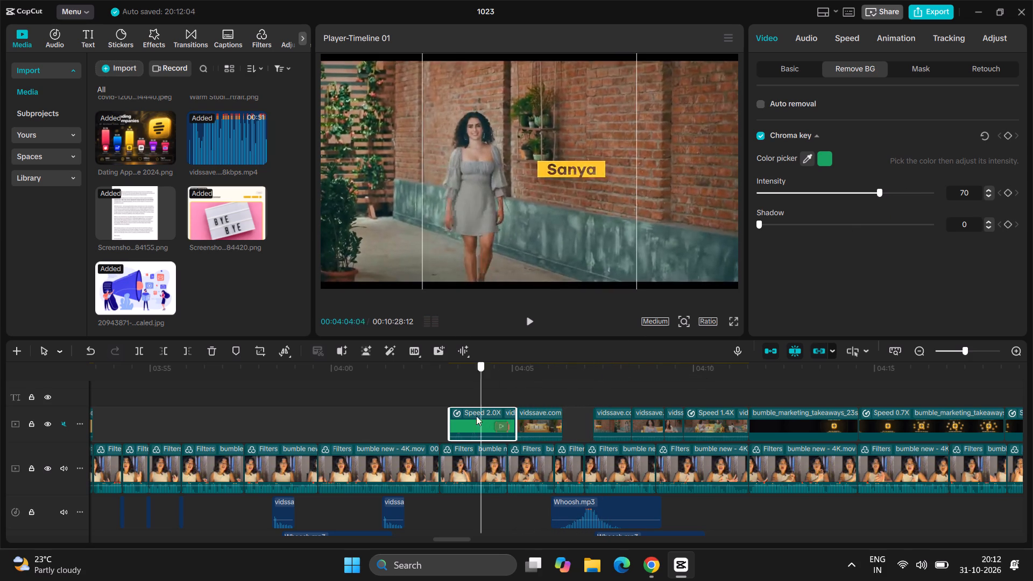
left_click_drag(476, 416, 494, 413)
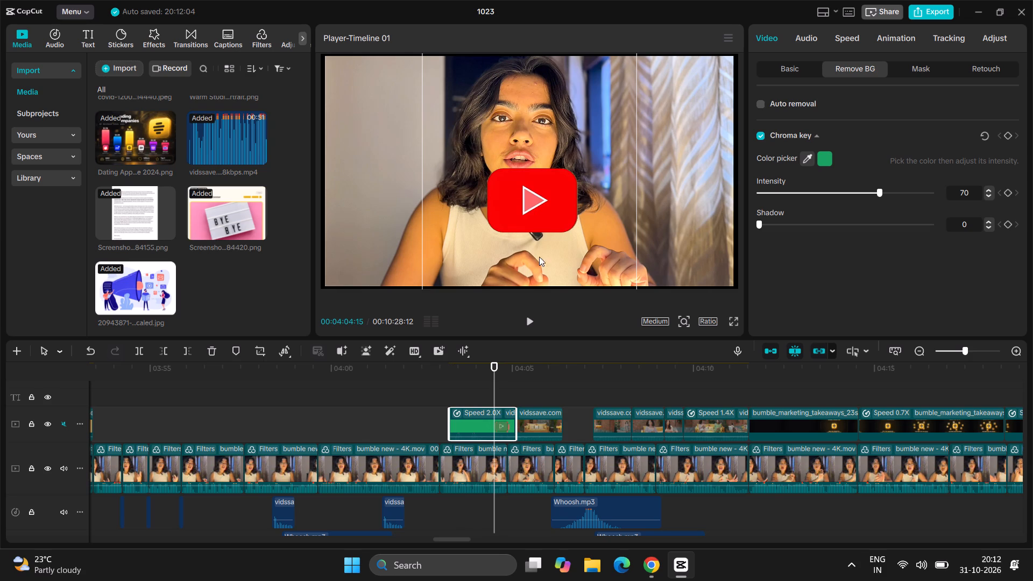
left_click_drag(547, 236, 544, 288)
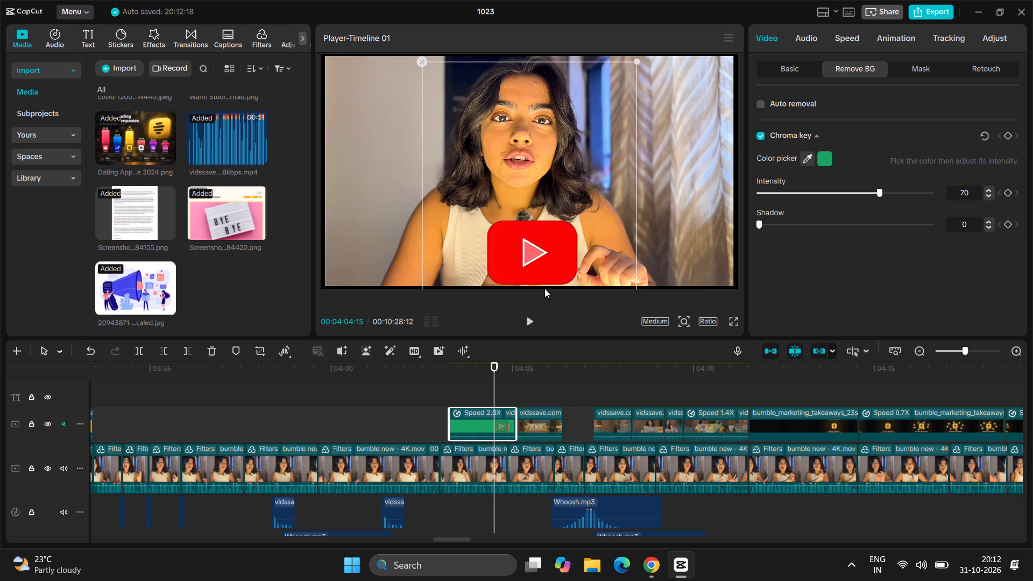
key("space")
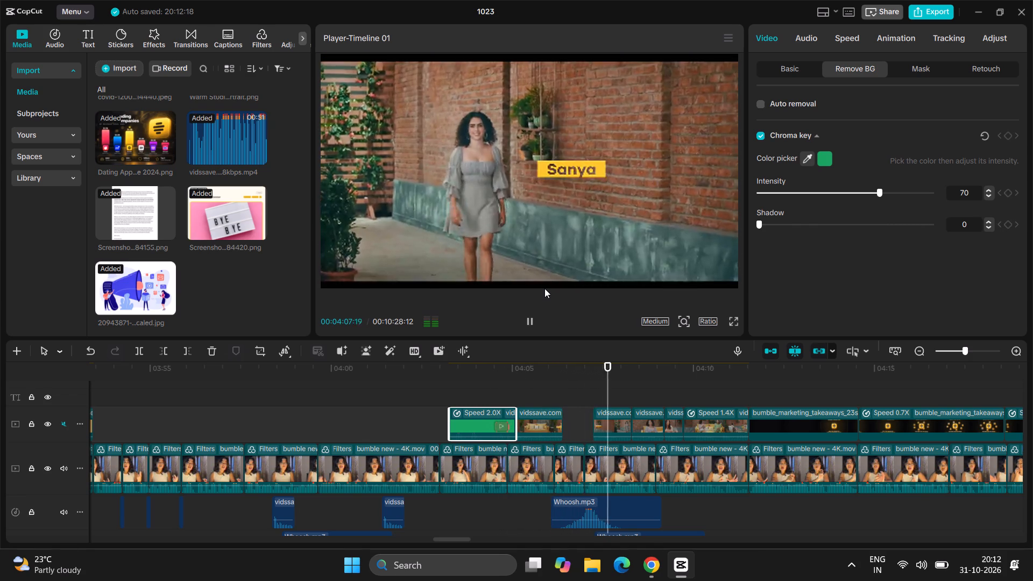
key("space")
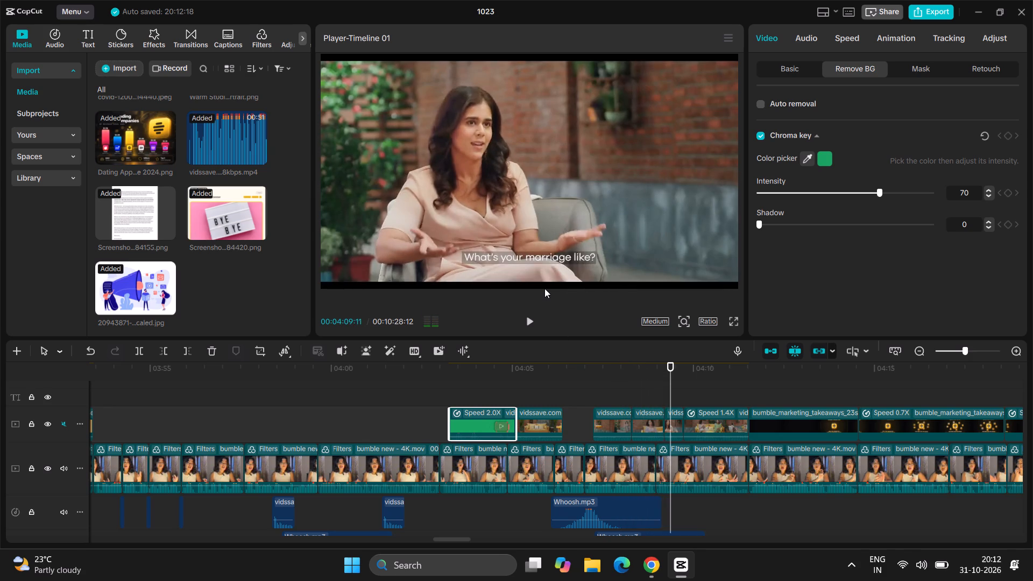
Extend the end of the Bumble Dating These Days clip to meet the next overlay clip, and play back that section.
left_click_drag(664, 370, 528, 384)
key("space")
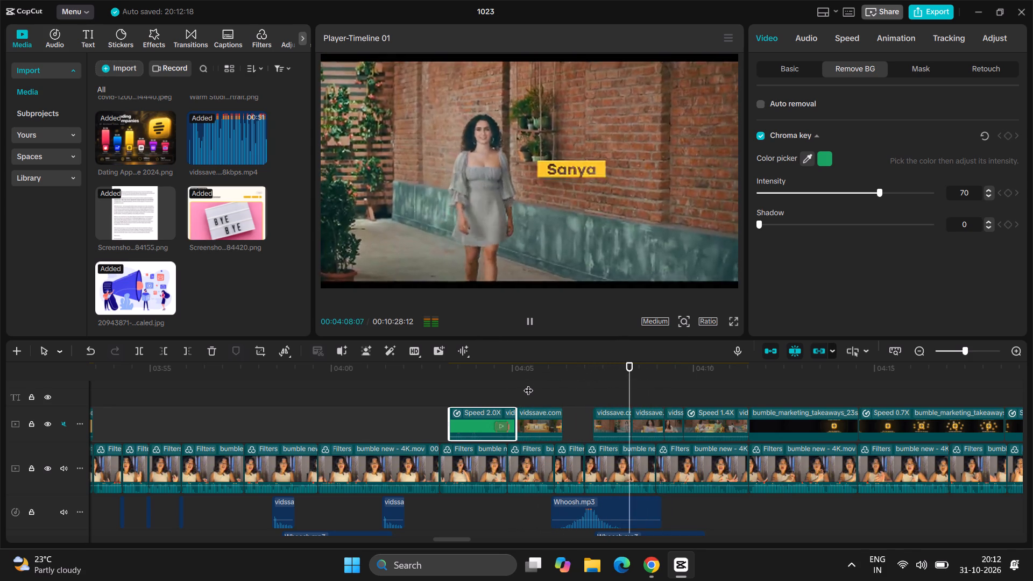
key("space")
left_click(543, 421)
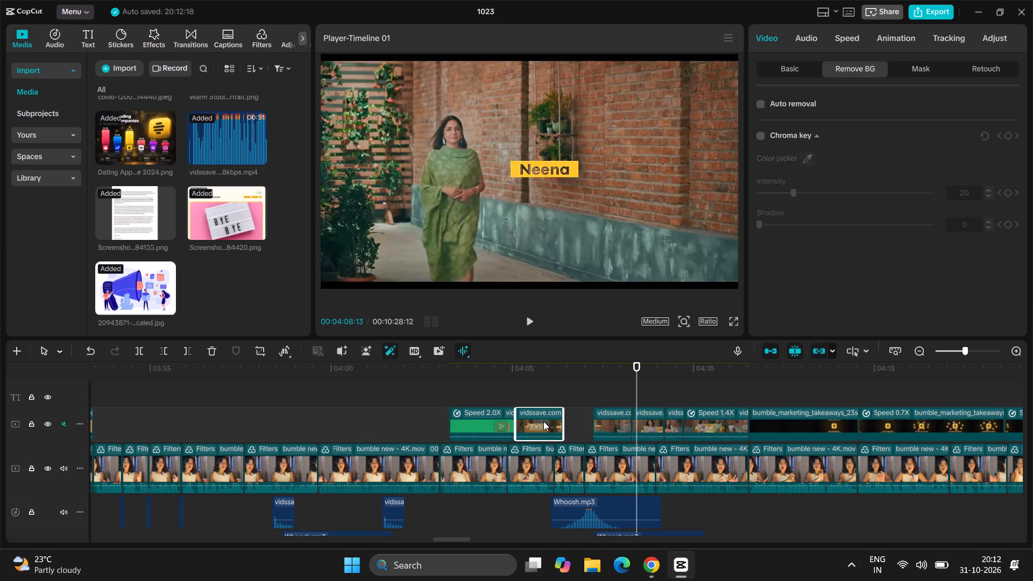
left_click_drag(564, 420, 591, 420)
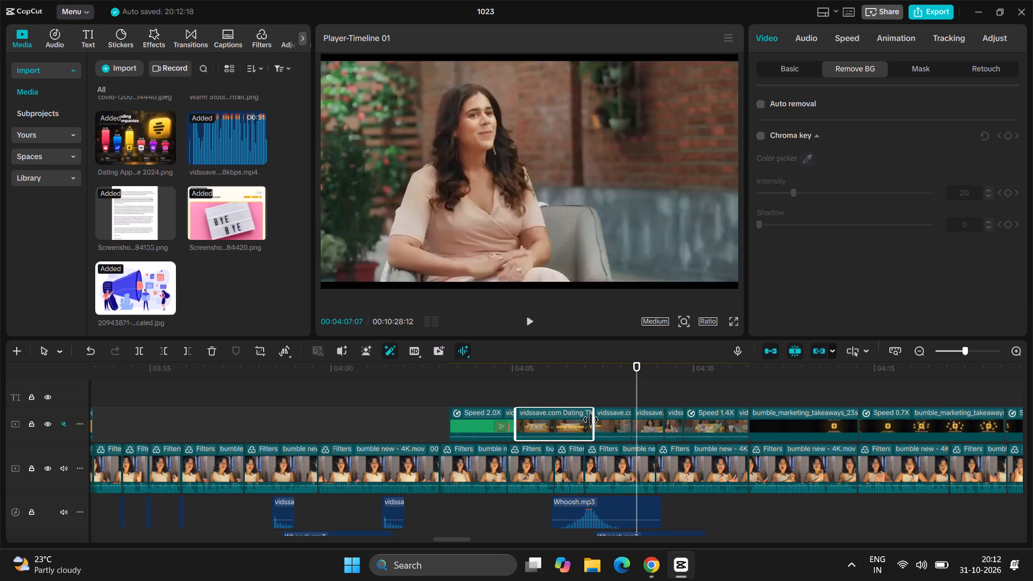
left_click_drag(591, 420, 604, 420)
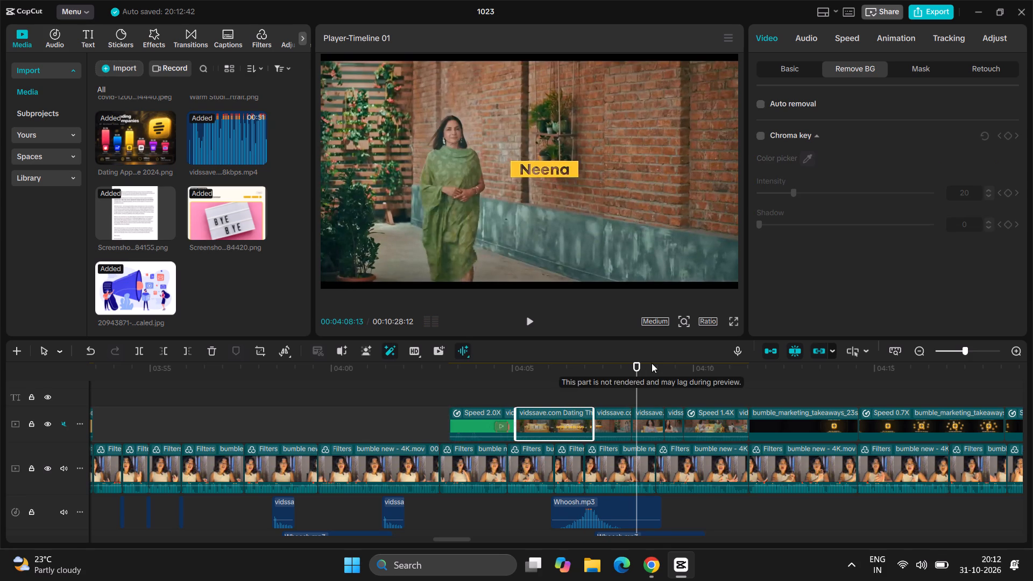
left_click_drag(636, 376, 581, 419)
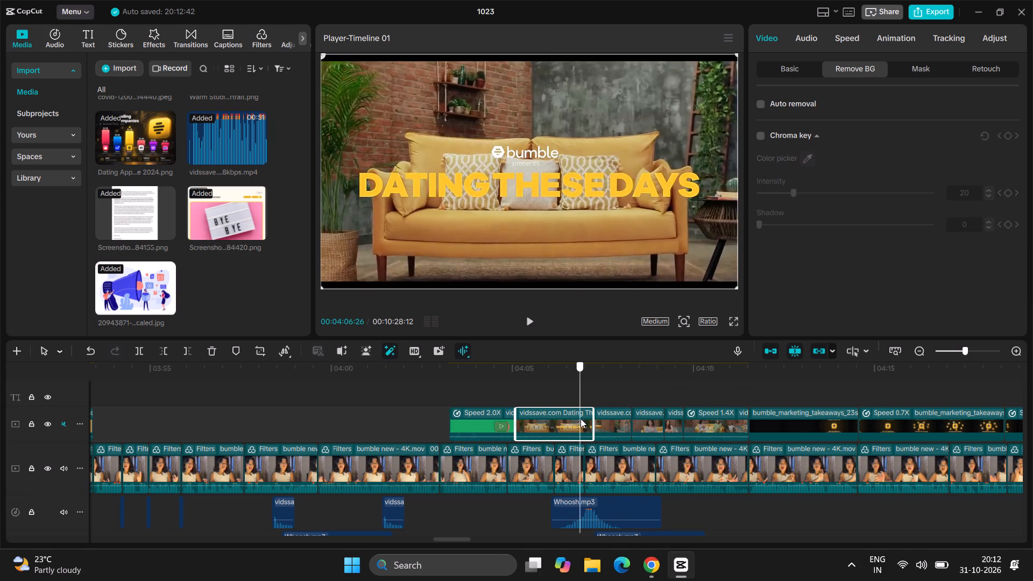
left_click_drag(581, 419, 521, 441)
key("space")
key("space")
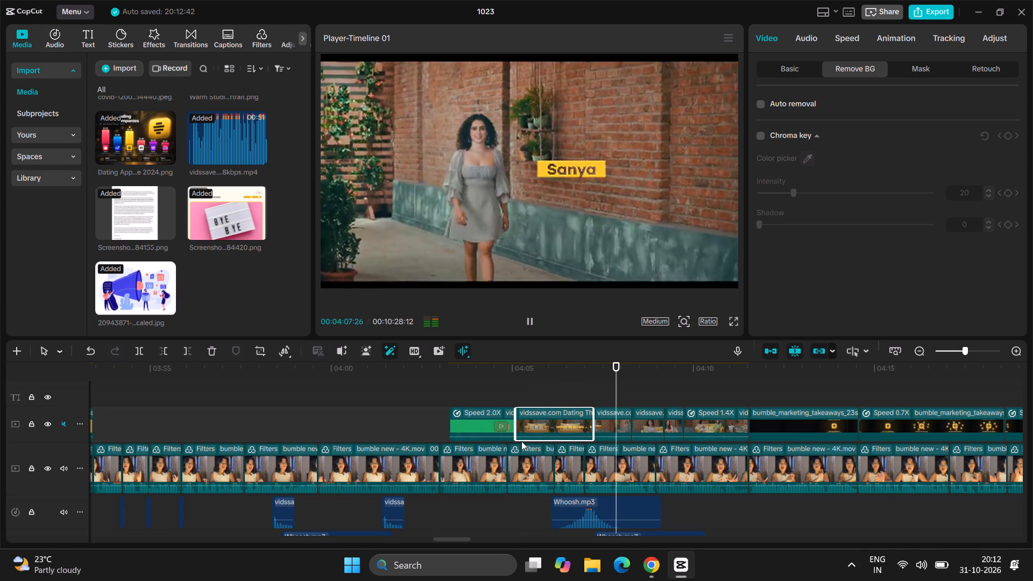
Review the Dating These Days clips from about 4:08 and replay the cut into the bumble_marketing_takeaways clip near 4:12.
key("space")
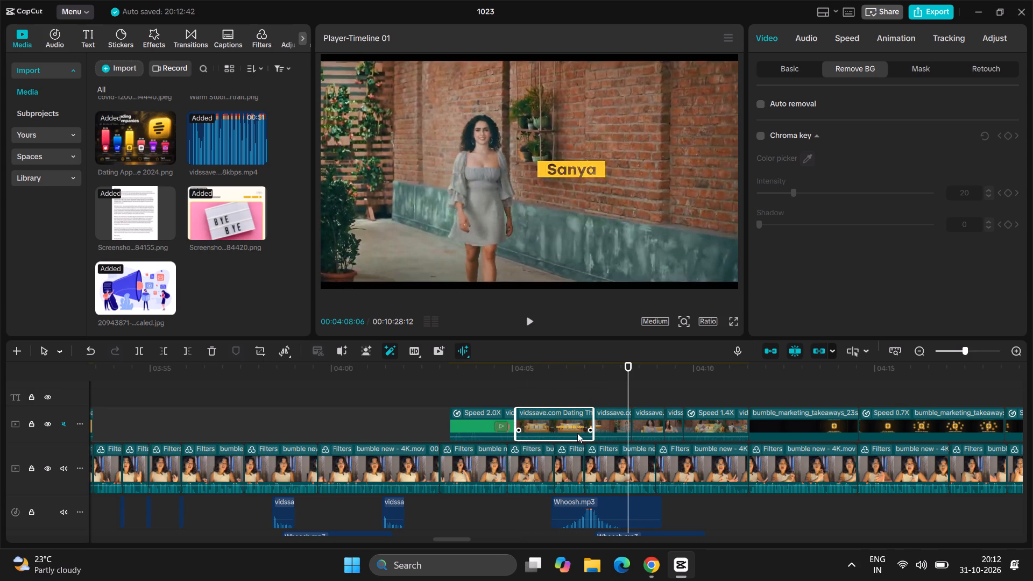
key("space")
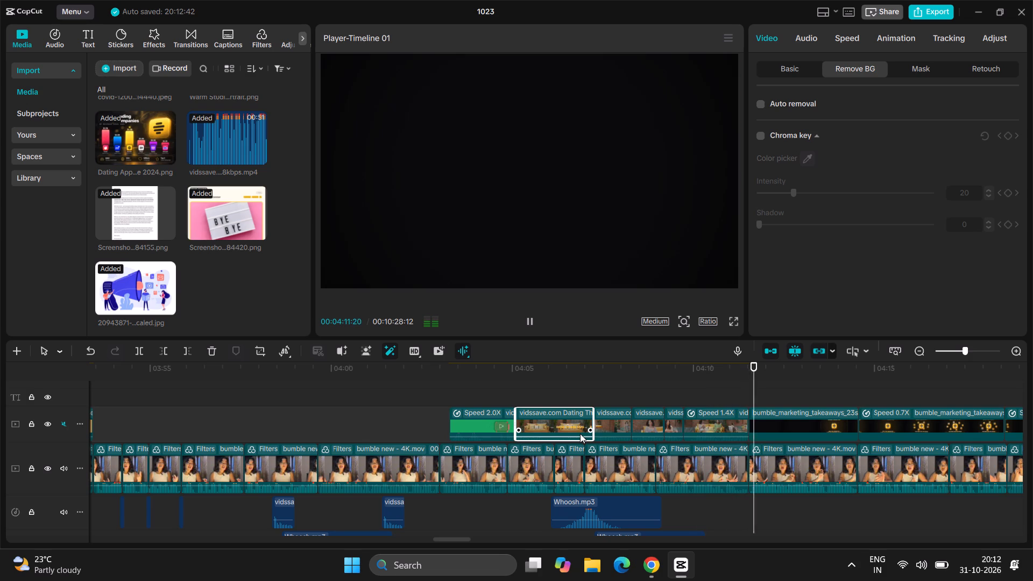
key("space")
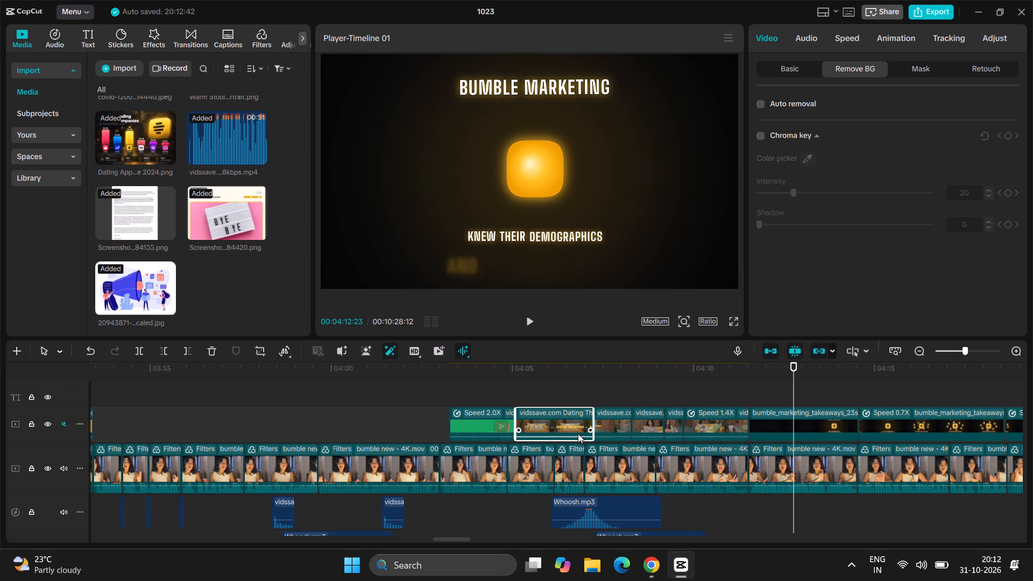
scroll(679, 451, "up", 4, "ctrl")
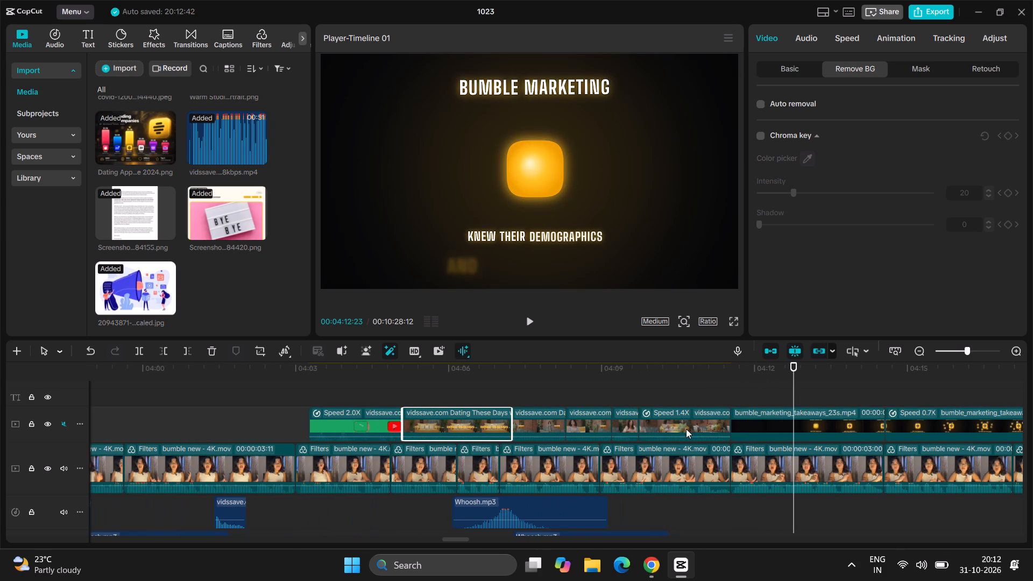
left_click(675, 370)
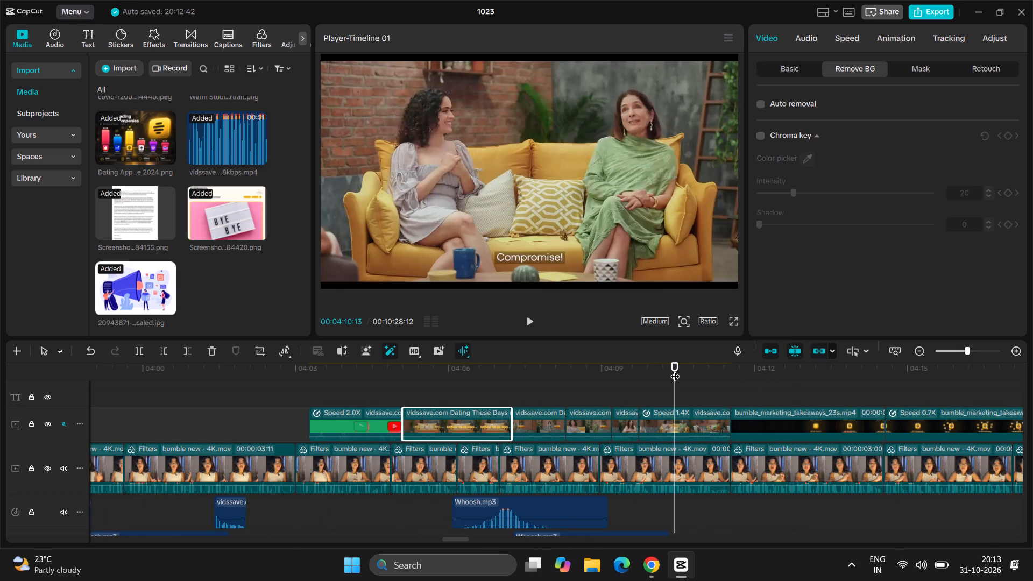
key("space")
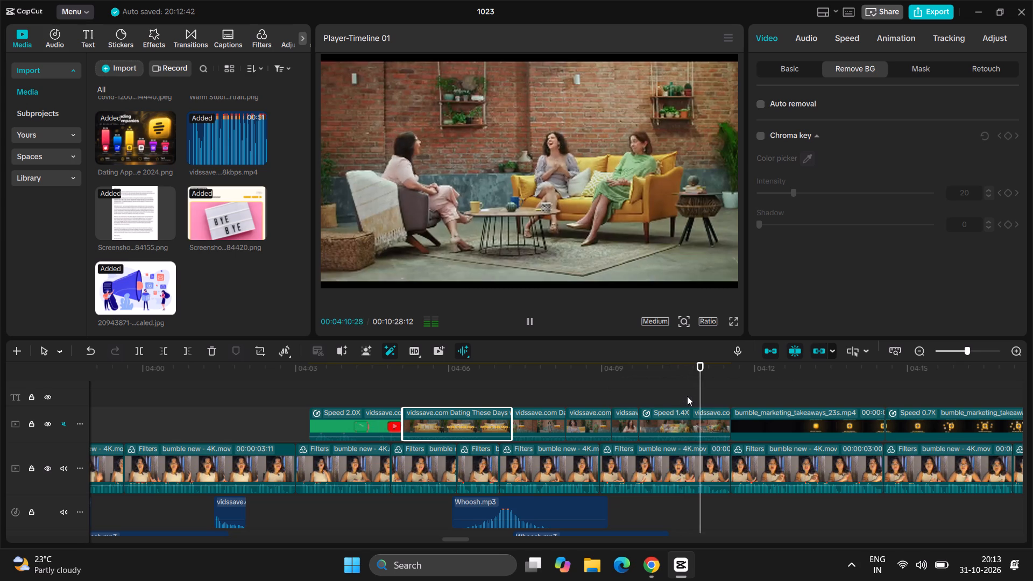
key("space")
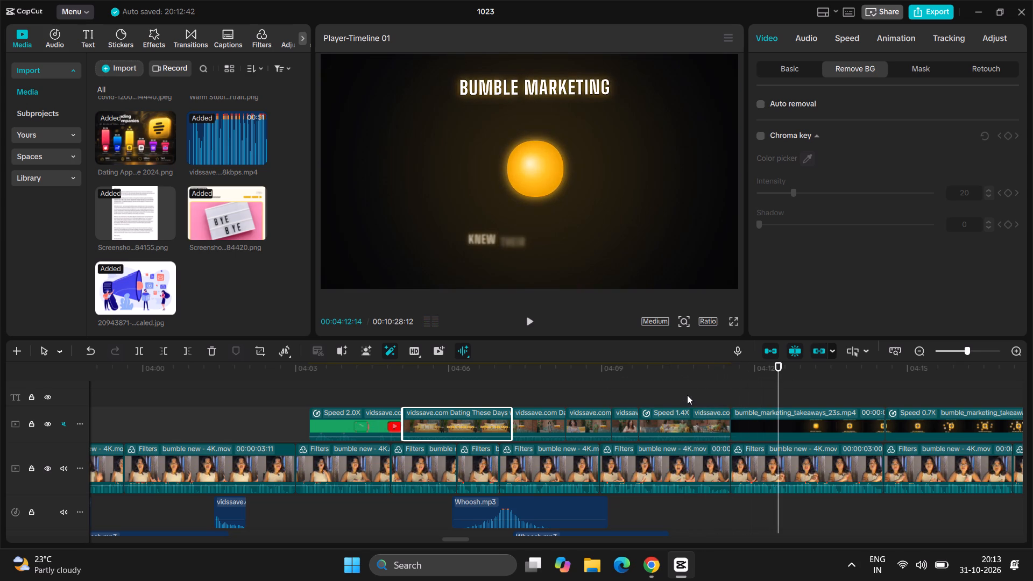
key("space")
key("space")
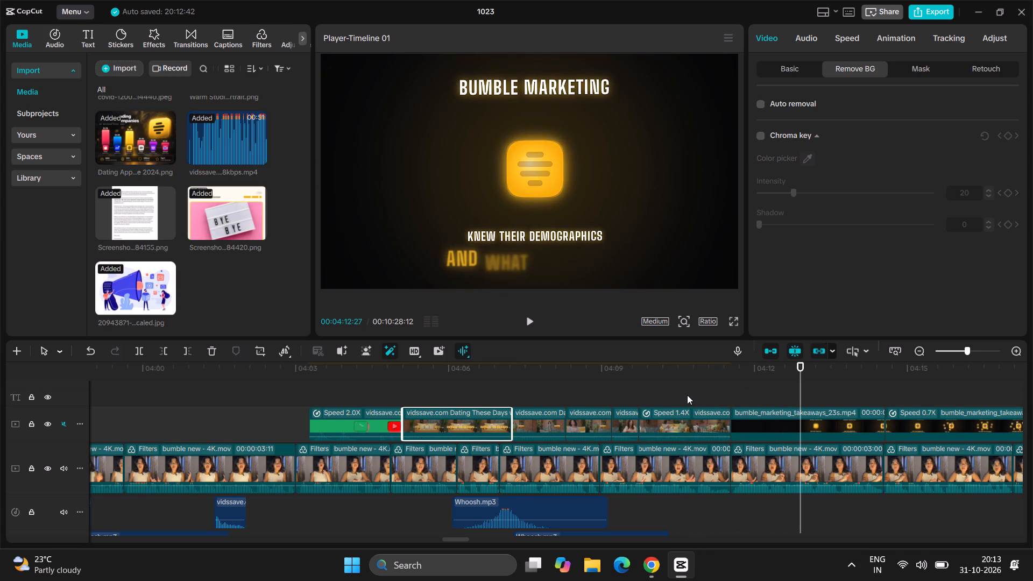
left_click(687, 395)
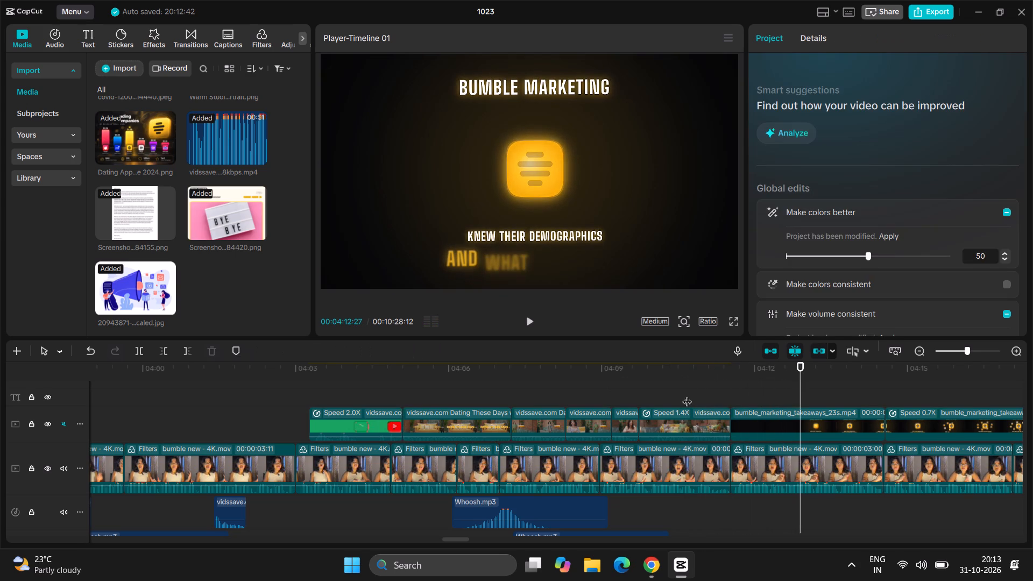
key("space")
key("space")
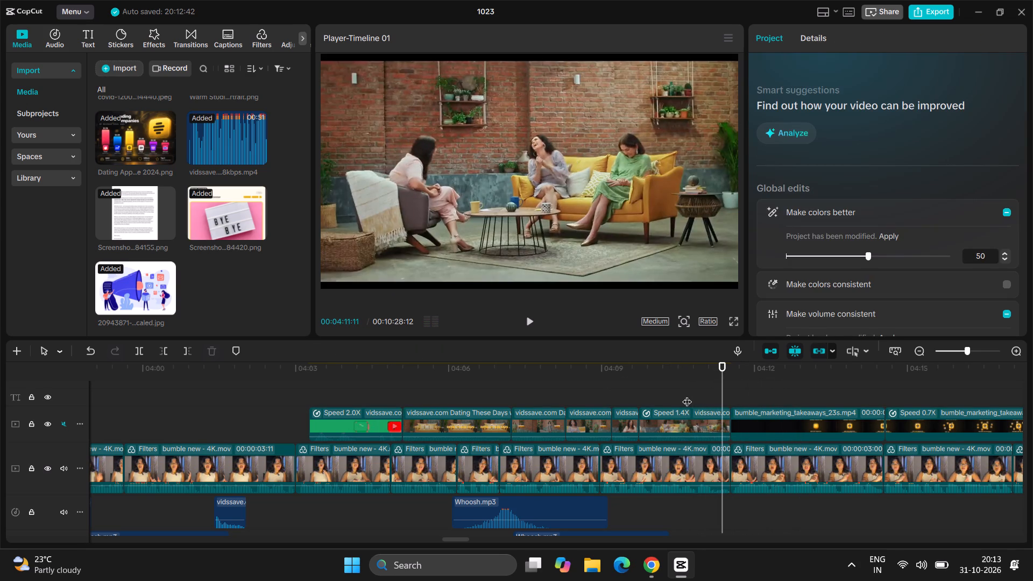
Play through the bumble_marketing_takeaways overlays from about 4:11 and examine the point where the last one ends, near 4:34.
key("space")
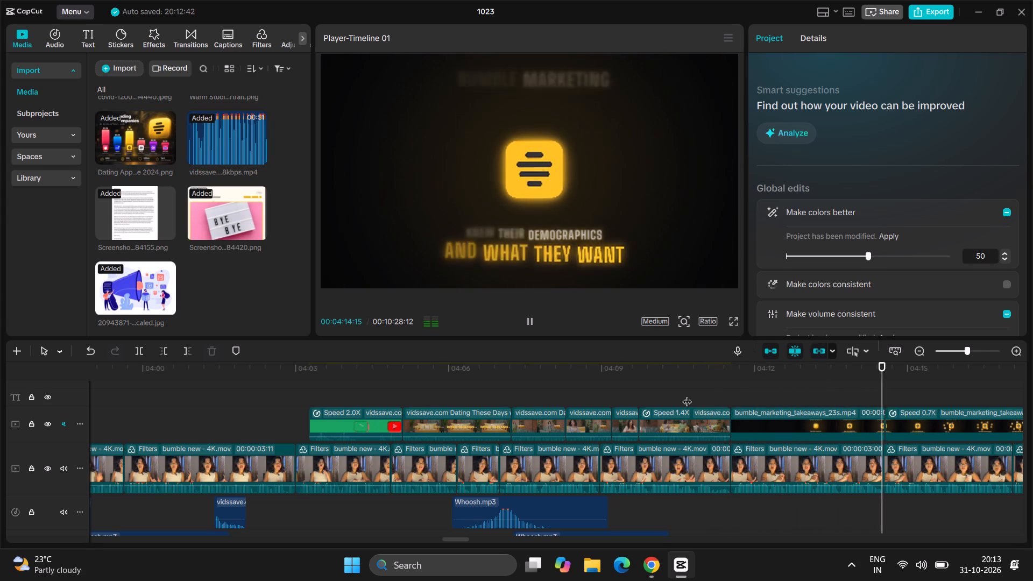
scroll(798, 377, "left", 1)
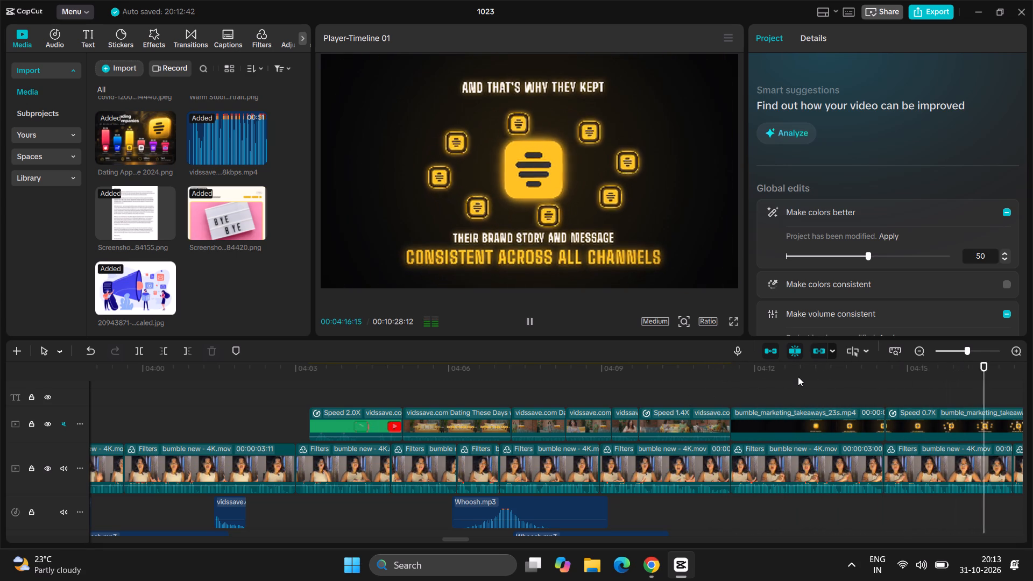
scroll(798, 377, "left", 1)
scroll(863, 432, "left", 1)
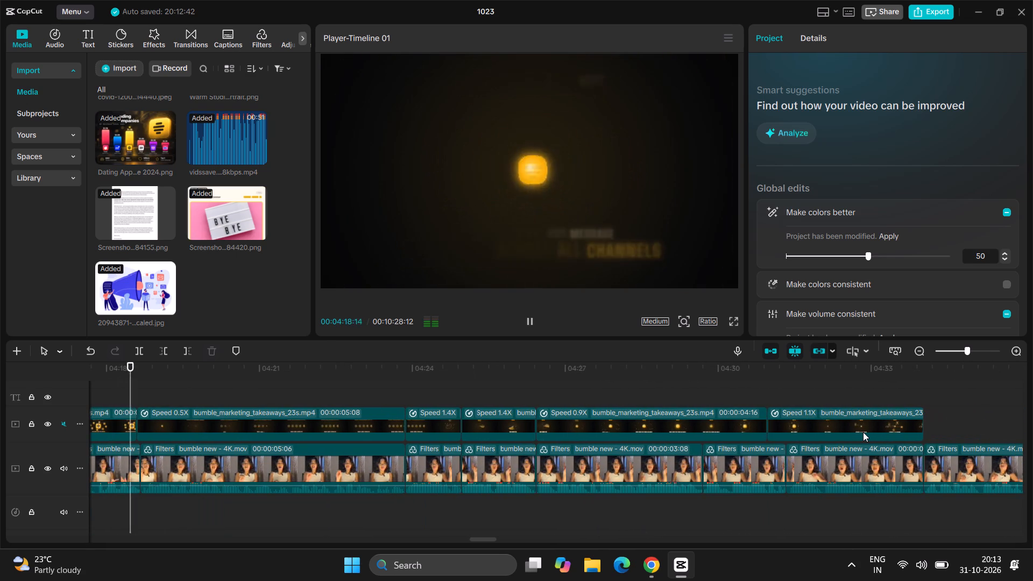
scroll(863, 432, "down", 3, "ctrl")
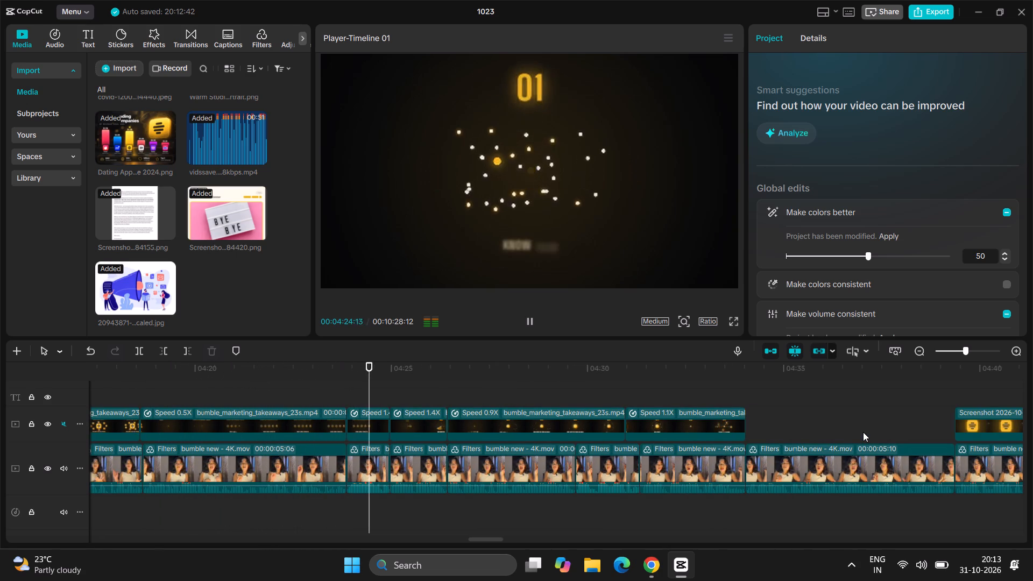
scroll(863, 432, "left", 1)
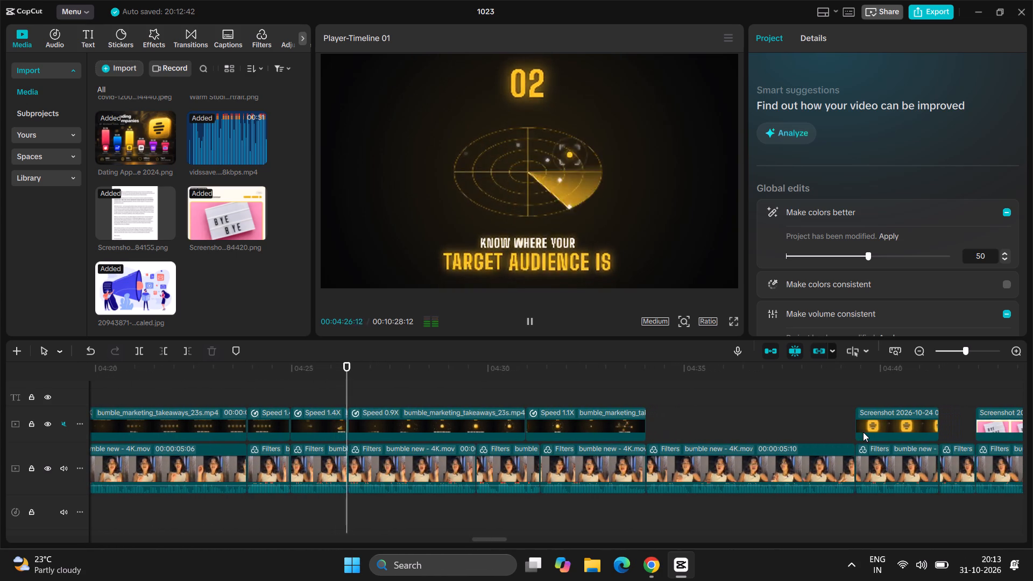
scroll(863, 432, "left", 3)
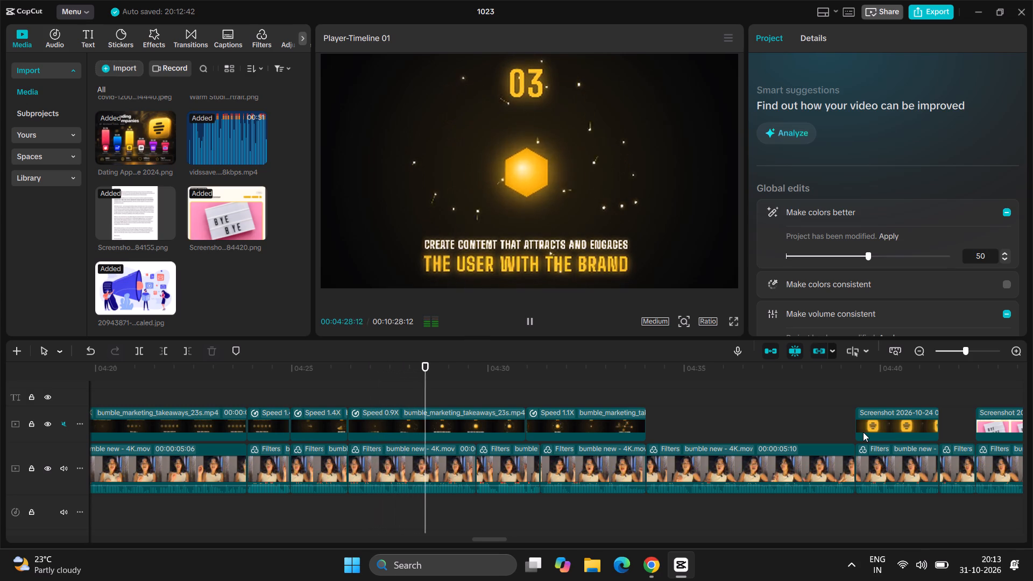
left_click(659, 381)
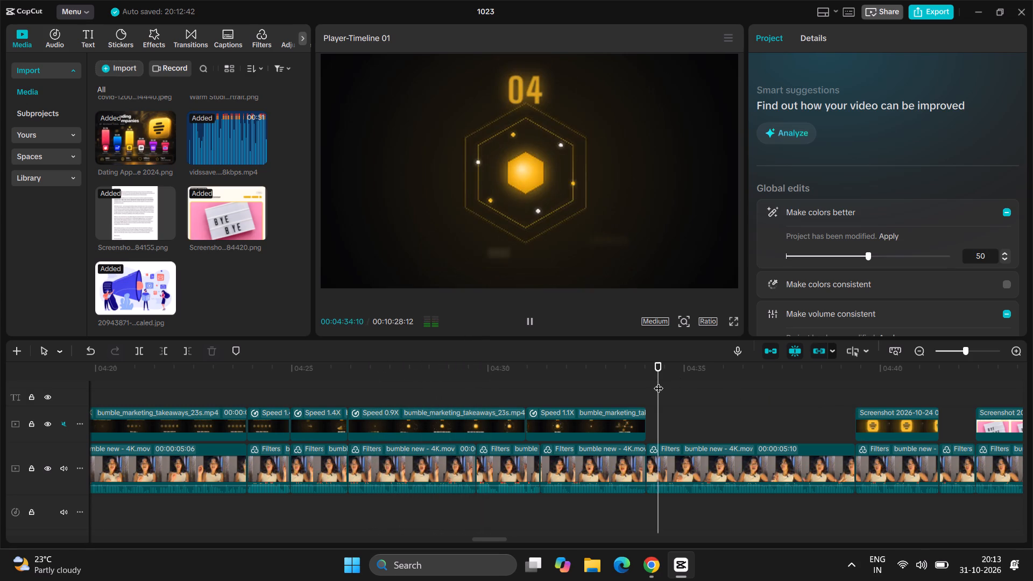
left_click_drag(659, 381, 647, 390)
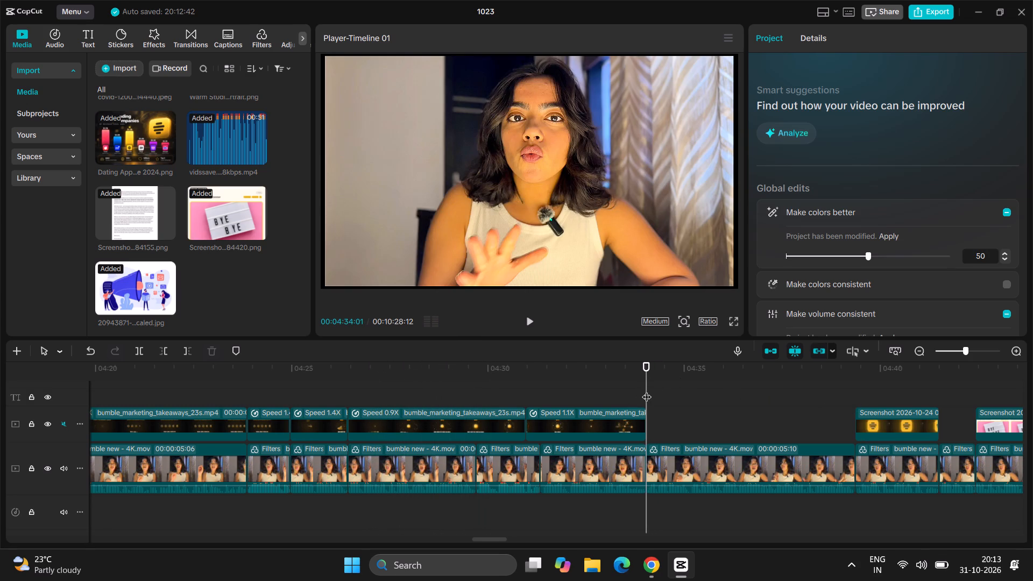
scroll(647, 390, "up", 4, "ctrl")
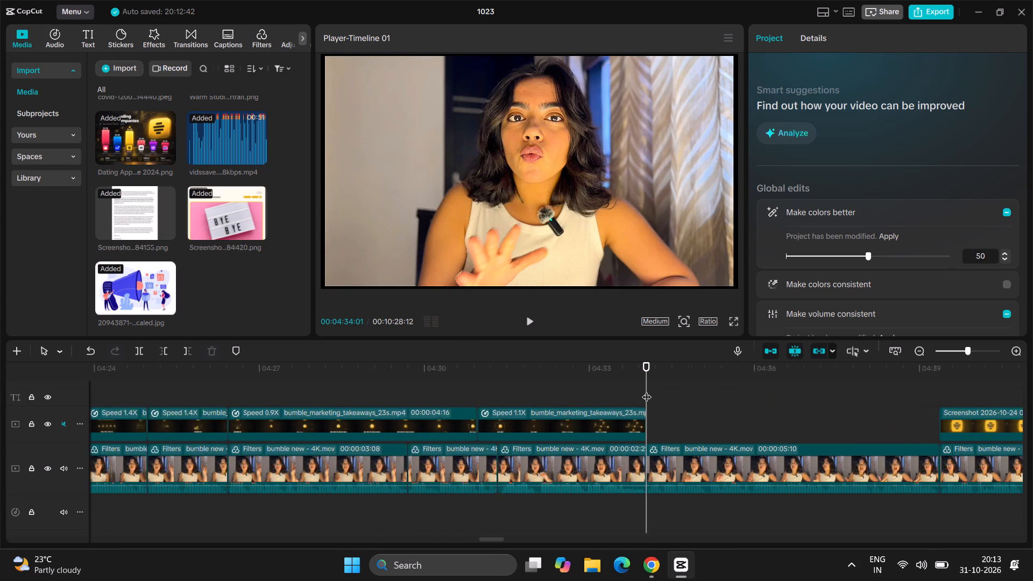
scroll(647, 390, "up", 13, "ctrl")
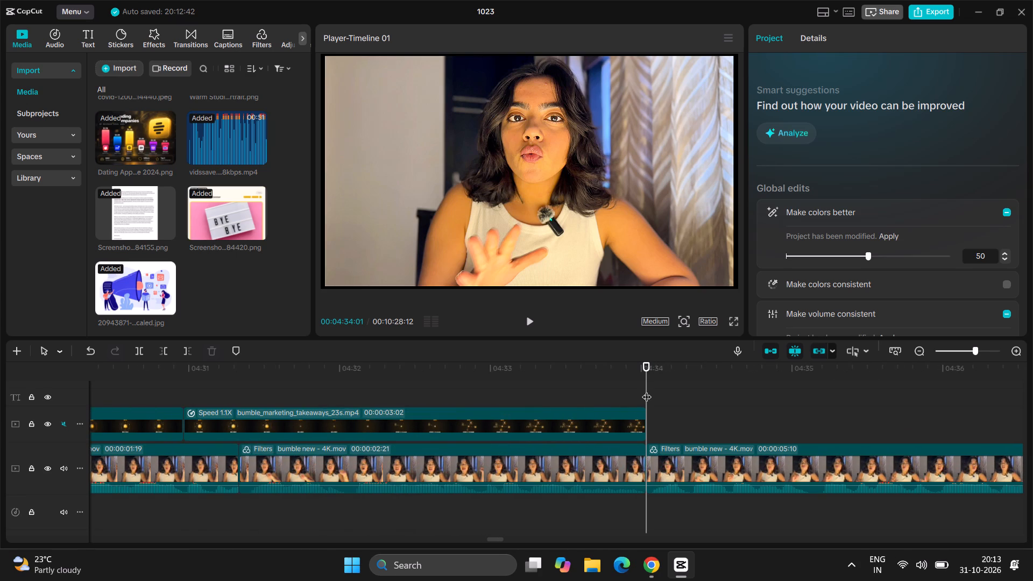
Review the talking-head section from 4:34 up to the Bumble logo screenshot overlay near 4:40, and inspect that overlay's basic transform settings.
key("space")
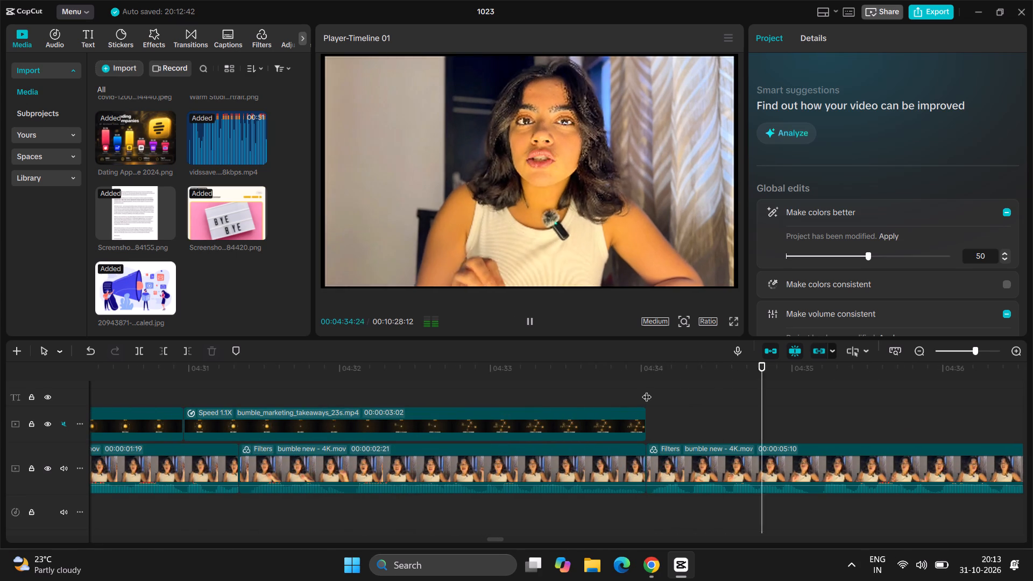
key("space")
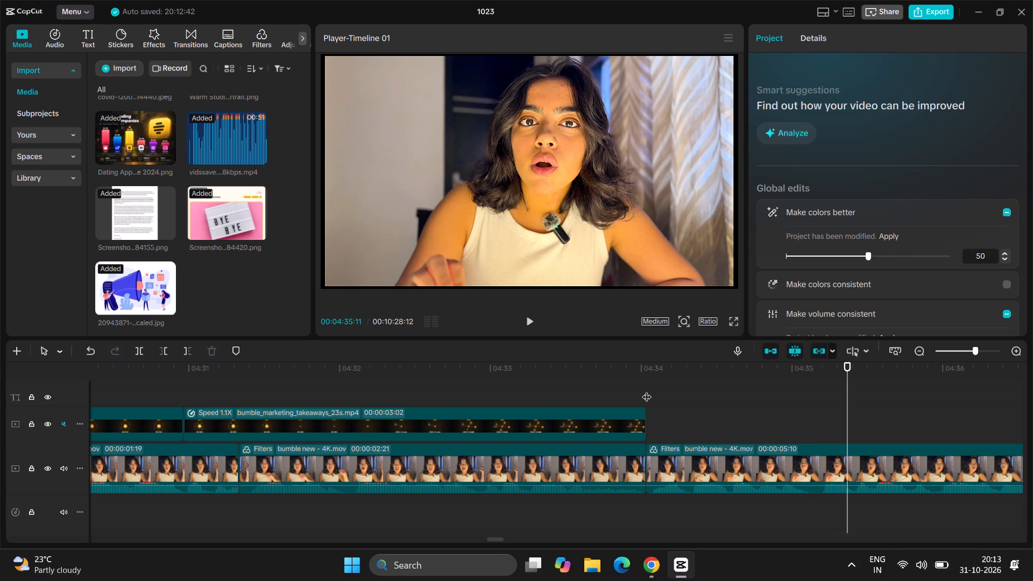
key("space")
key("space")
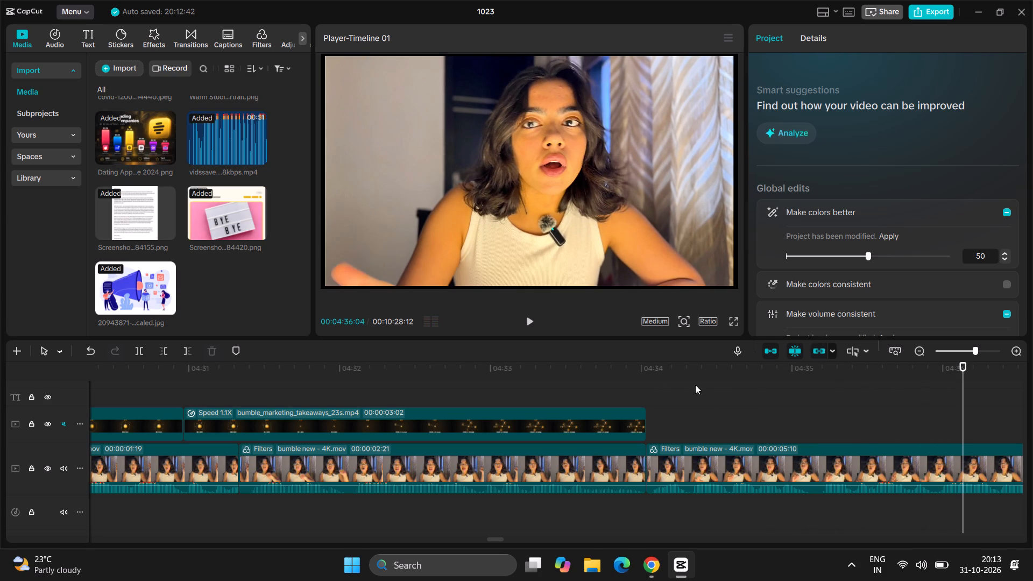
left_click(772, 378)
key("space")
key("space")
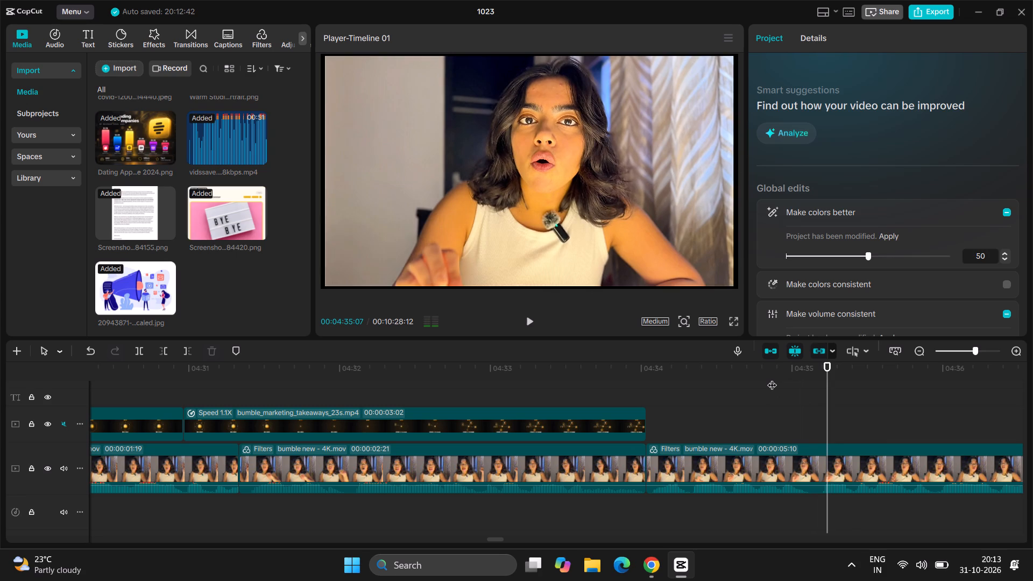
key("space")
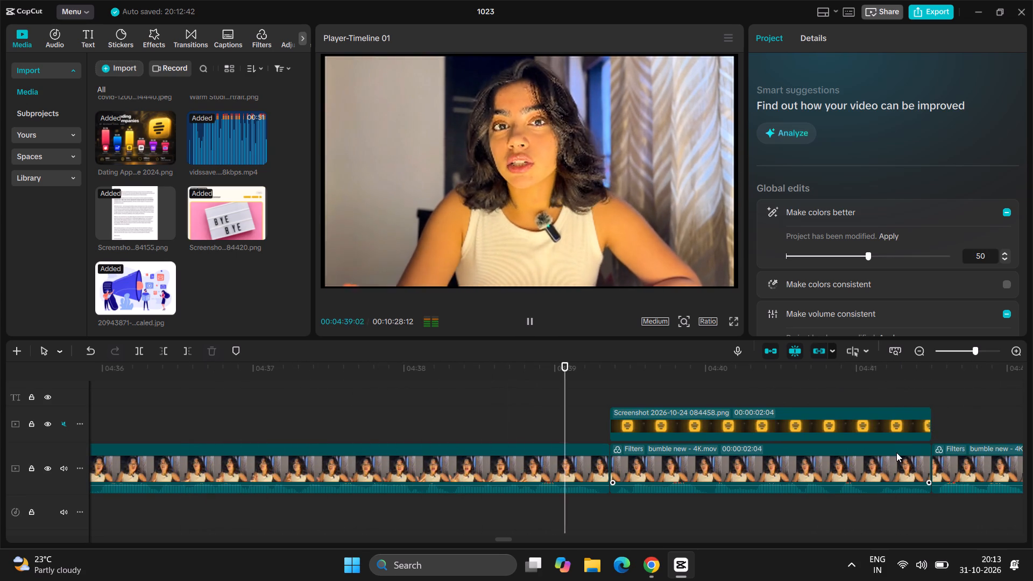
key("space")
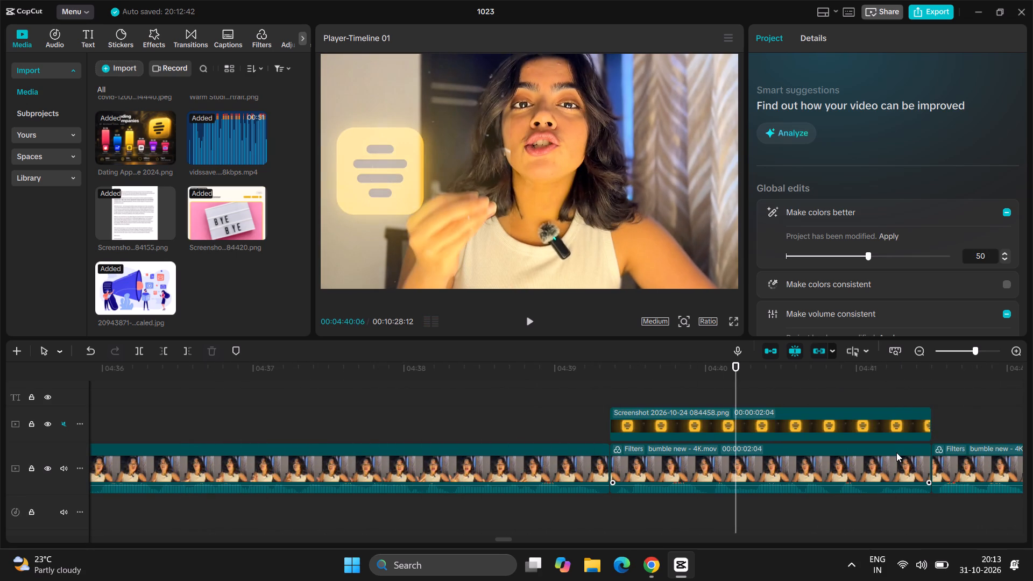
left_click(845, 430)
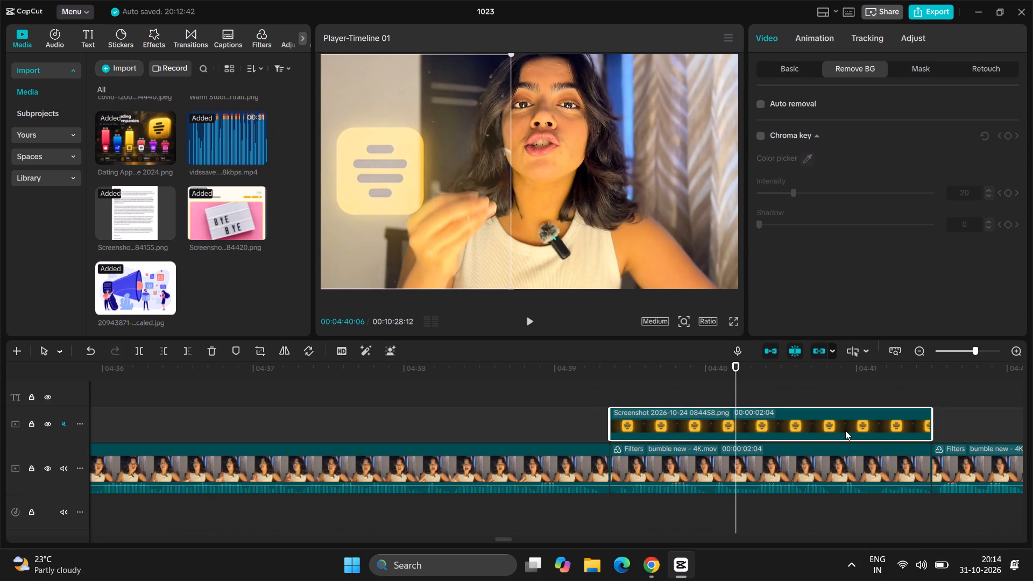
left_click(776, 67)
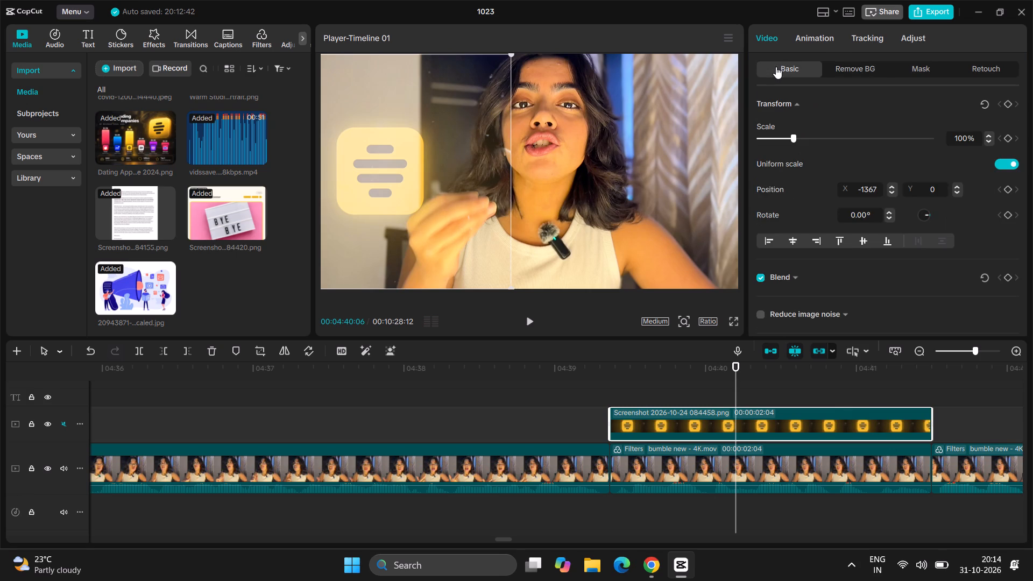
scroll(878, 254, "down", 1)
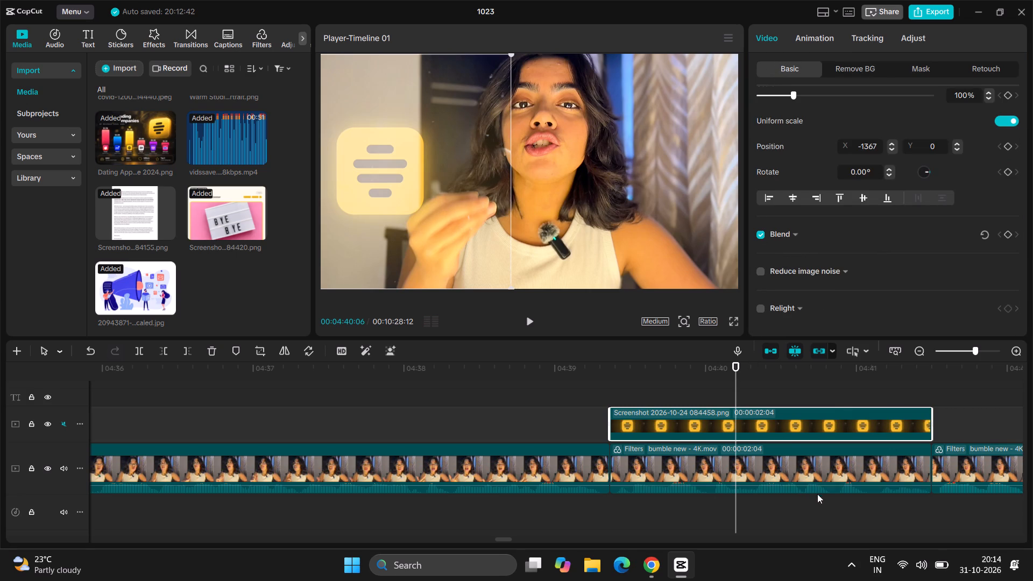
Play the timeline from about 4:40 through the Bye Bye and open-letter screenshot overlays to the talking-head footage near 4:51.
key("space")
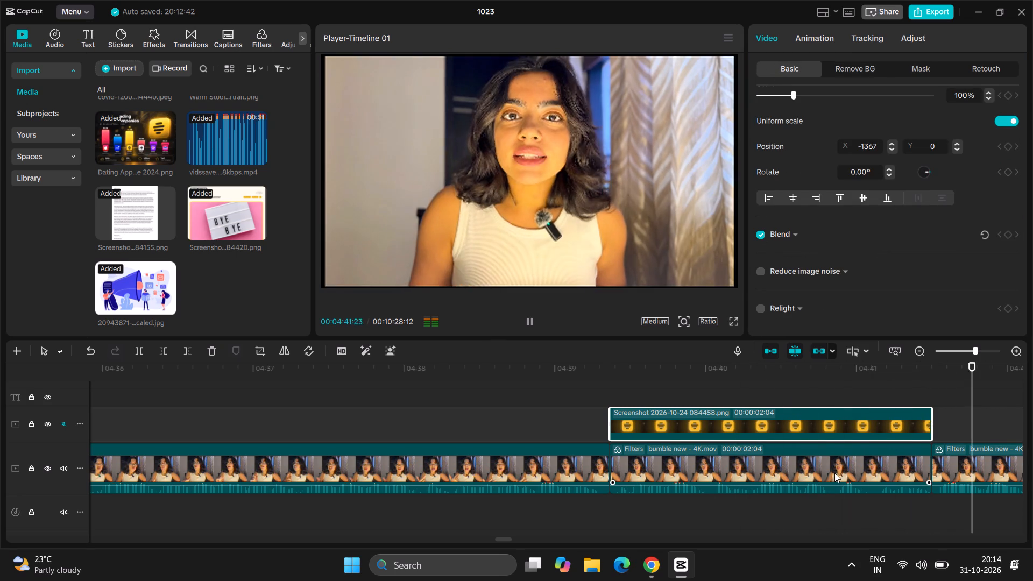
key("space")
key("space")
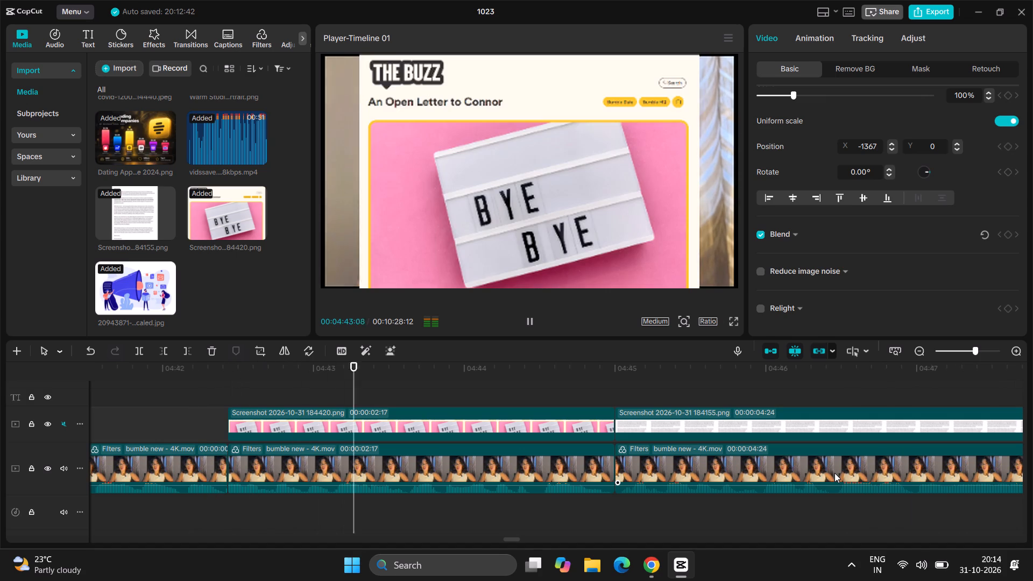
scroll(828, 464, "down", 2, "ctrl")
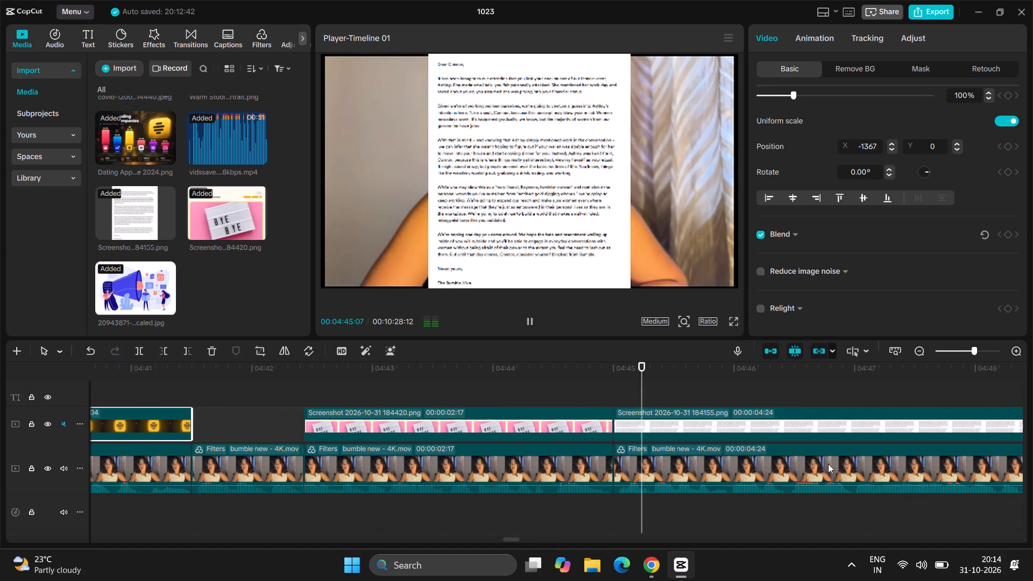
scroll(828, 464, "down", 7, "ctrl")
scroll(828, 464, "left", 1)
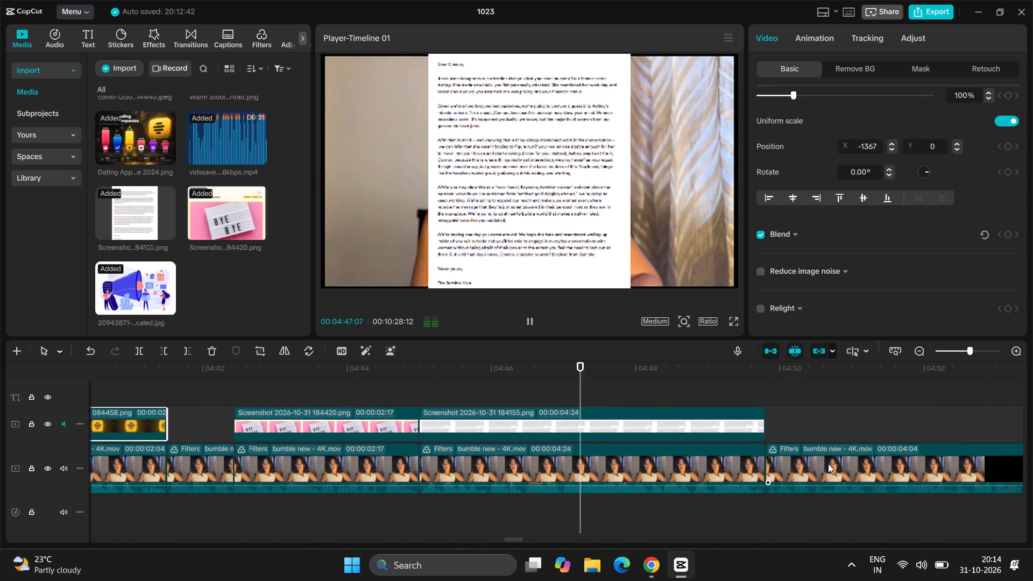
scroll(828, 464, "left", 1)
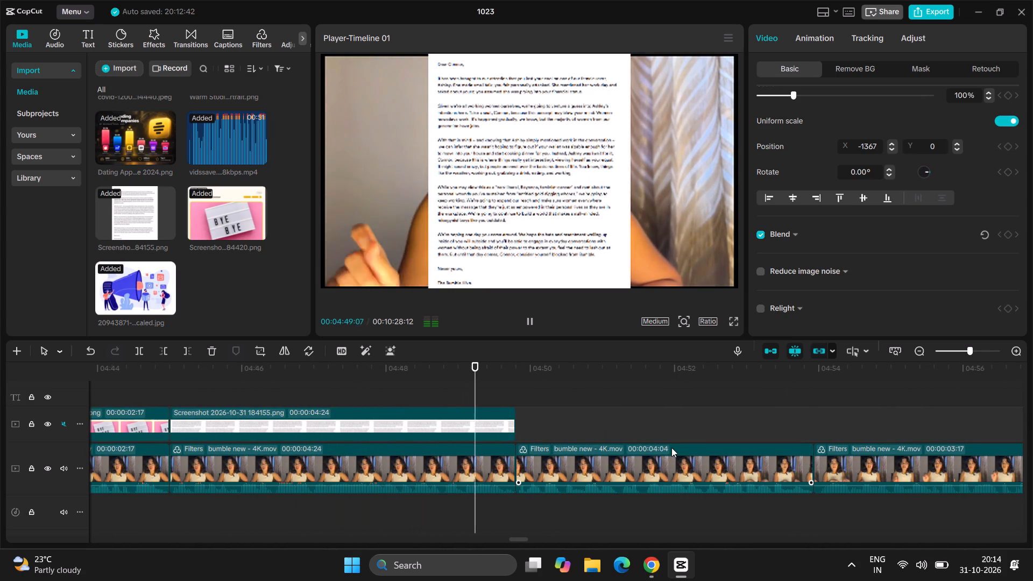
key("space")
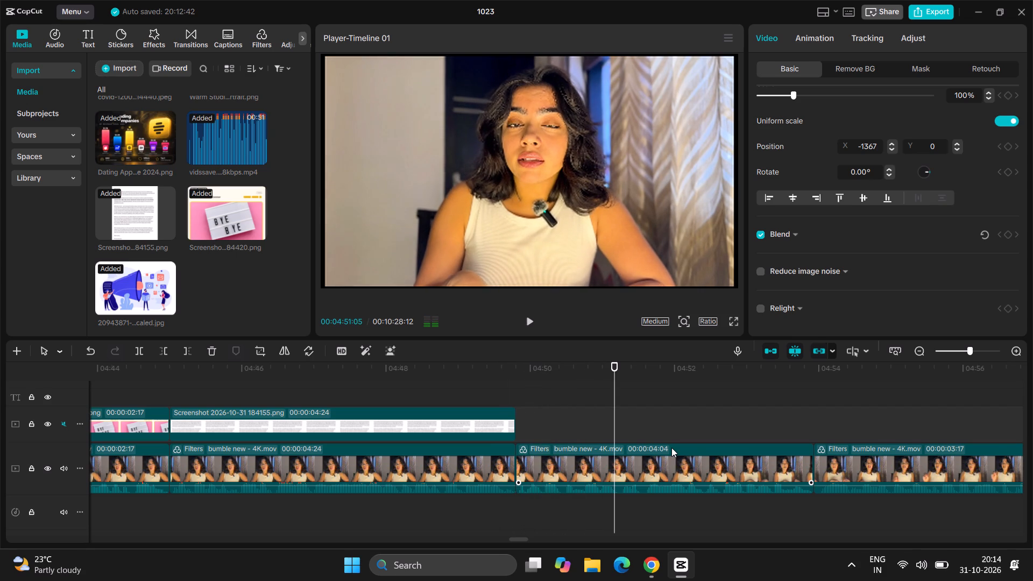
Split the talking-head clip at 4:51:06 and ripple-trim the two frames following the split.
scroll(649, 448, "up", 3, "ctrl")
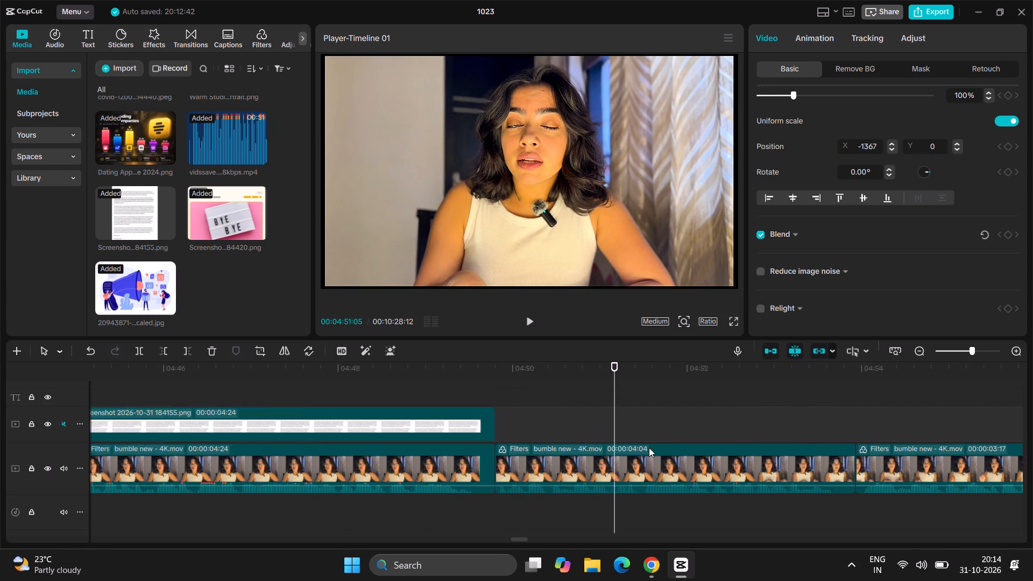
scroll(649, 448, "up", 2, "ctrl")
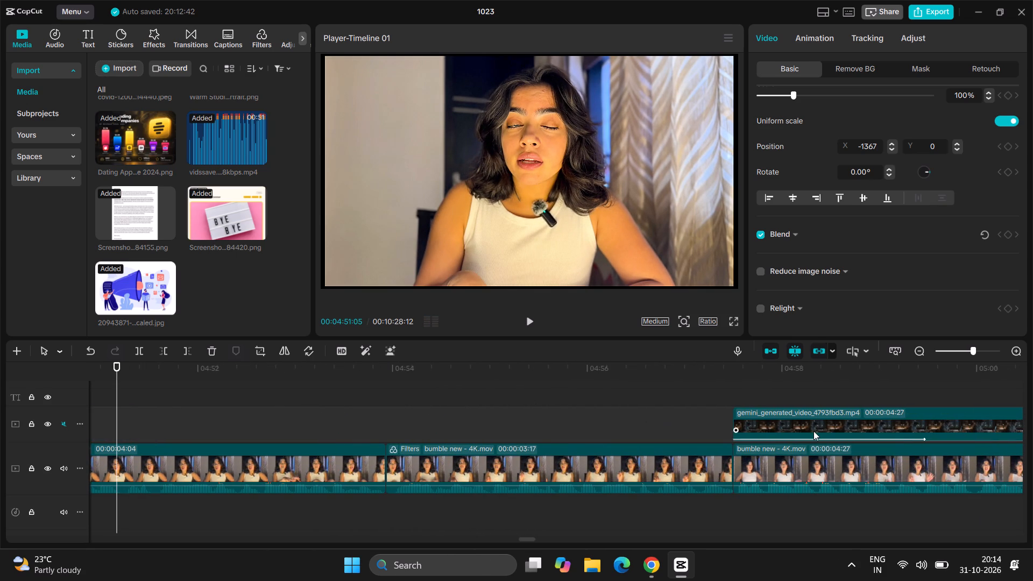
scroll(329, 421, "up", 7, "ctrl")
scroll(329, 421, "right", 1)
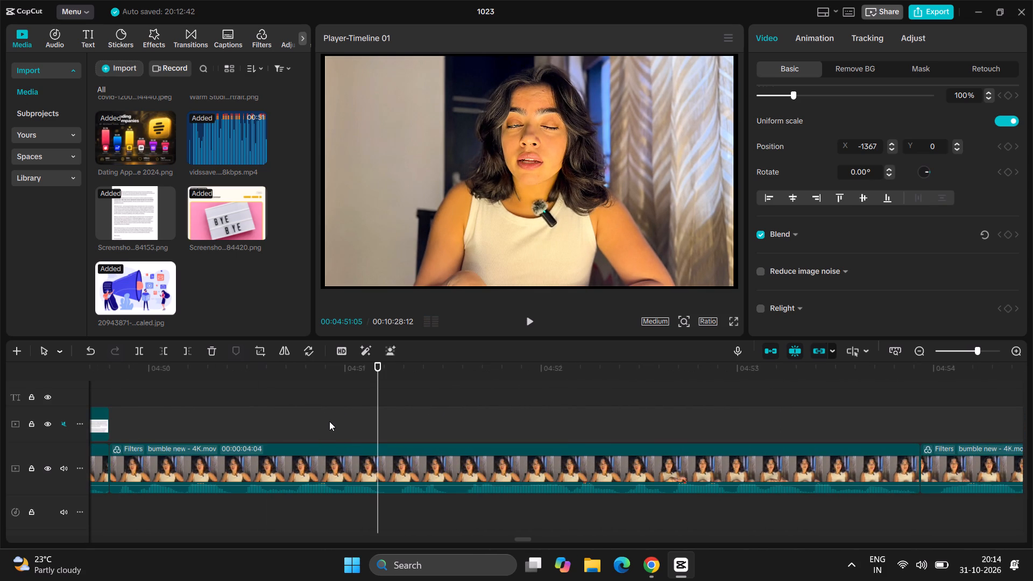
scroll(329, 421, "right", 1)
key("Right")
key("ctrl+b")
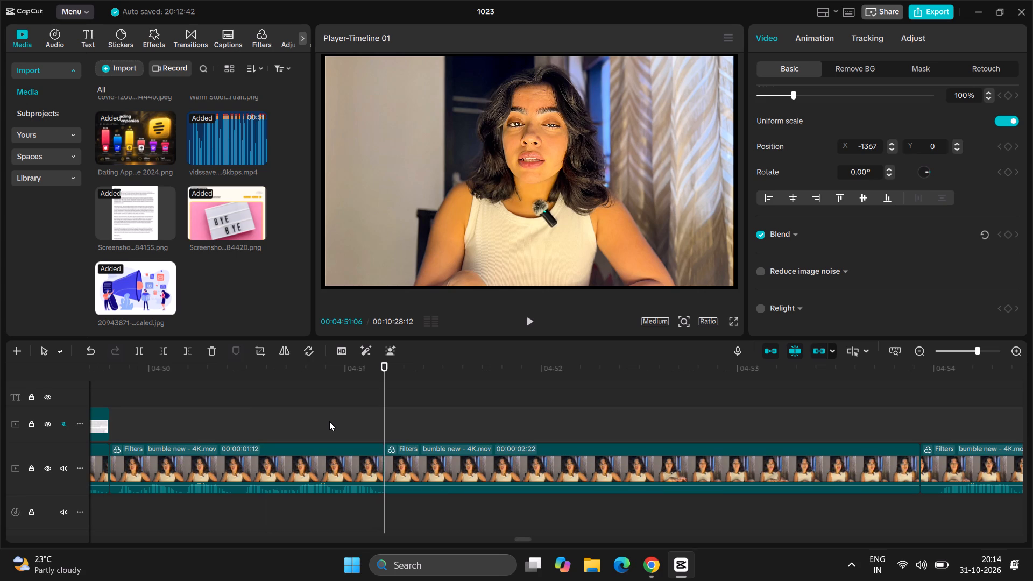
key("Right")
key("Right")
type("q")
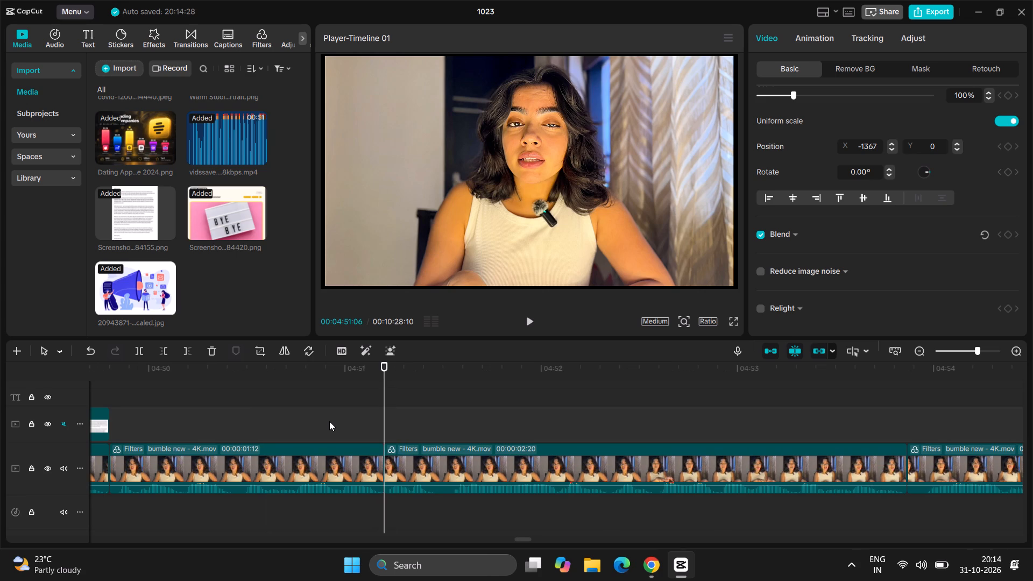
Split the talking-head clip again at 4:51:13 and ripple-trim the three frames following the split.
key("space")
key("space")
key("Right")
key("Right")
key("Right")
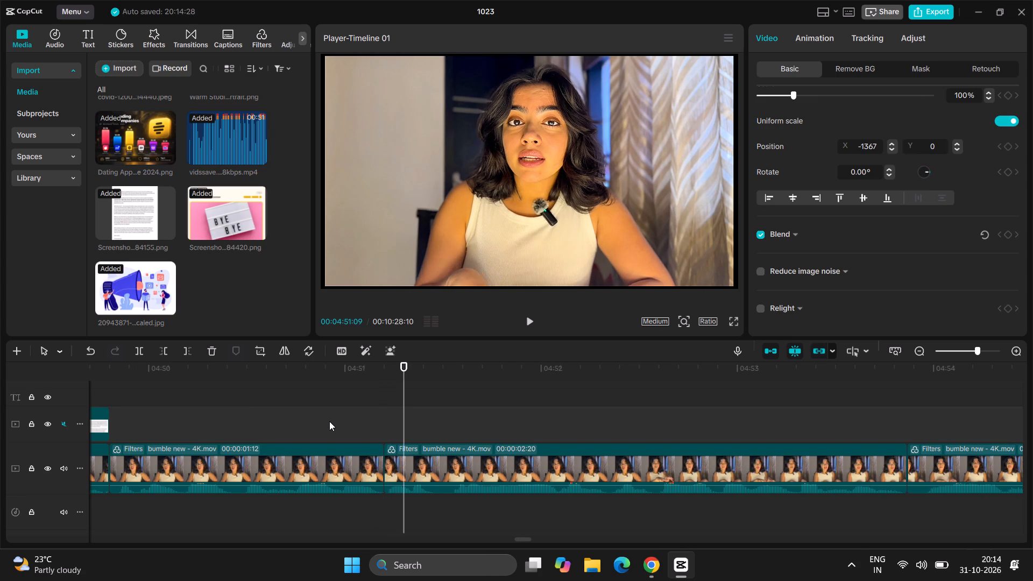
key("Right")
key("Right")
key("Right")
key("Right")
key("ctrl+b")
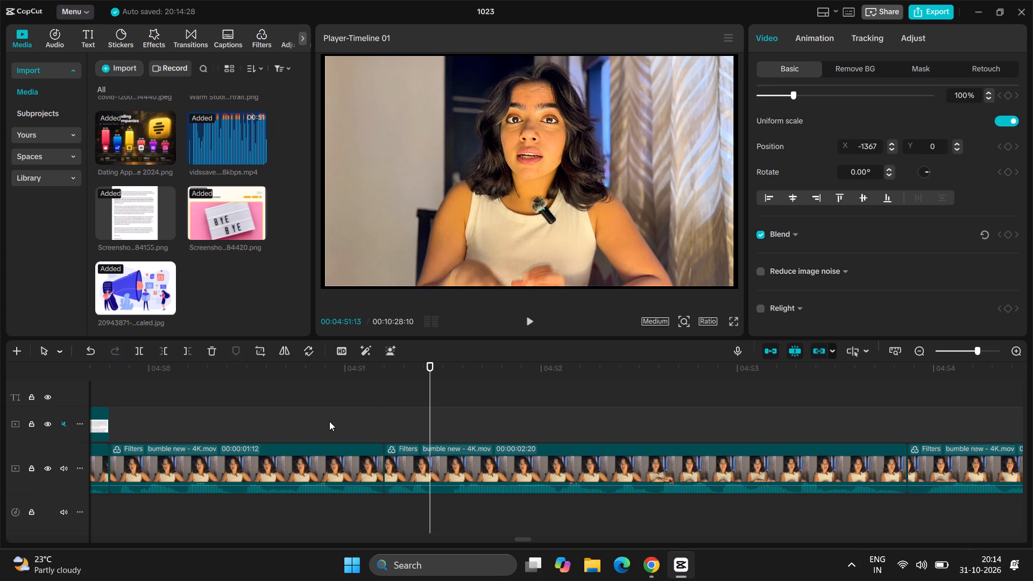
key("Right")
key("Right")
key("Right")
key("q")
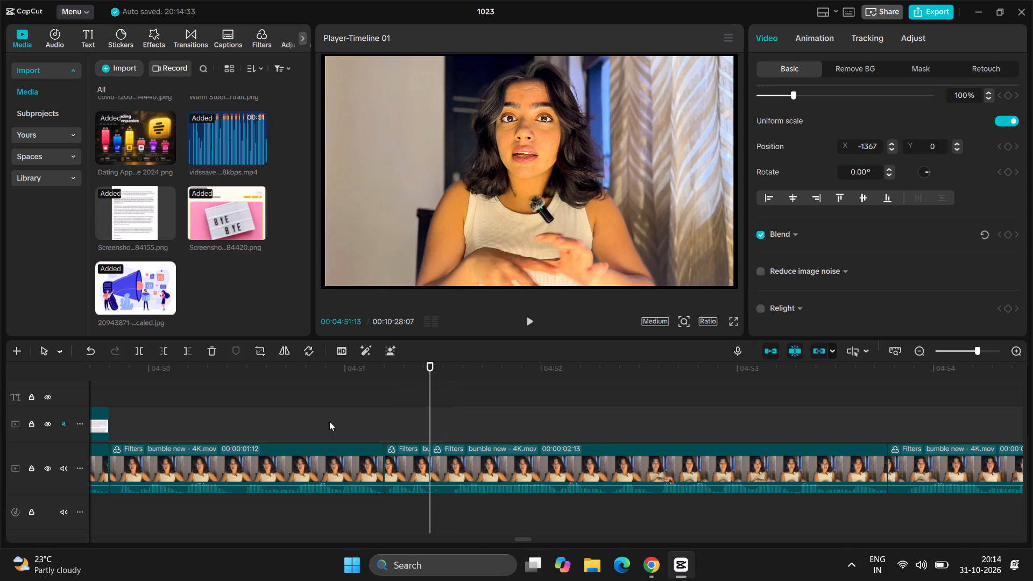
Ripple-trim the first two frames off the talking-head clip that starts at 4:53:23.
scroll(598, 427, "left", 1)
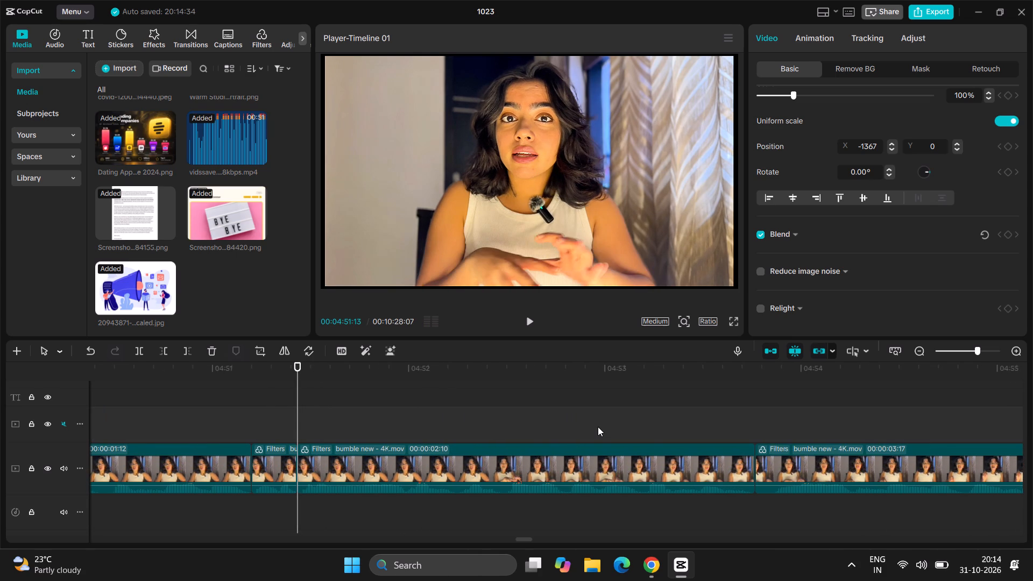
scroll(598, 427, "left", 1)
left_click(744, 392)
left_click_drag(744, 392, 767, 404)
key("q")
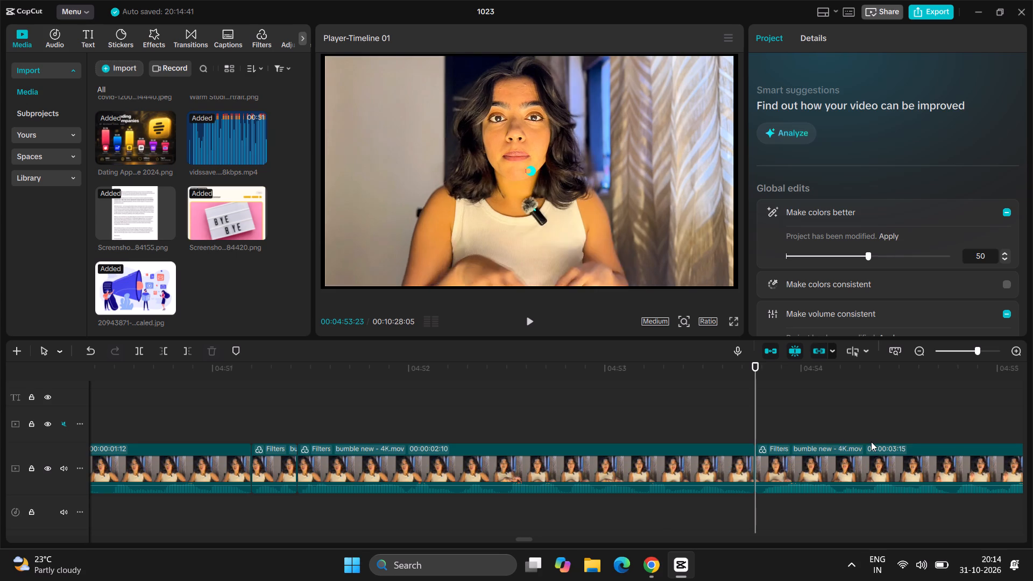
Go back to the start of the open-letter screenshot overlay at 4:45:00 and open the video effects library.
scroll(871, 442, "left", 2)
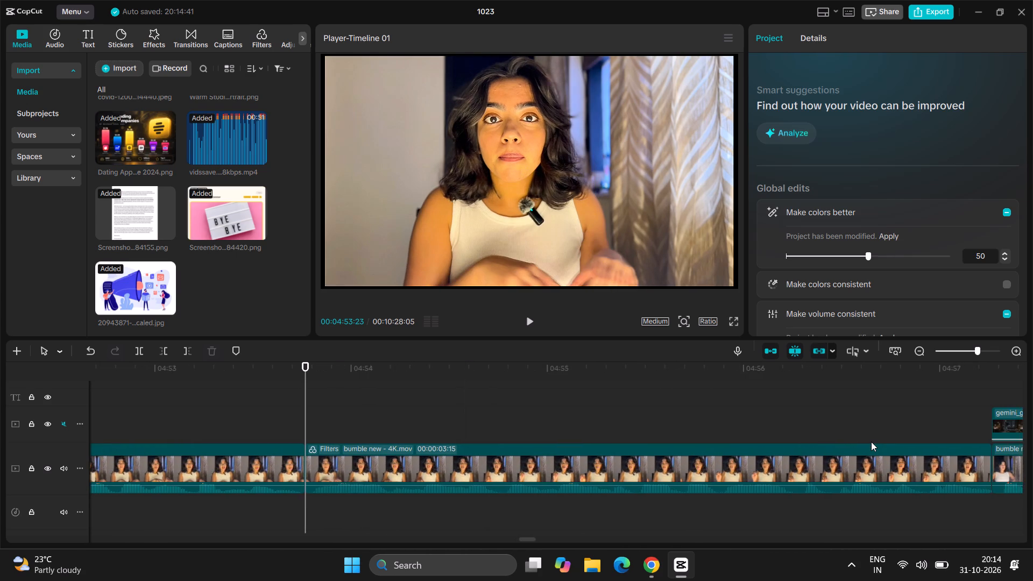
scroll(871, 442, "down", 9, "ctrl")
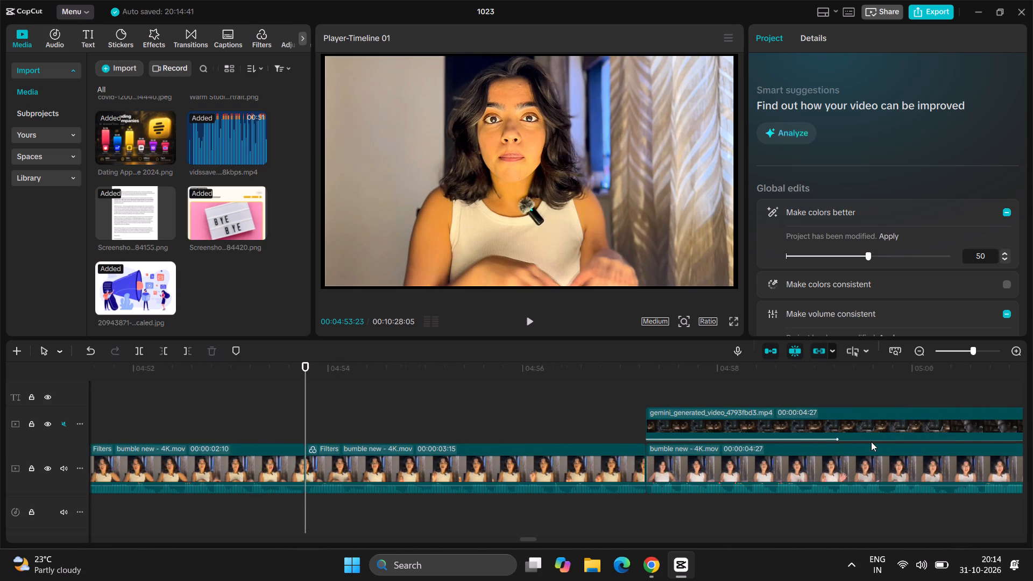
scroll(871, 442, "down", 3, "ctrl")
scroll(871, 442, "right", 1)
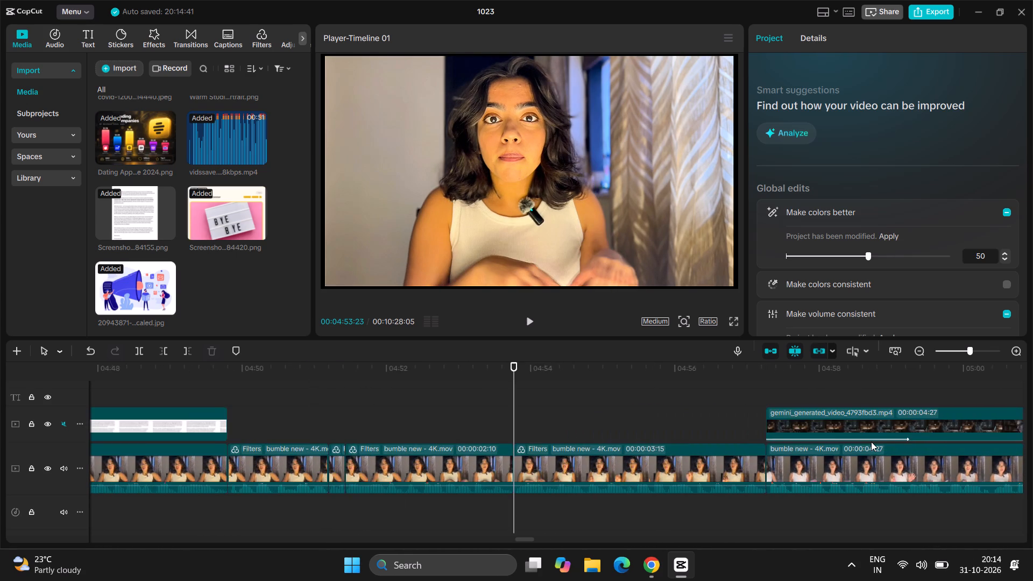
scroll(871, 442, "right", 1)
double_click(602, 385)
left_click_drag(602, 385, 614, 408)
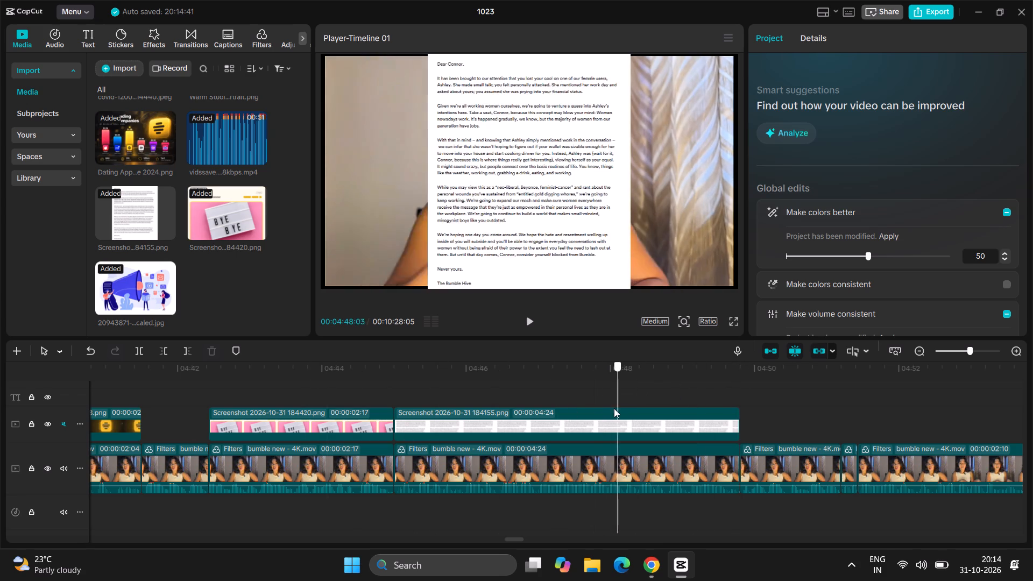
left_click_drag(614, 408, 412, 382)
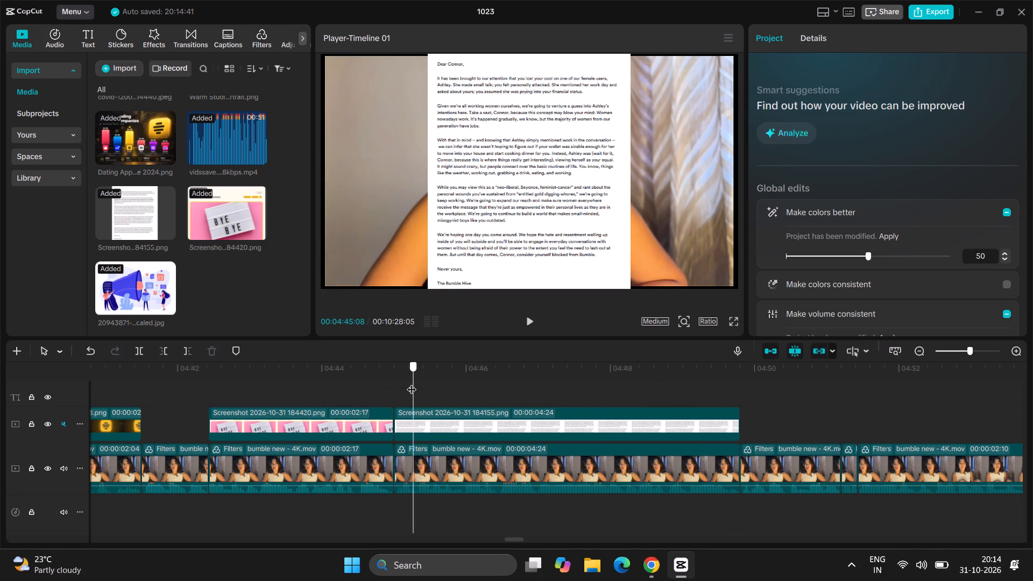
left_click_drag(412, 382, 395, 381)
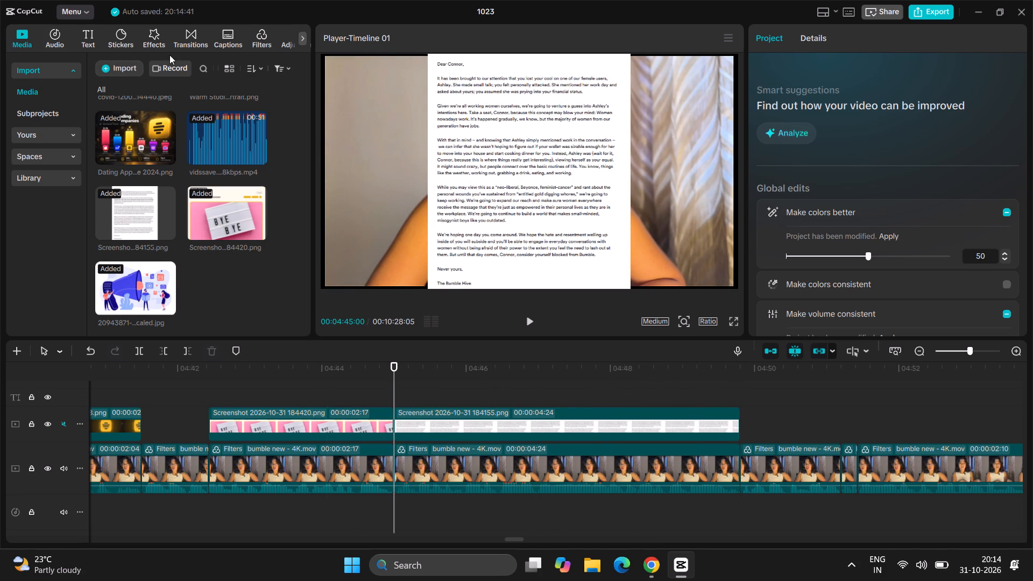
left_click(155, 40)
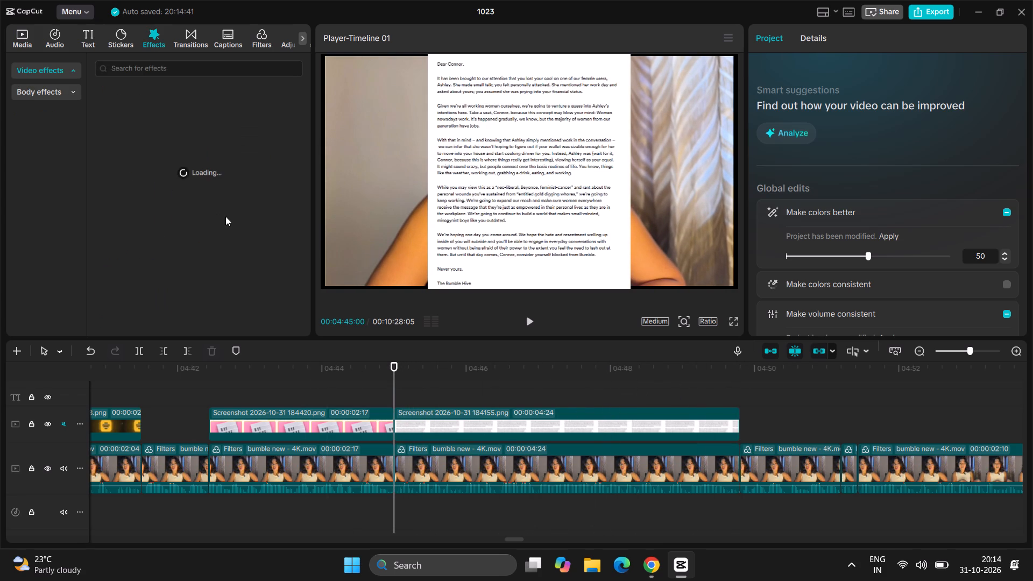
Replay the open-letter screenshot overlay and the talking-head cuts after it up to about 4:52, checking the pacing.
left_click(406, 395)
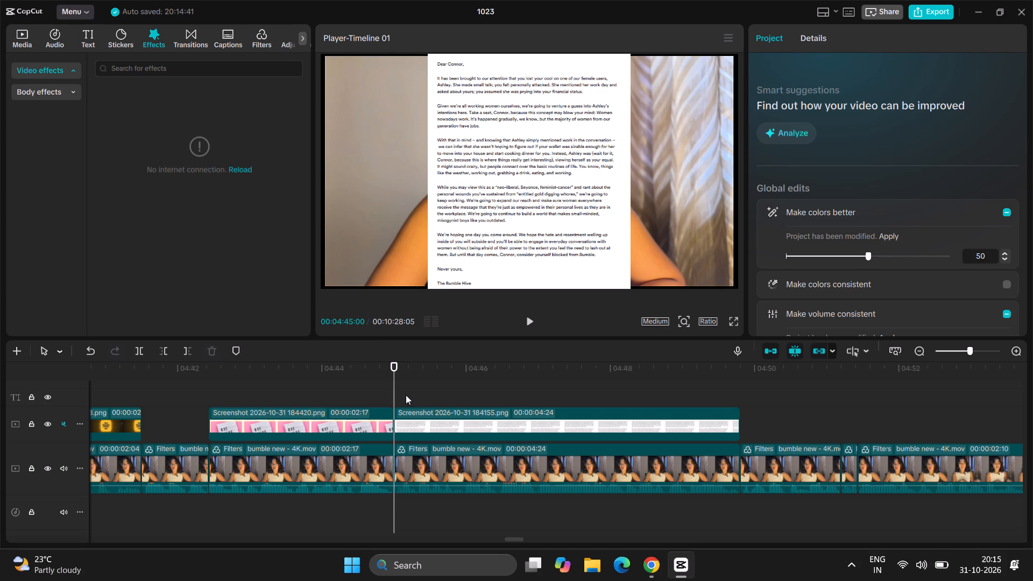
left_click_drag(406, 395, 782, 388)
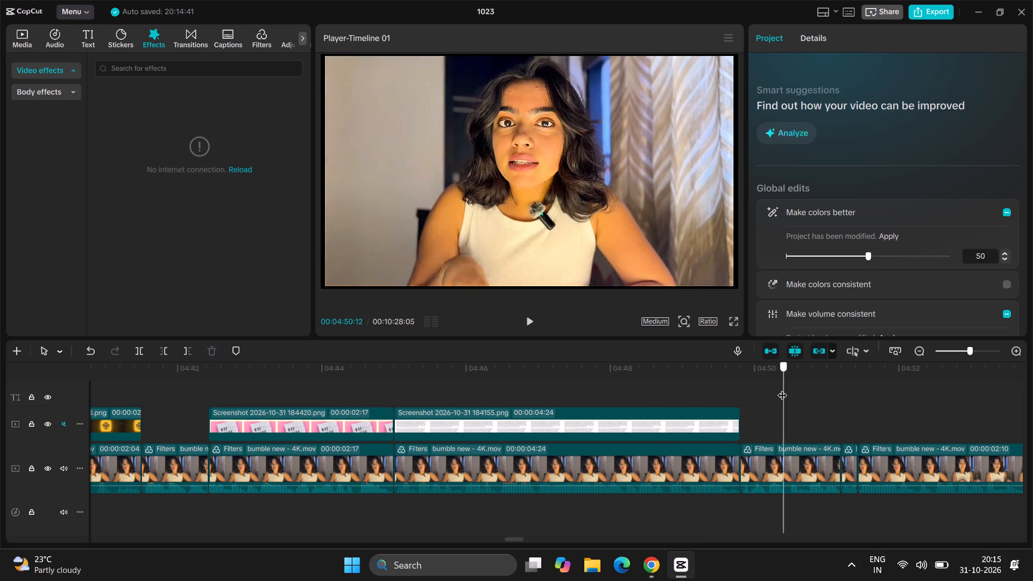
left_click_drag(782, 388, 697, 401)
left_click(697, 401)
key("space")
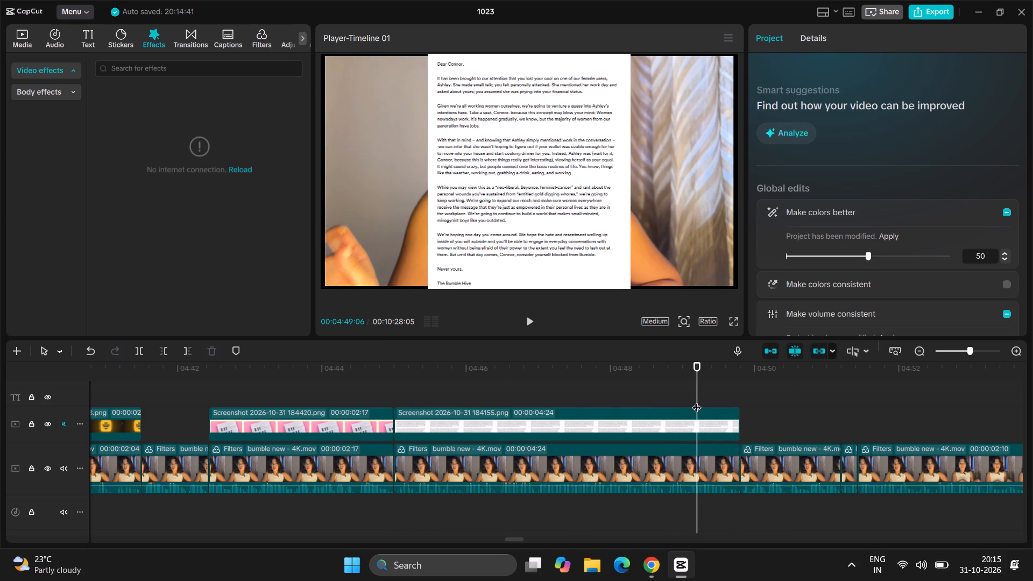
key("space")
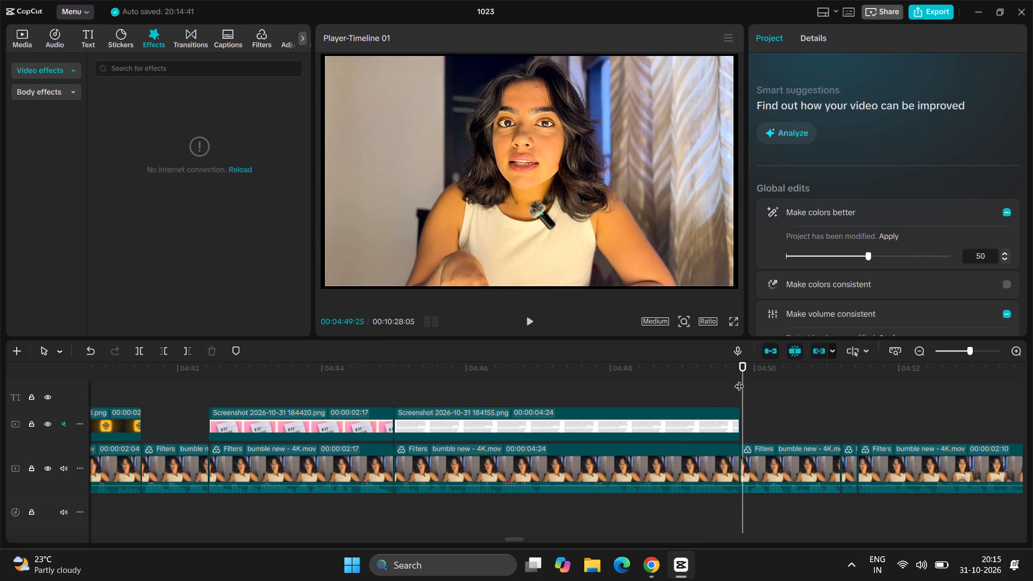
left_click_drag(741, 379, 414, 430)
key("space")
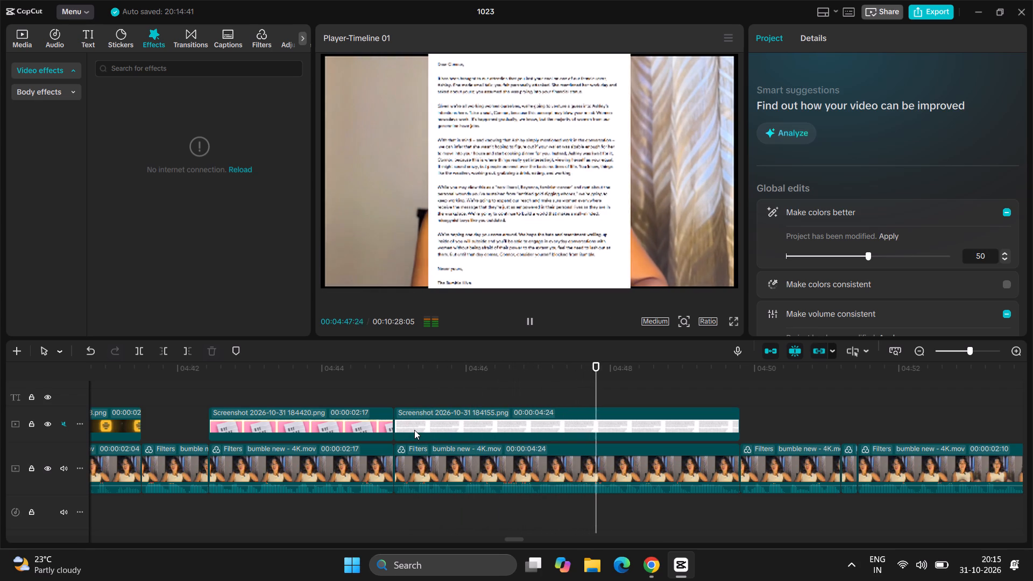
scroll(414, 430, "down", 3, "ctrl")
scroll(611, 439, "left", 1)
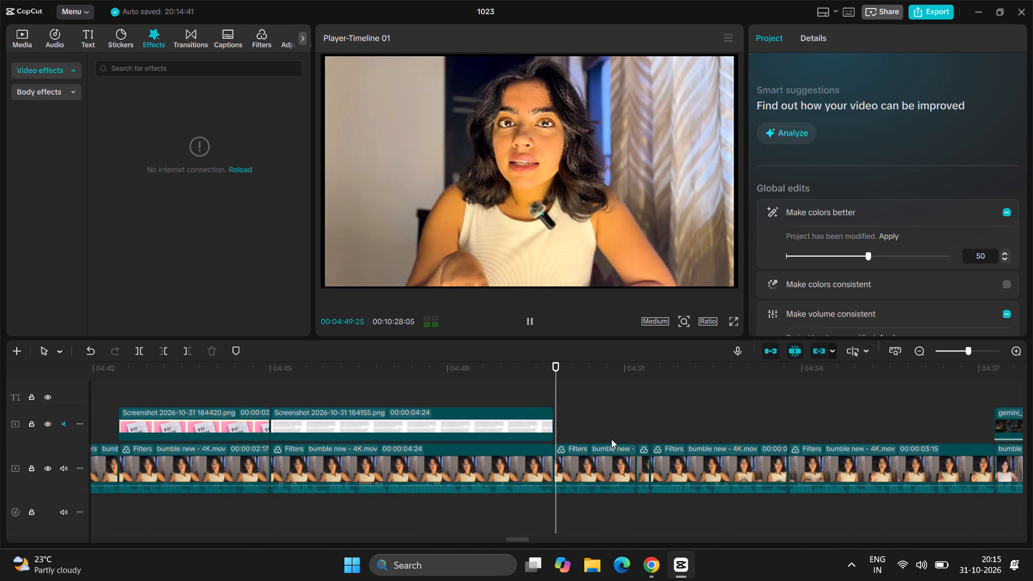
key("space")
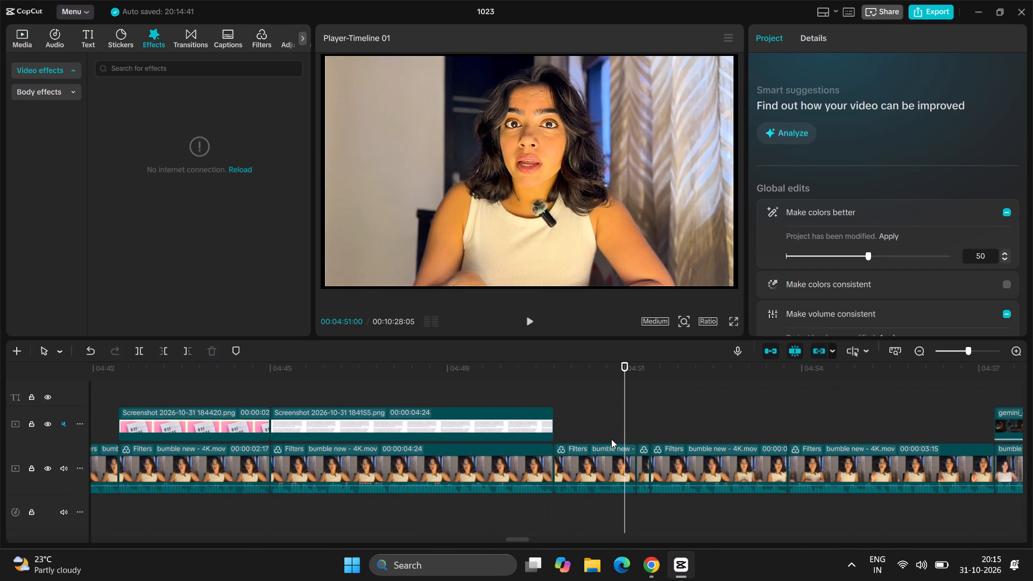
key("space")
key("space")
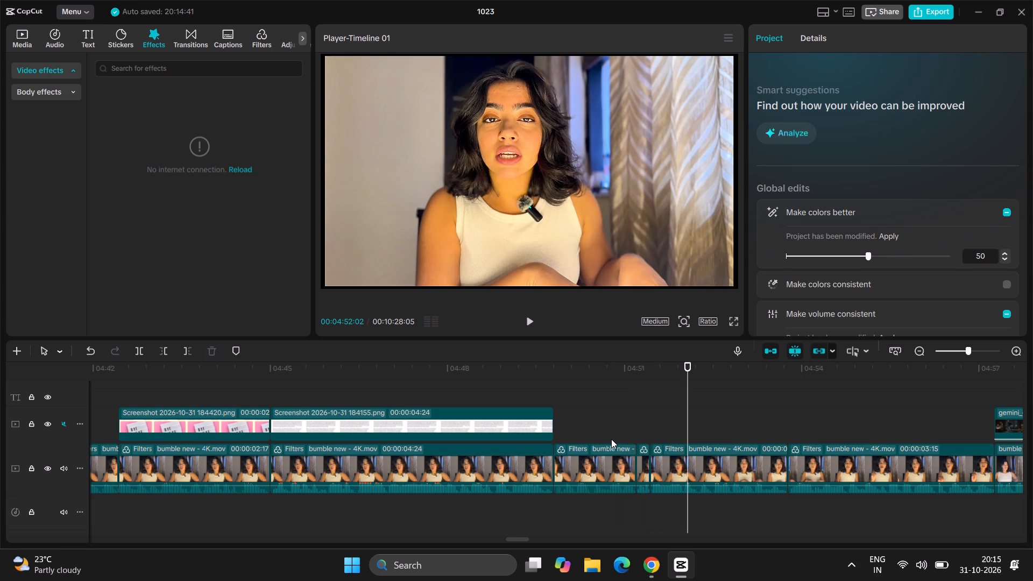
Split the talking-head clip at 4:52:07, ripple-trim one frame following the split, and play back the cut.
scroll(674, 452, "up", 8, "ctrl")
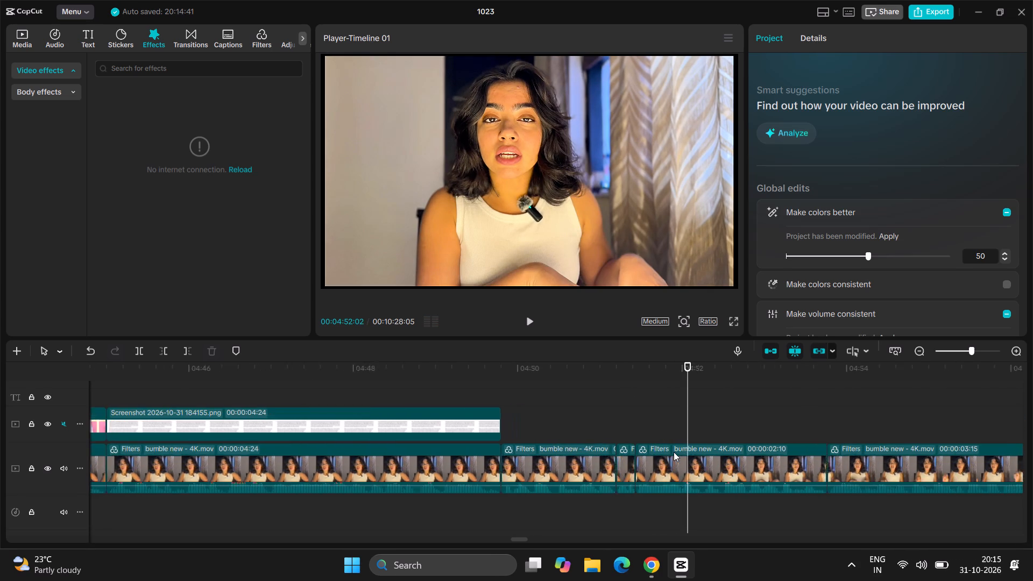
scroll(674, 452, "up", 9, "ctrl")
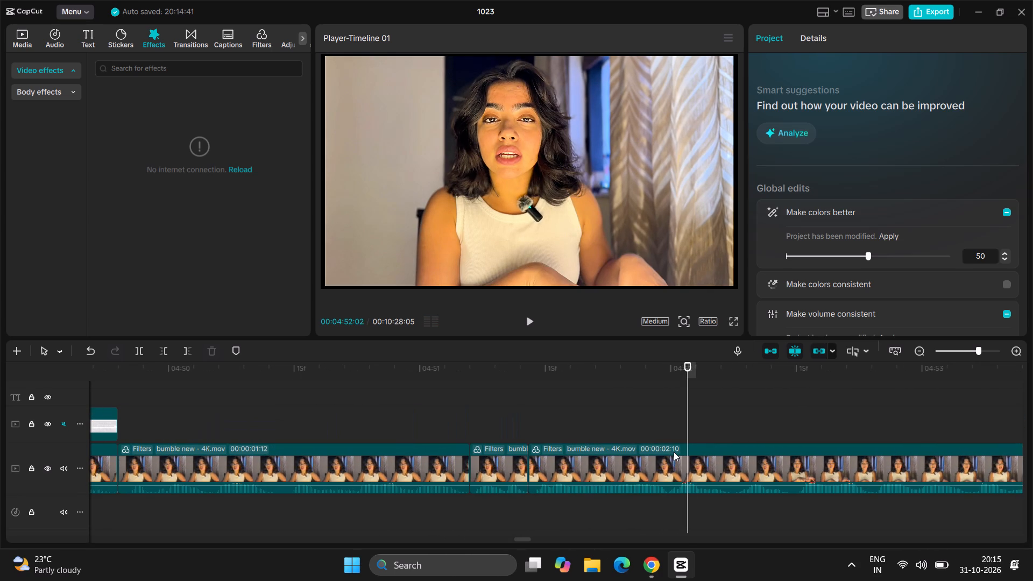
key("Right")
key("Right")
key("Right")
key("Right")
key("Right")
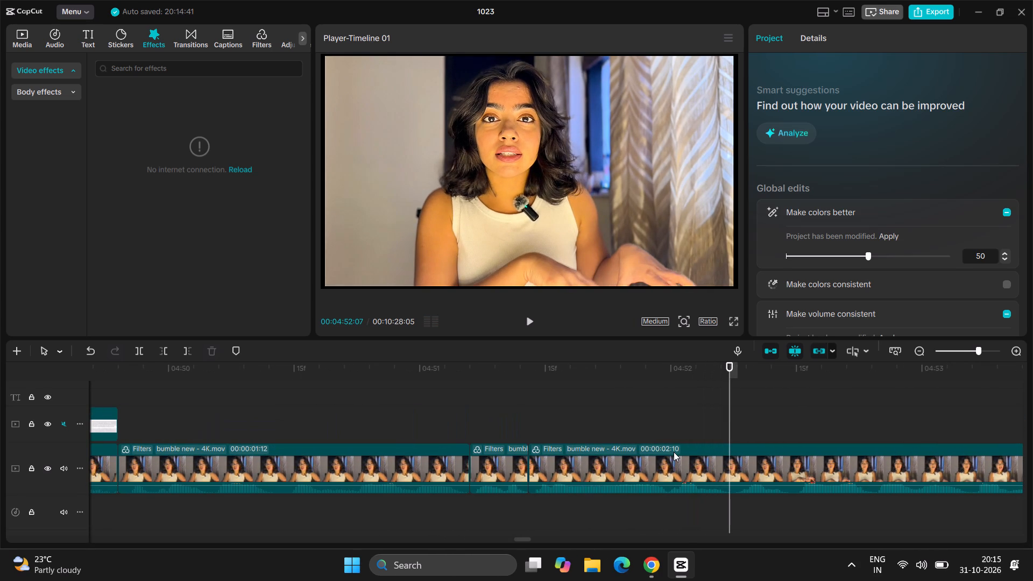
key("ctrl+b")
key("Right")
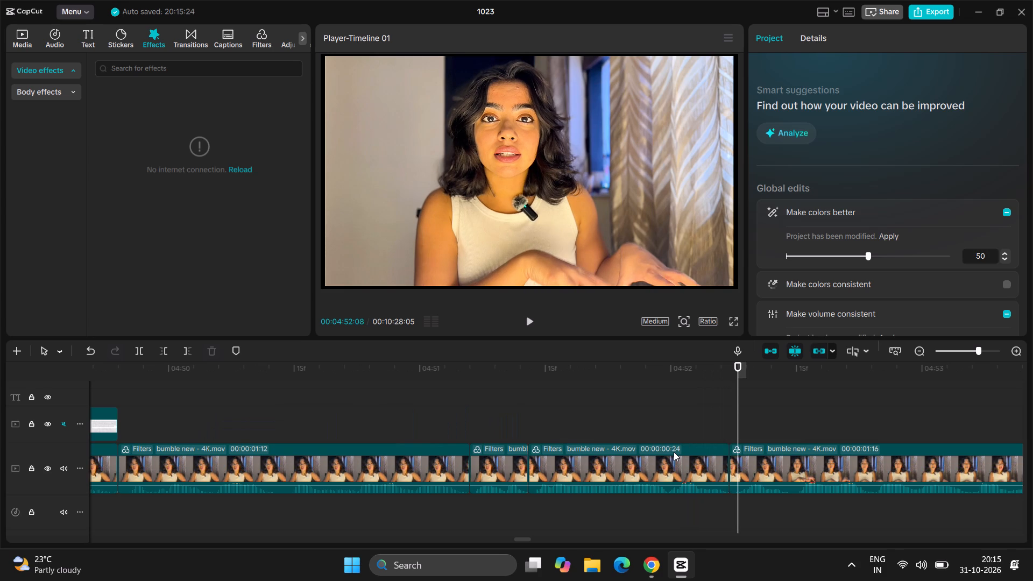
key("q")
key("space")
key("space")
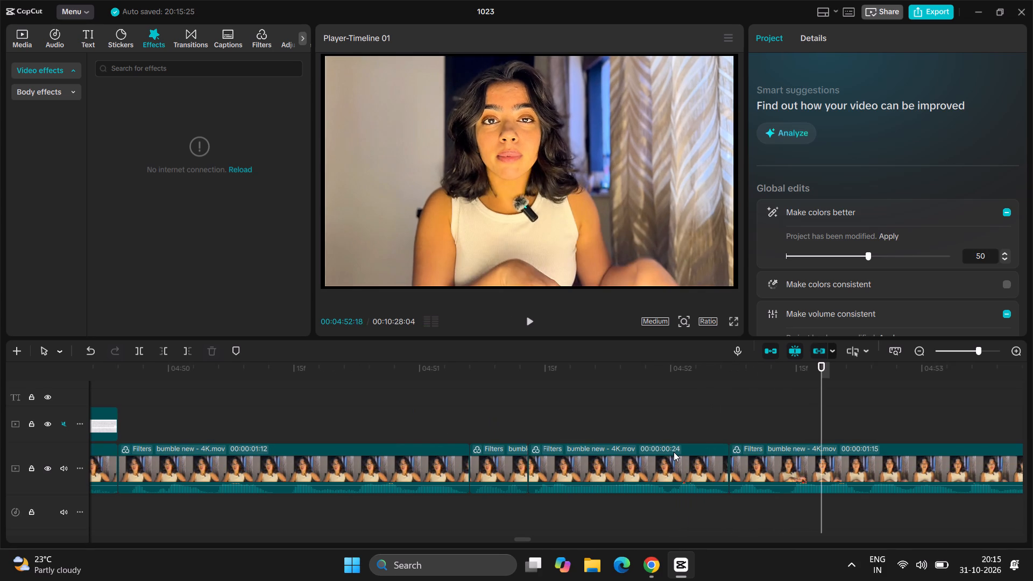
Split the talking-head clip at 4:52:13, ripple-trim one frame following the split, and play on from the cut.
key("Down")
key("Down")
key("Up")
key("Up")
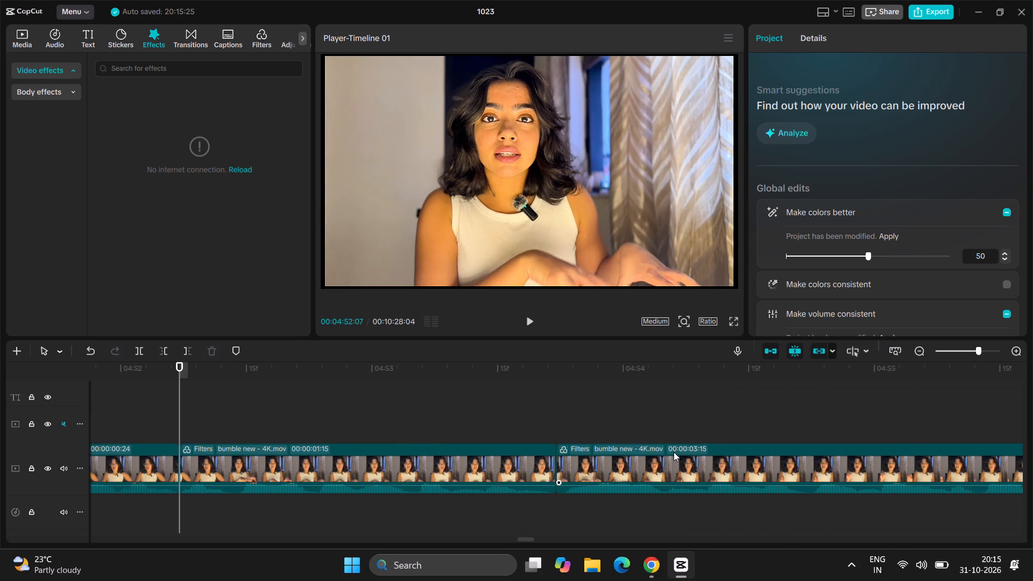
scroll(613, 465, "right", 1)
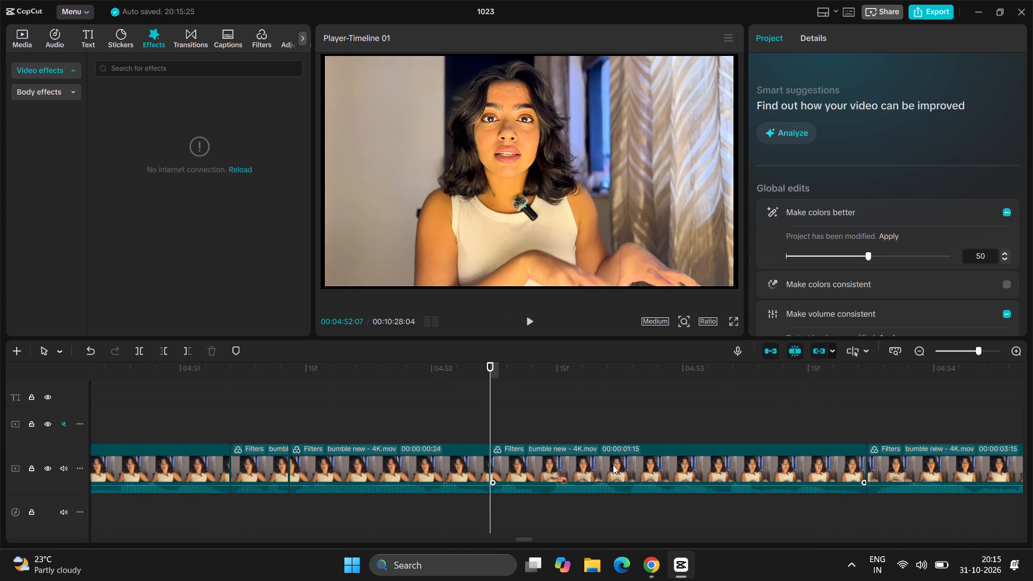
scroll(613, 465, "right", 1)
key("Right")
key("Right")
key("Right")
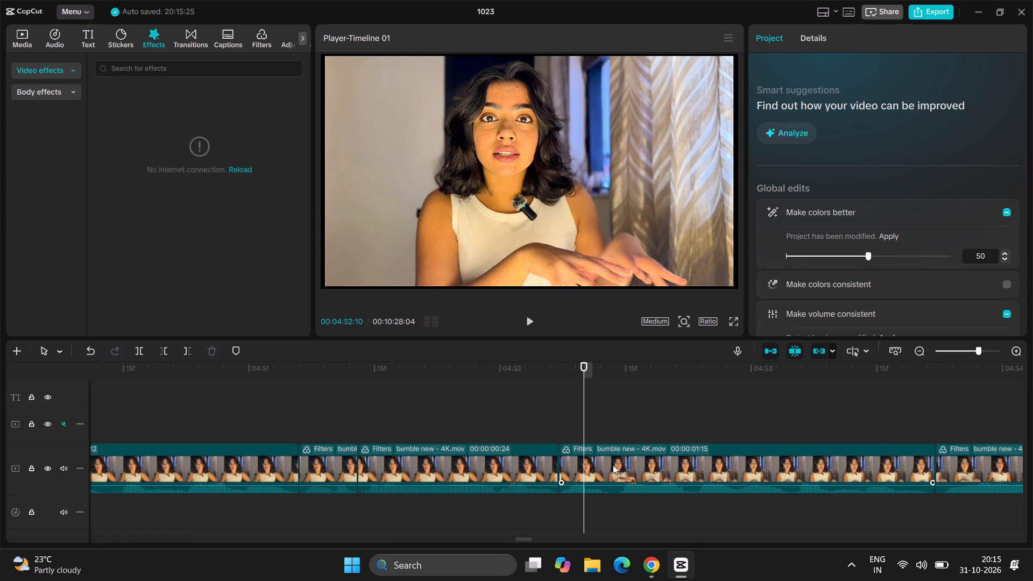
key("Right")
key("Right")
key("Right")
key("ctrl+b")
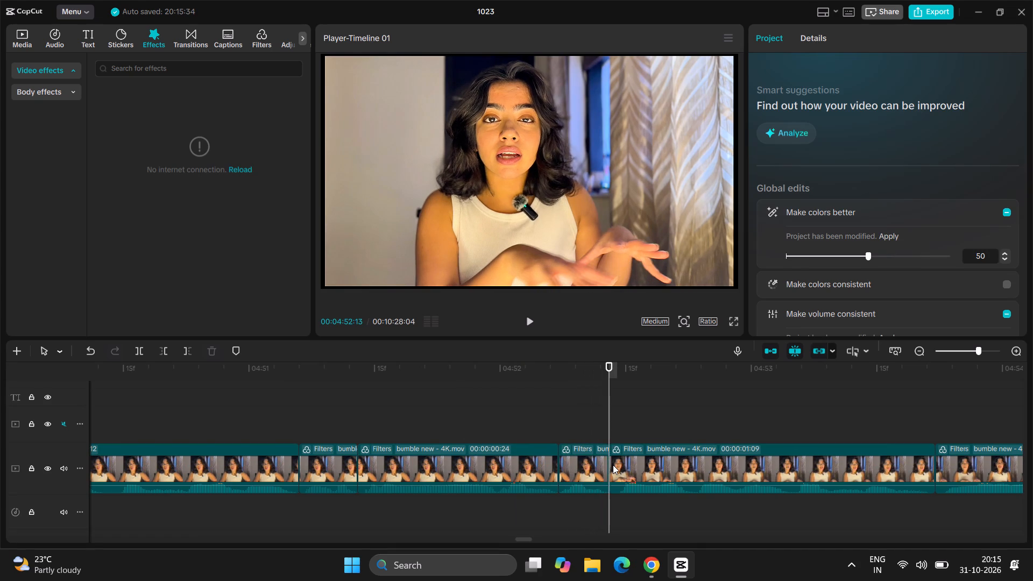
key("Right")
type("q")
key("space")
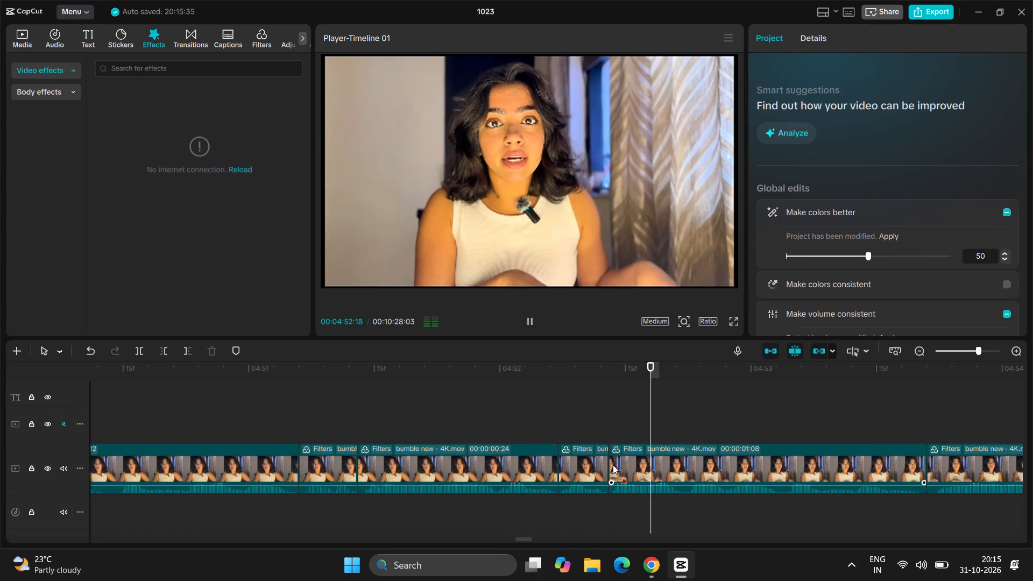
Step frame by frame through the talking-head clip from about 4:52:21, checking for dead frames, and play on past 4:53.
key("space")
key("Left")
key("Left")
key("Left")
key("Left")
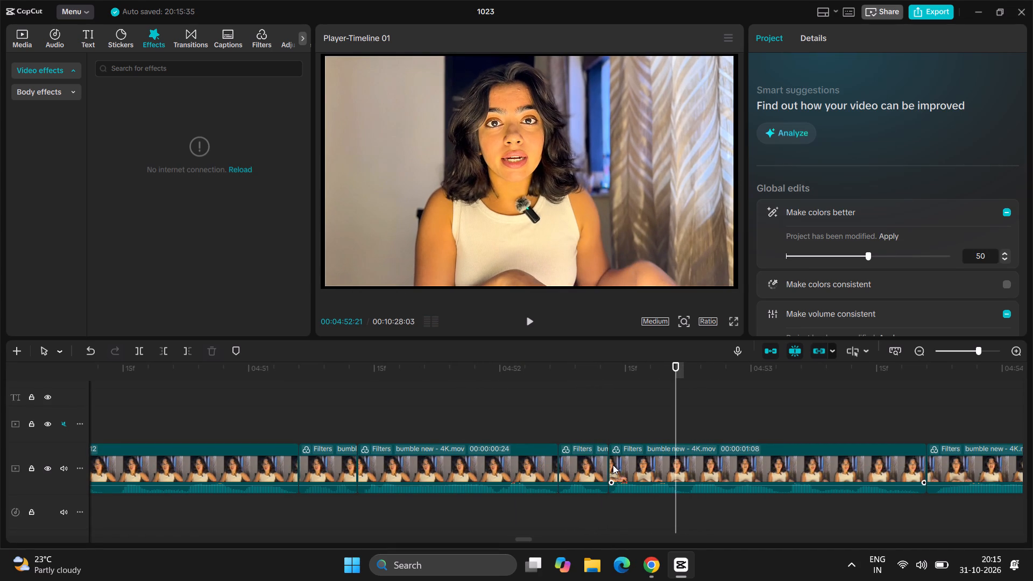
key("Right")
key("Right")
key("Right")
key("Right")
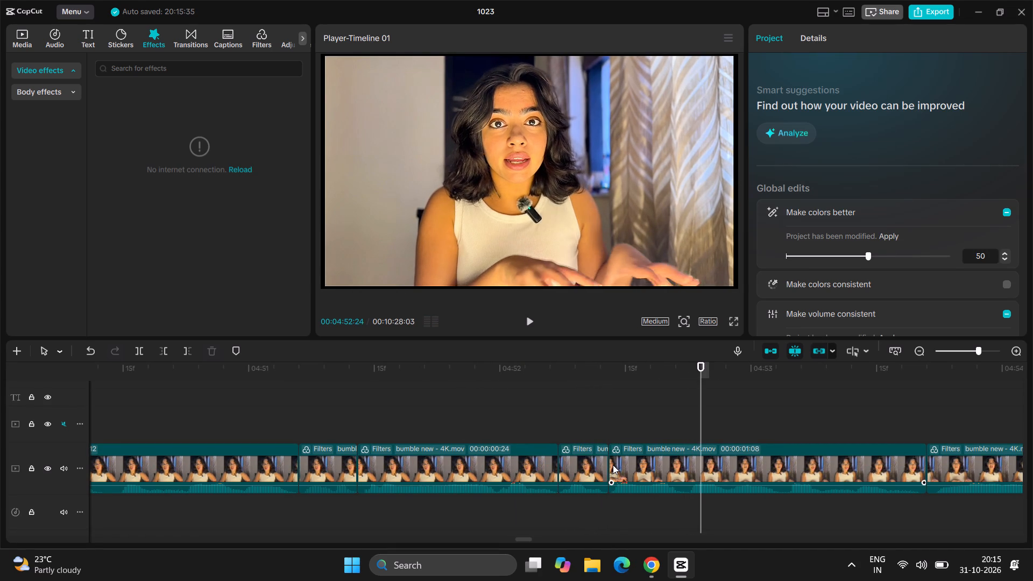
key("Right")
key("Right")
key("Right")
key("Right")
key("Right")
key("Right")
key("Right")
key("Right")
key("space")
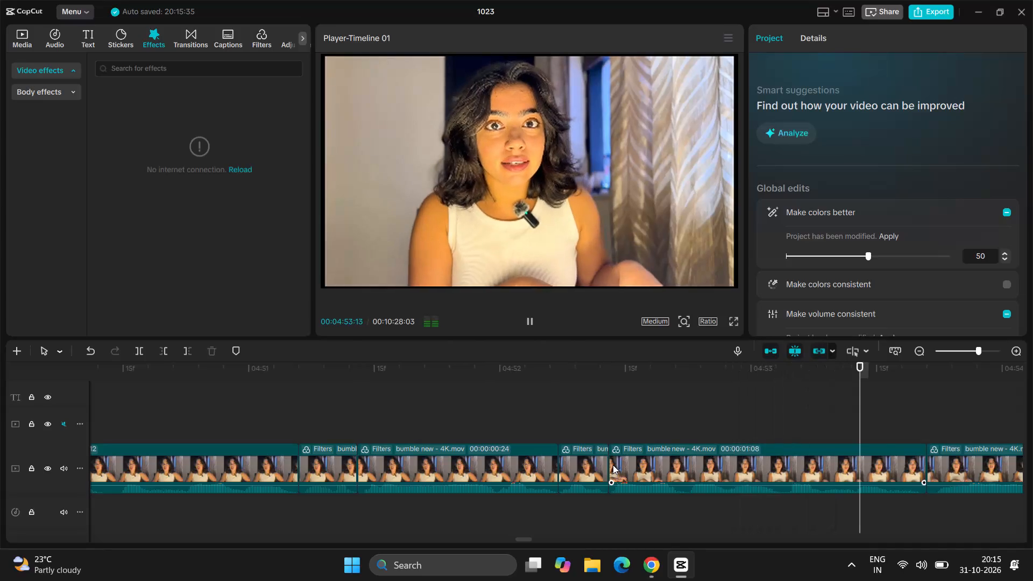
Ripple-trim the last frame off the talking-head clip at 4:53:20, just before the next cut.
key("space")
key("Right")
key("Right")
key("Right")
key("Right")
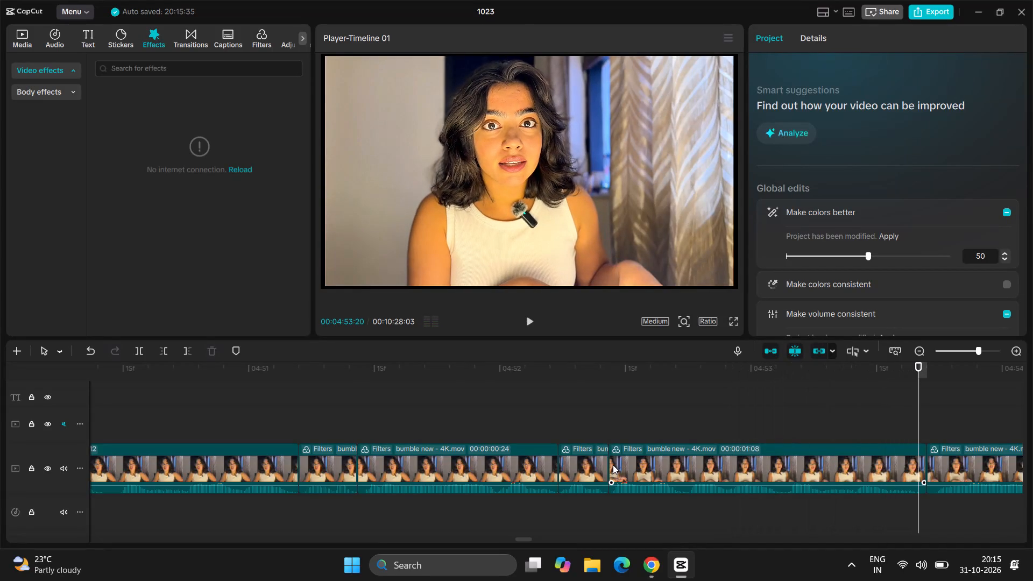
key("w")
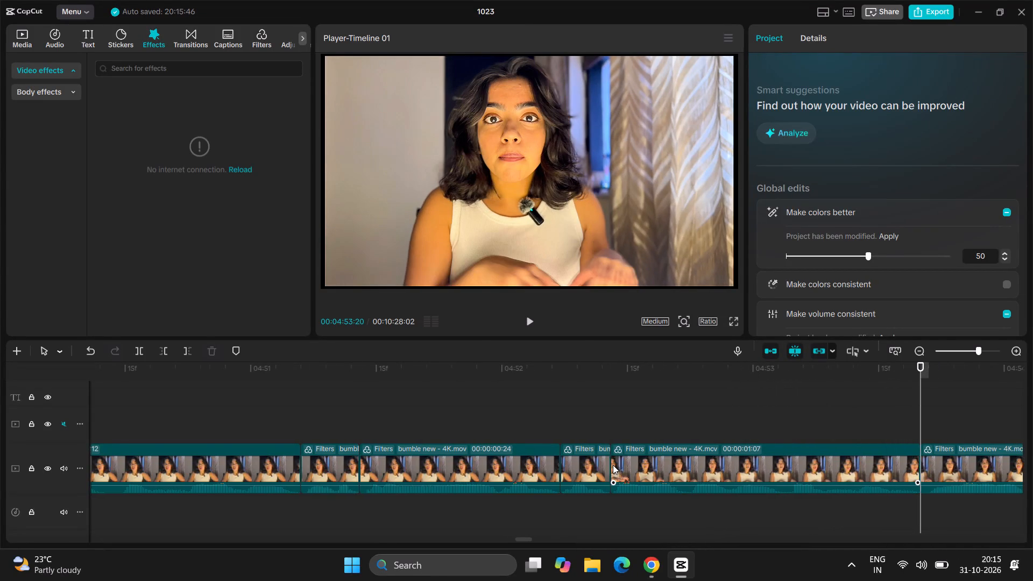
Go back to 4:41:15 and replay the screenshot overlays and the tightened talking-head cuts up to 4:55:08.
scroll(613, 465, "down", 4, "ctrl")
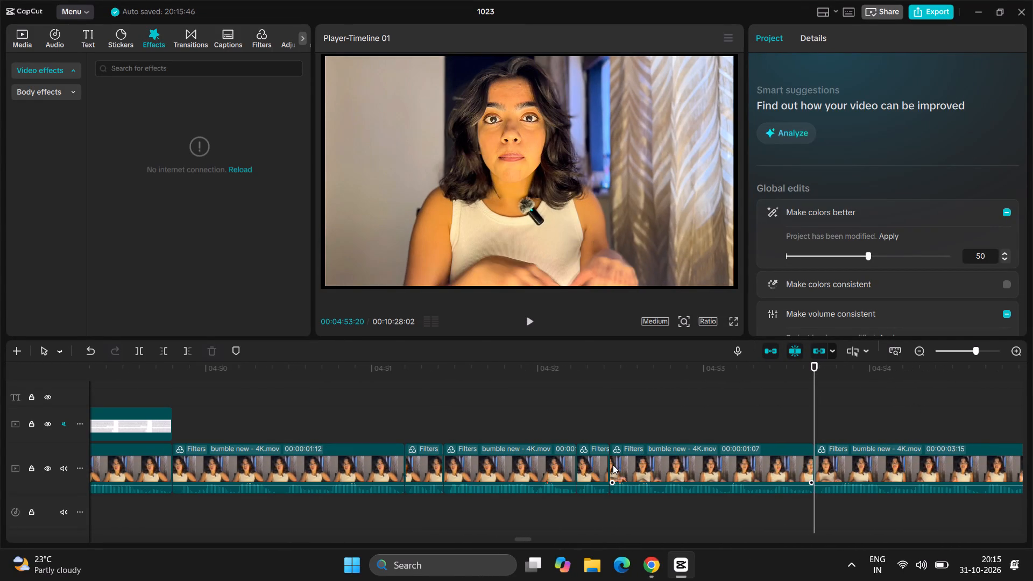
scroll(613, 465, "down", 4, "ctrl")
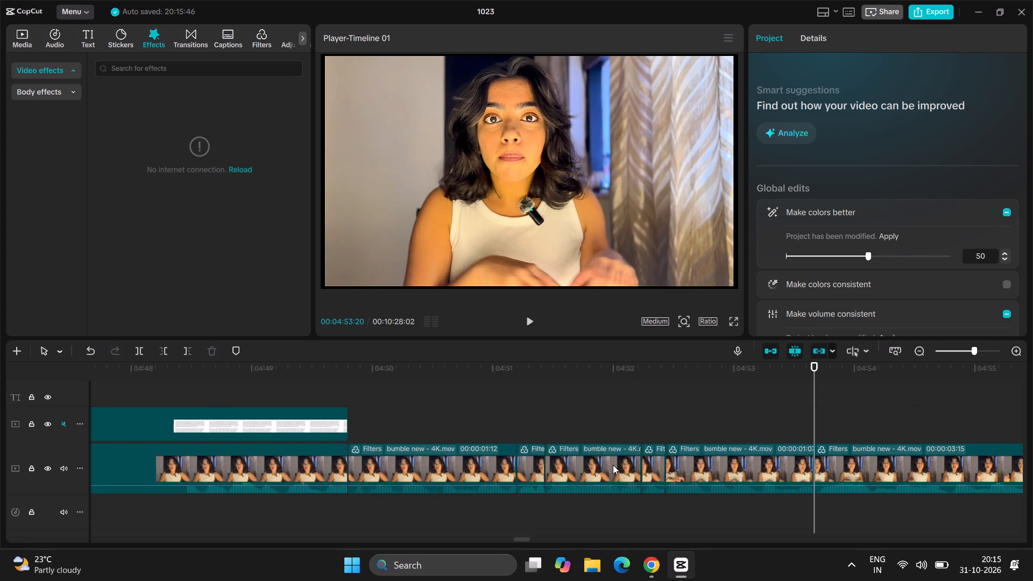
scroll(613, 465, "down", 8, "ctrl")
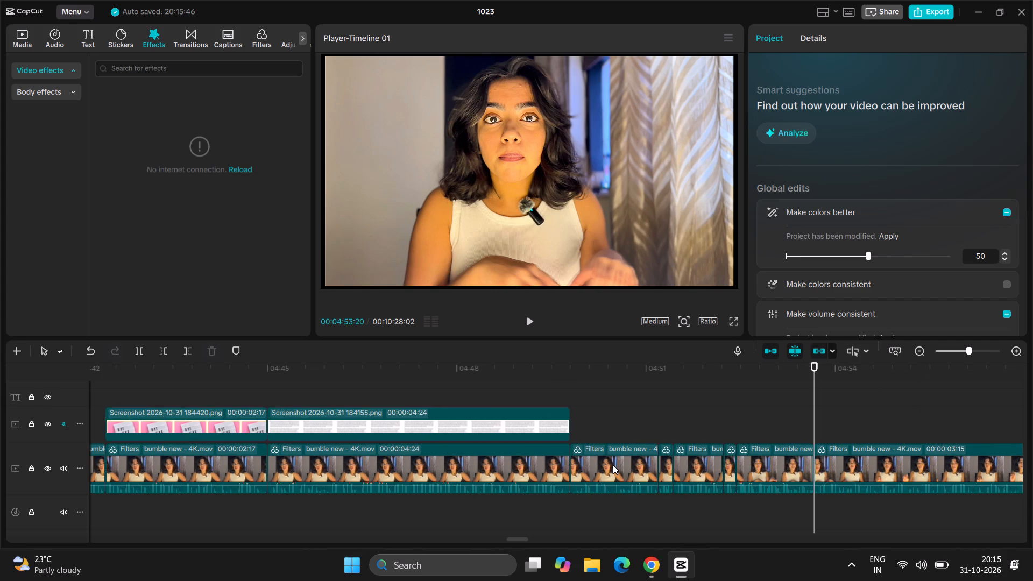
scroll(613, 465, "down", 4, "ctrl")
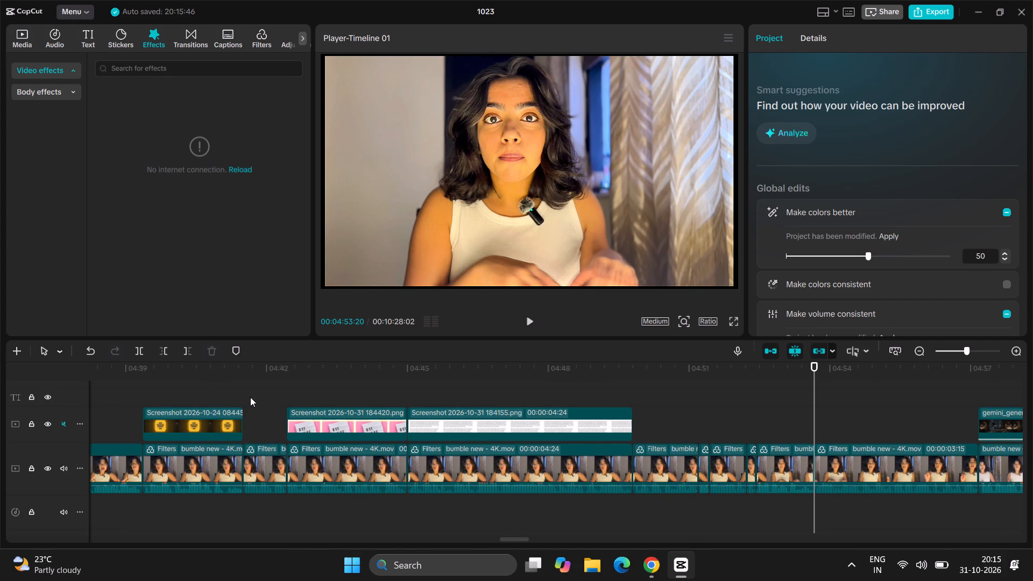
left_click(250, 397)
left_click_drag(250, 397, 245, 406)
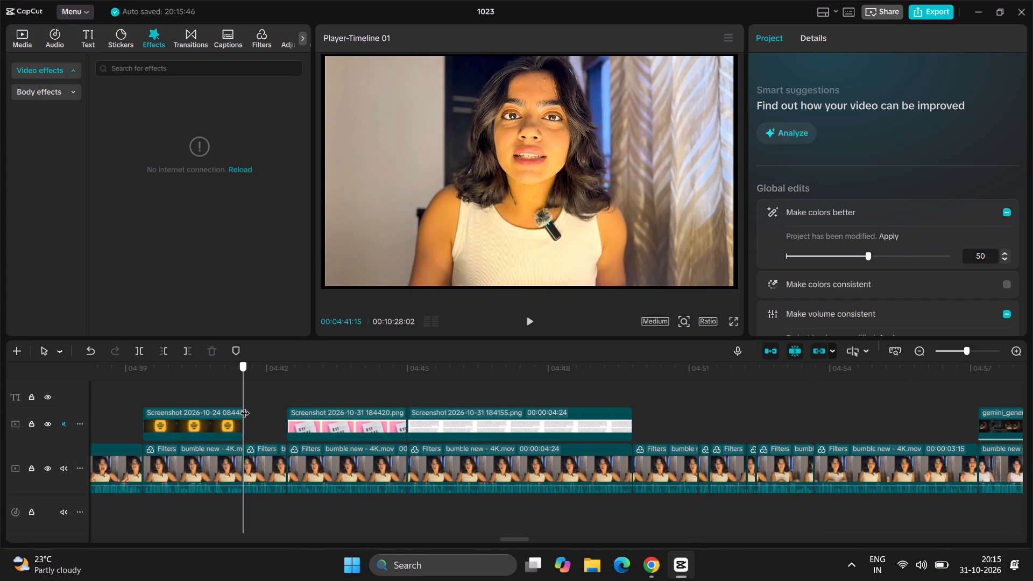
left_click_drag(245, 406, 244, 406)
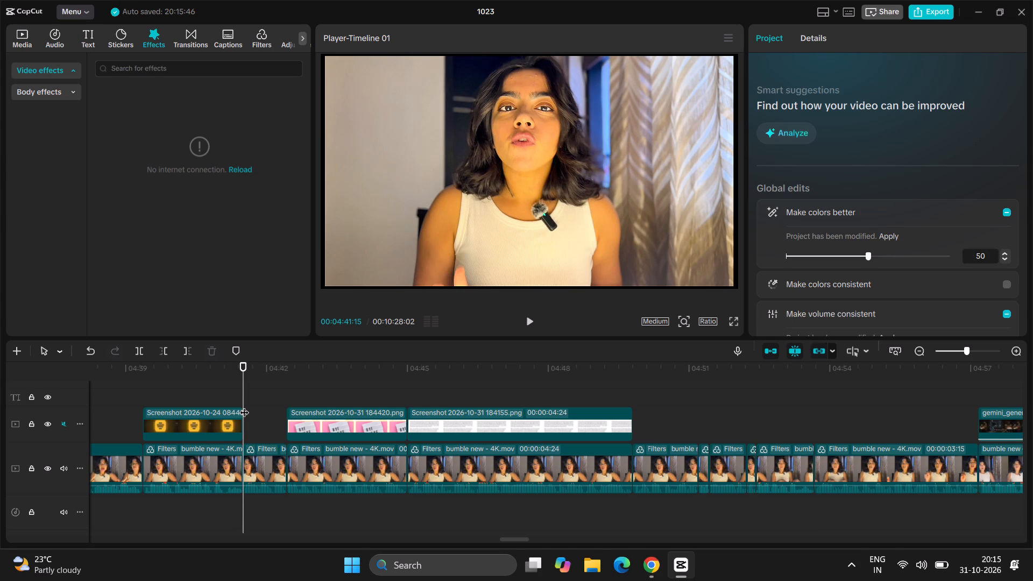
scroll(244, 406, "up", 10, "ctrl")
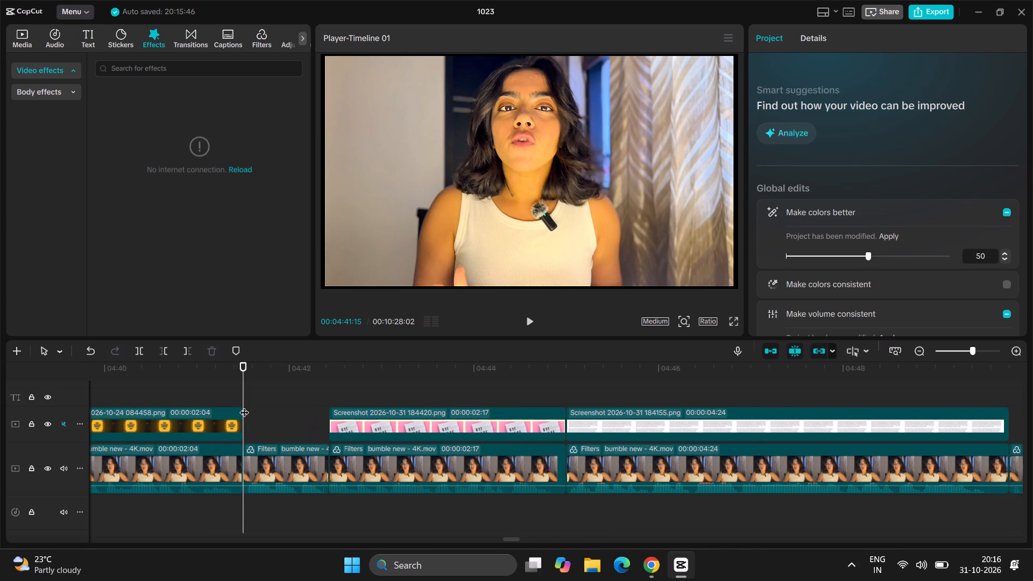
key("space")
key("space")
key("space")
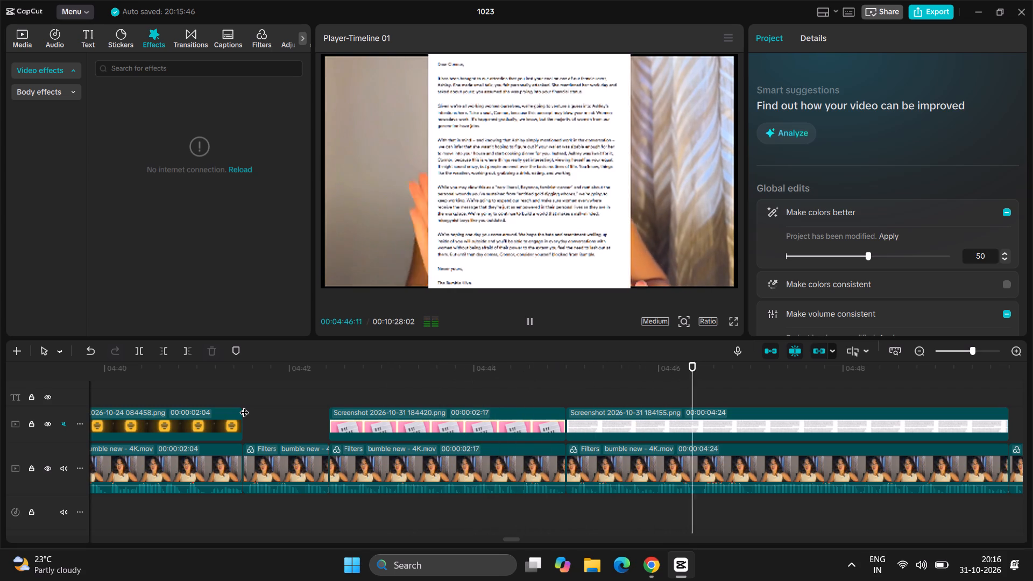
key("space")
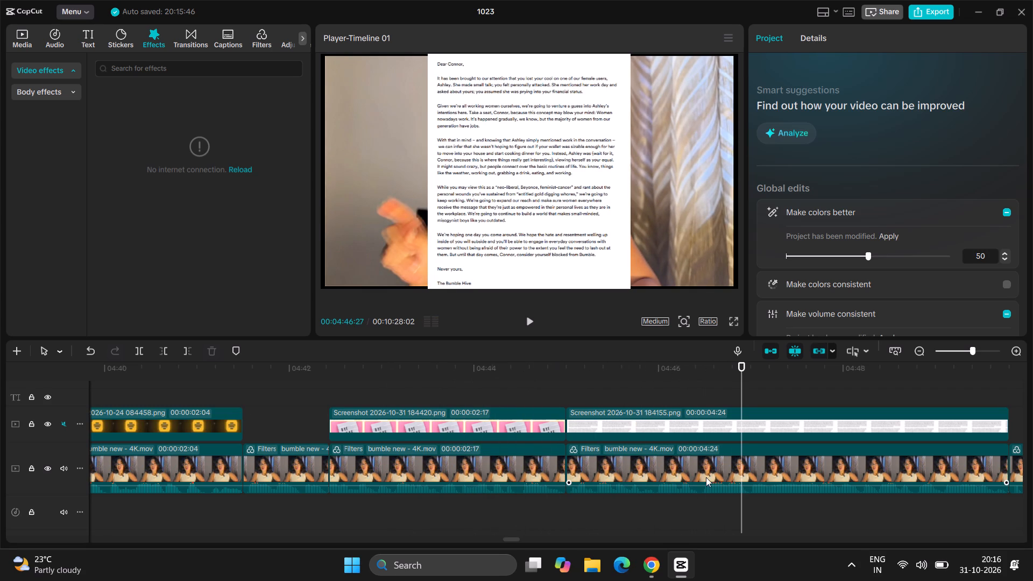
scroll(706, 477, "left", 1)
key("space")
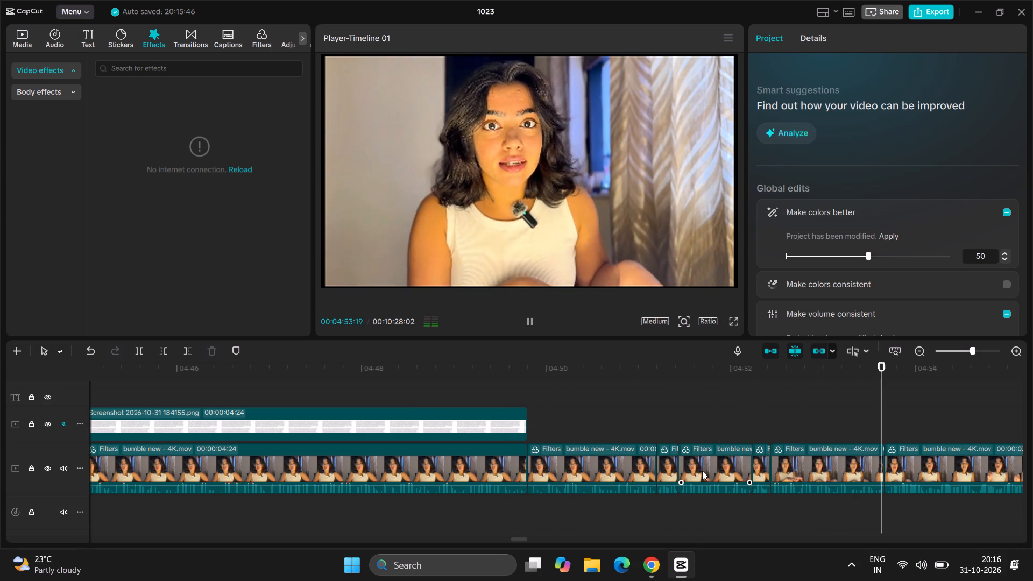
key("space")
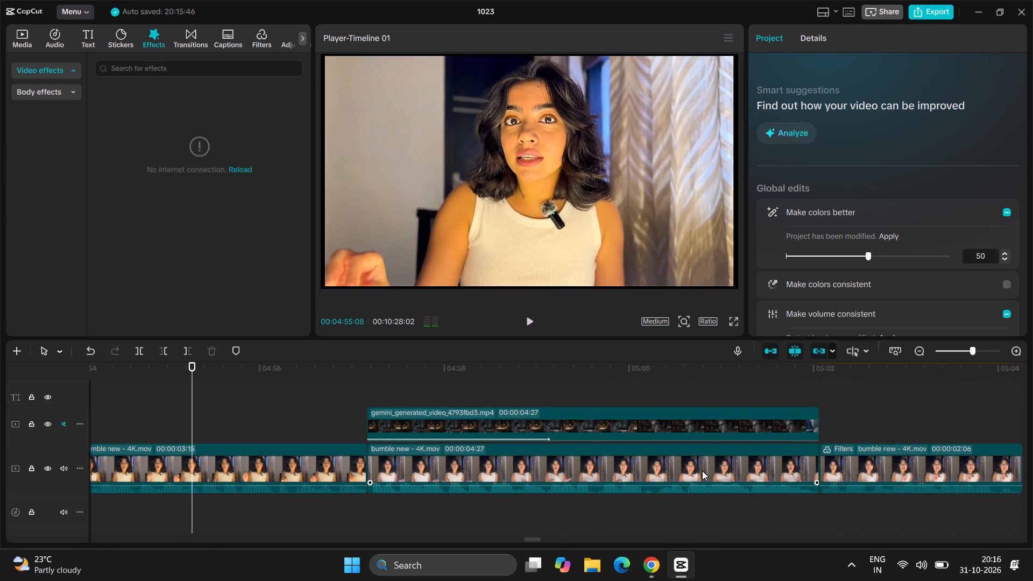
Play from 4:55:08 through the gemini_generated_video overlay of the student to the "Witney" text shot at about 5:02.
key("space")
key("space")
key("space")
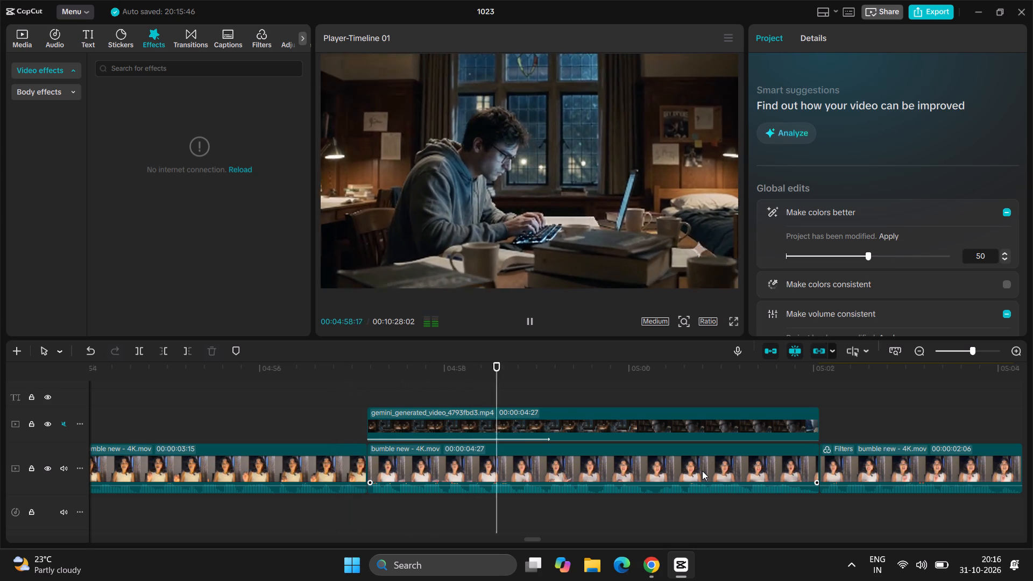
key("space")
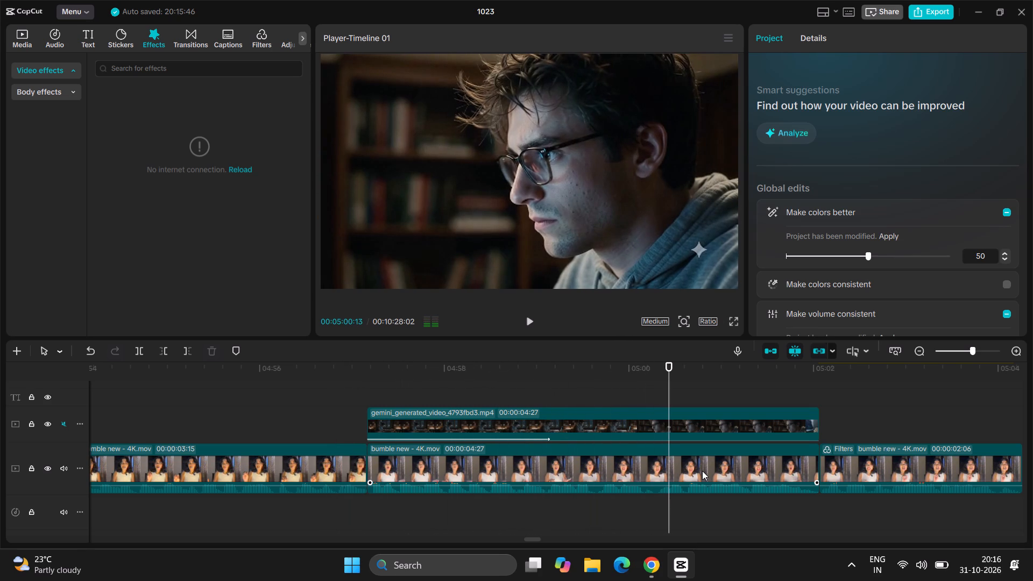
key("space")
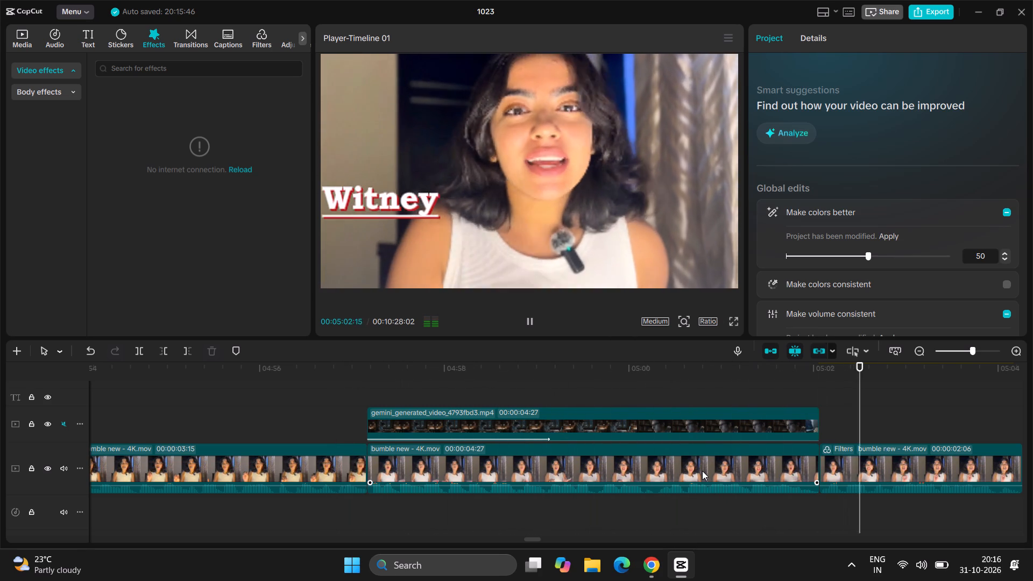
key("space")
Review the Walt Disney World, family portrait, black-and-white photo and family_community_verdict_10s.mp4 overlays, playing up to 5:21:03.
key("space")
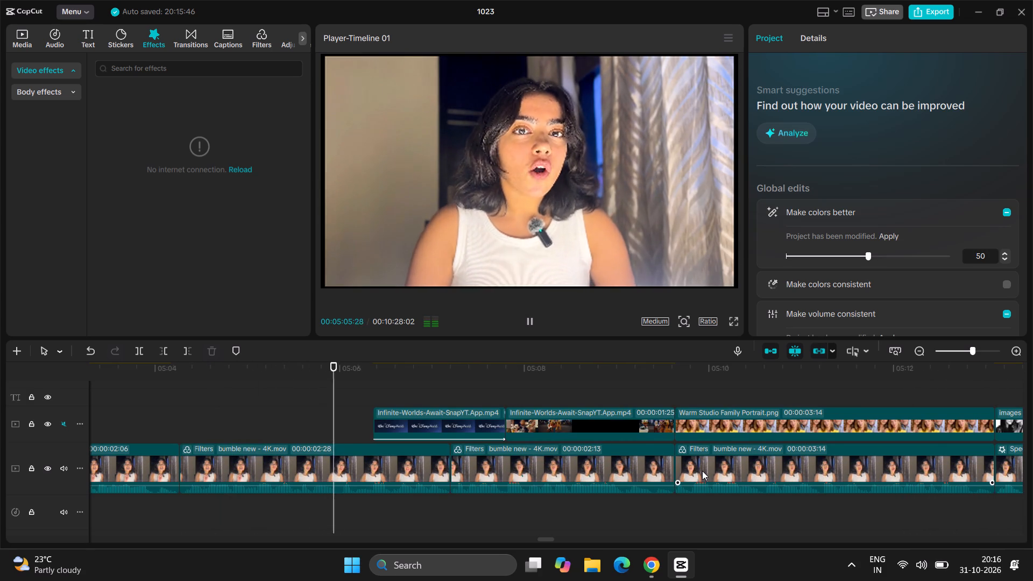
key("space")
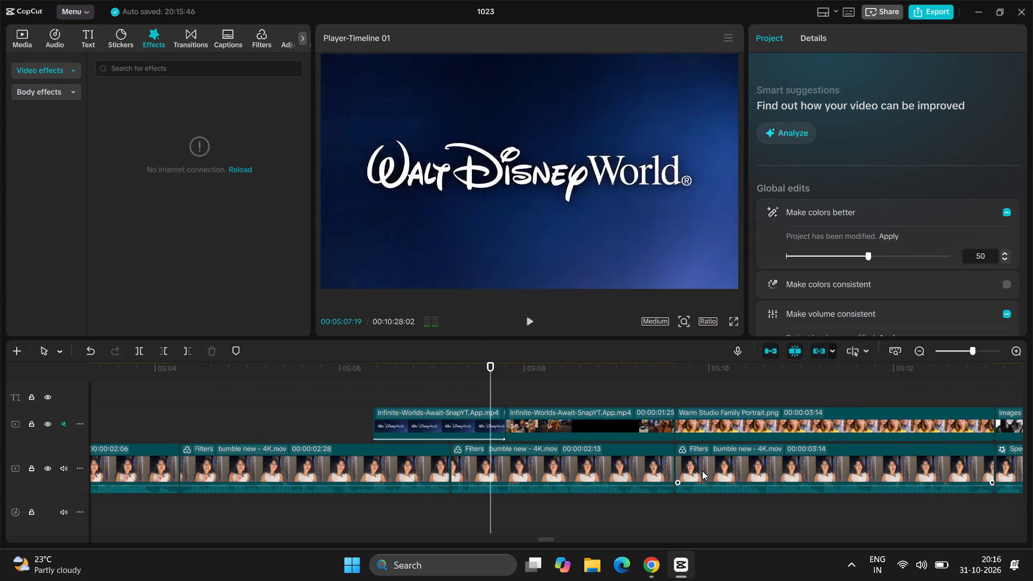
key("space")
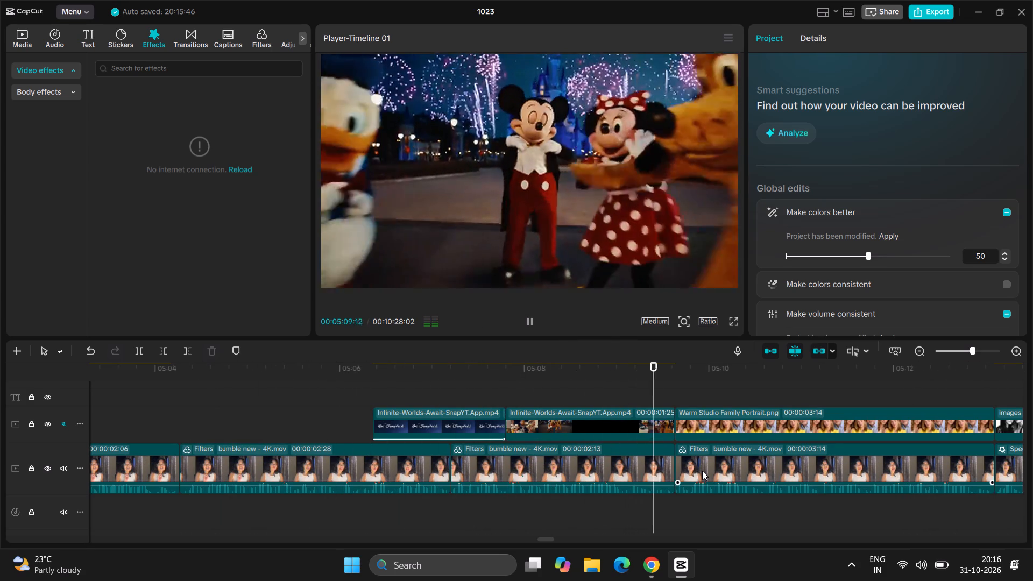
key("space")
key("space")
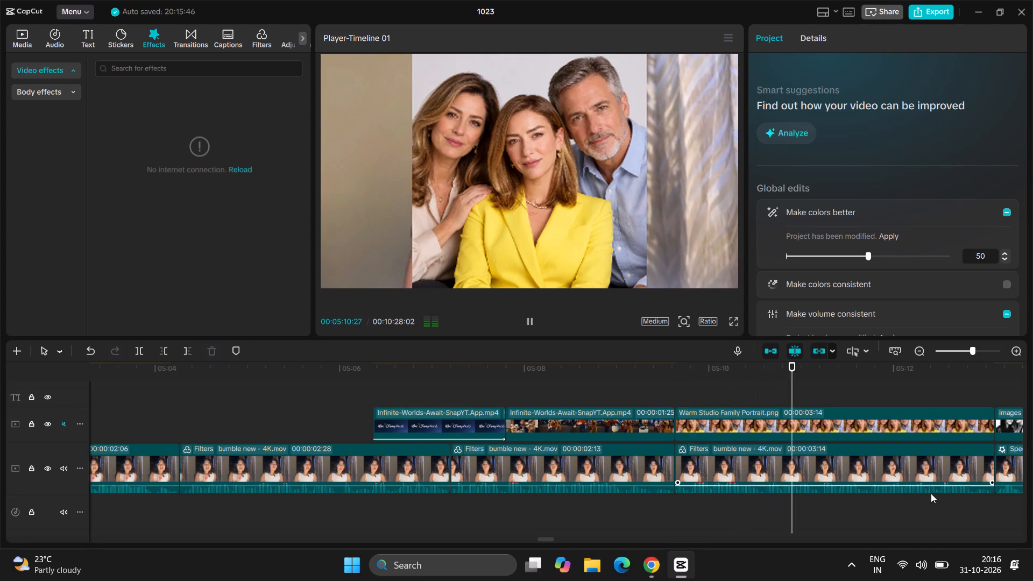
scroll(931, 493, "left", 1)
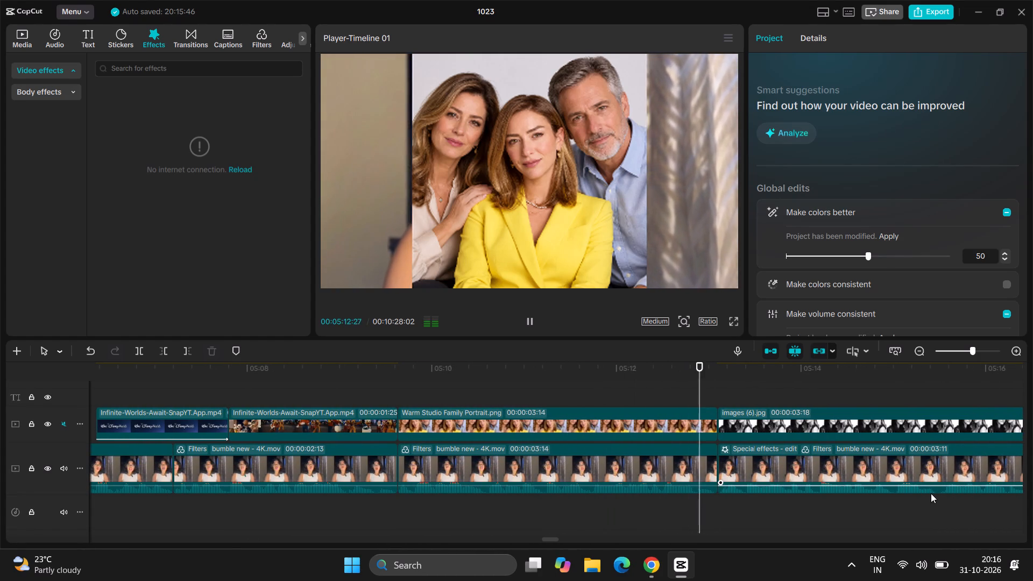
scroll(931, 493, "left", 3)
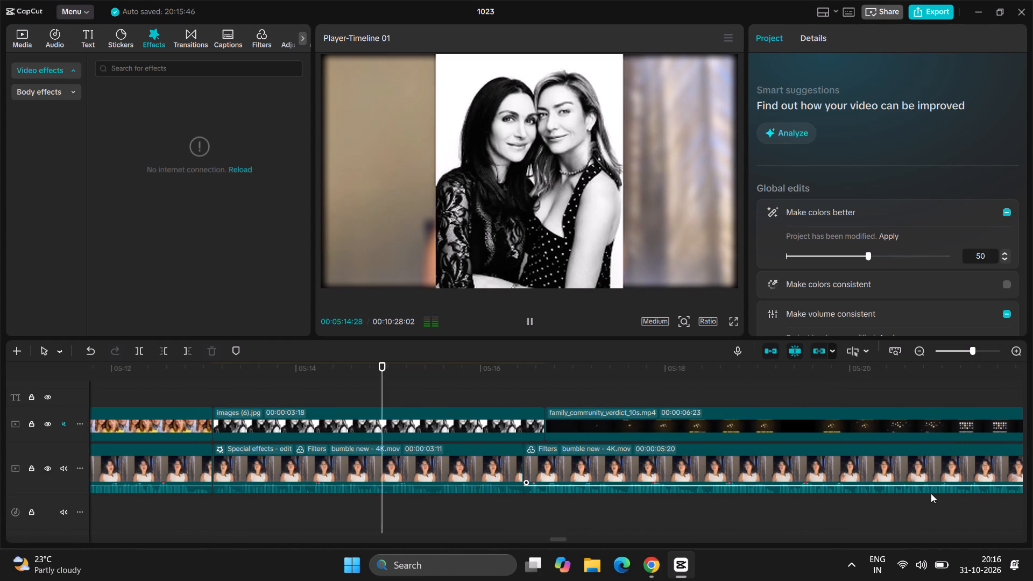
key("space")
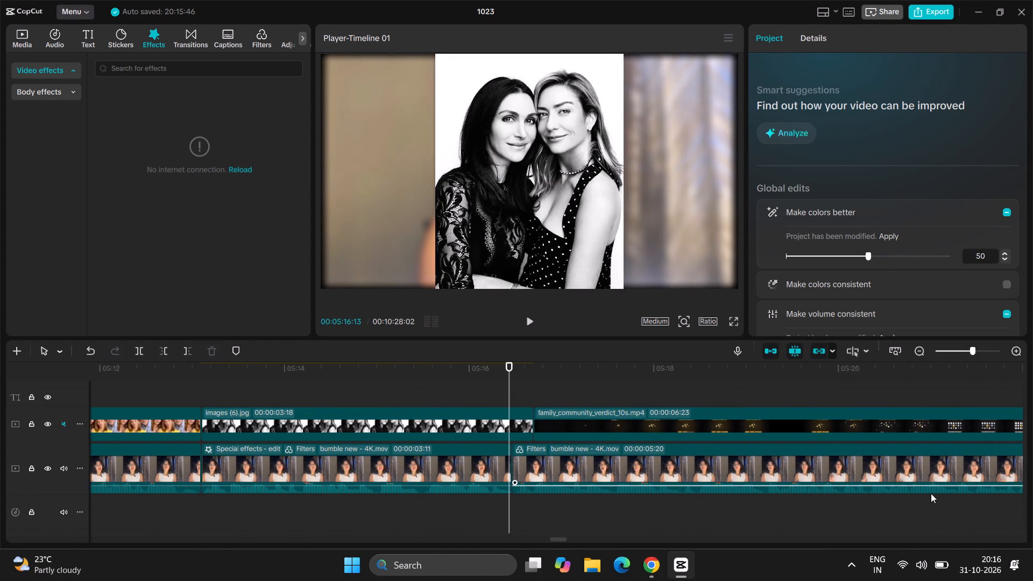
key("space")
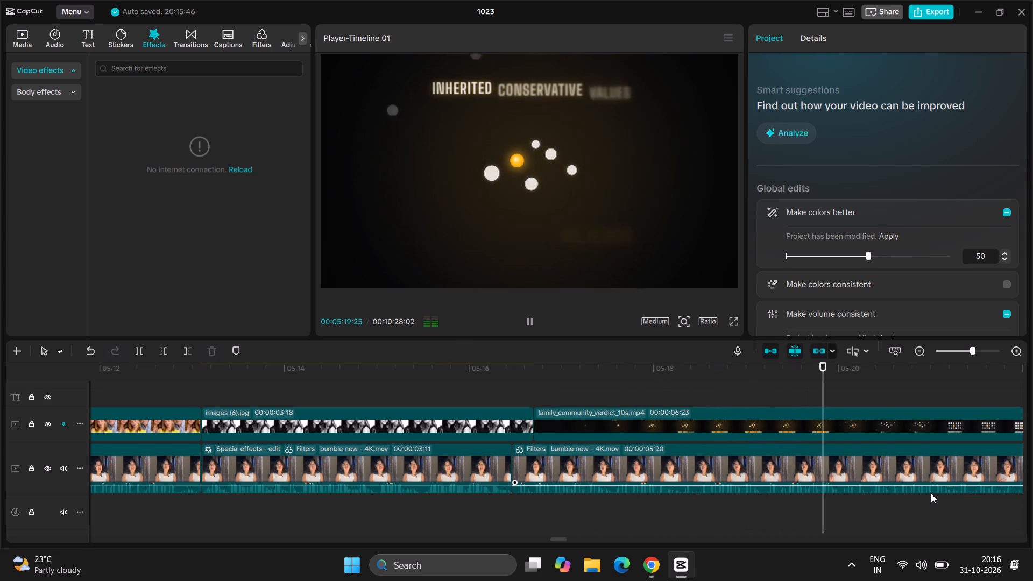
key("space")
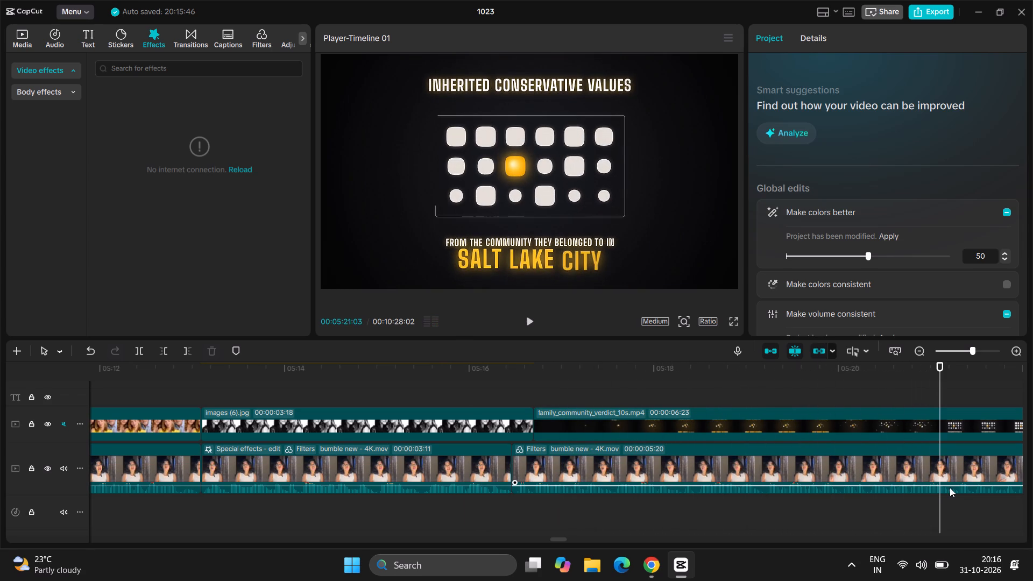
Play the rest of the family_community_verdict_10s.mp4 overlays from 5:21:03 to 5:29:15, checking where they end against the talking-head cut.
scroll(908, 443, "down", 7, "ctrl")
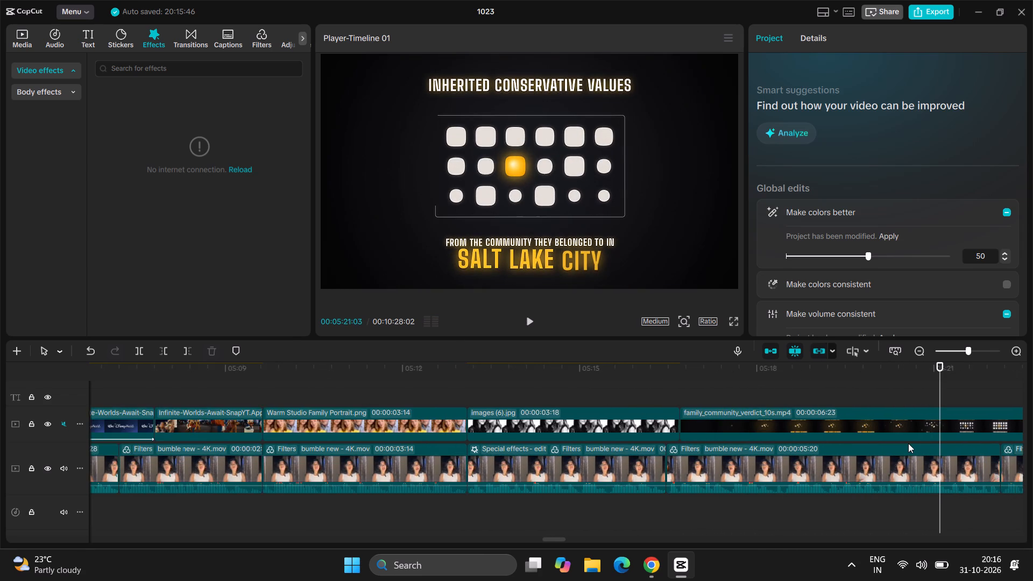
scroll(908, 443, "down", 7, "ctrl")
scroll(908, 443, "left", 1)
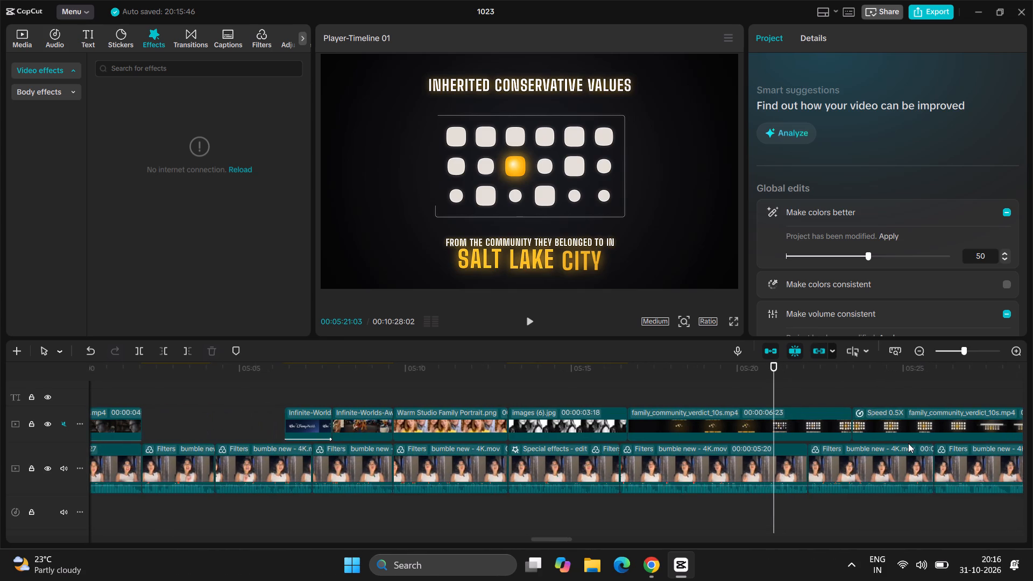
scroll(908, 443, "left", 1)
key("space")
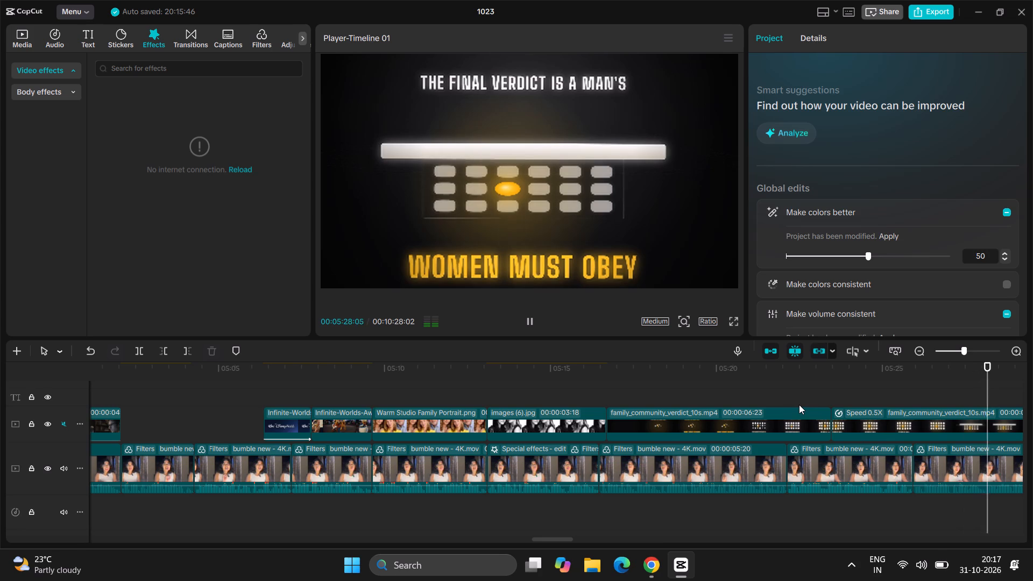
key("space")
key("space")
key("space")
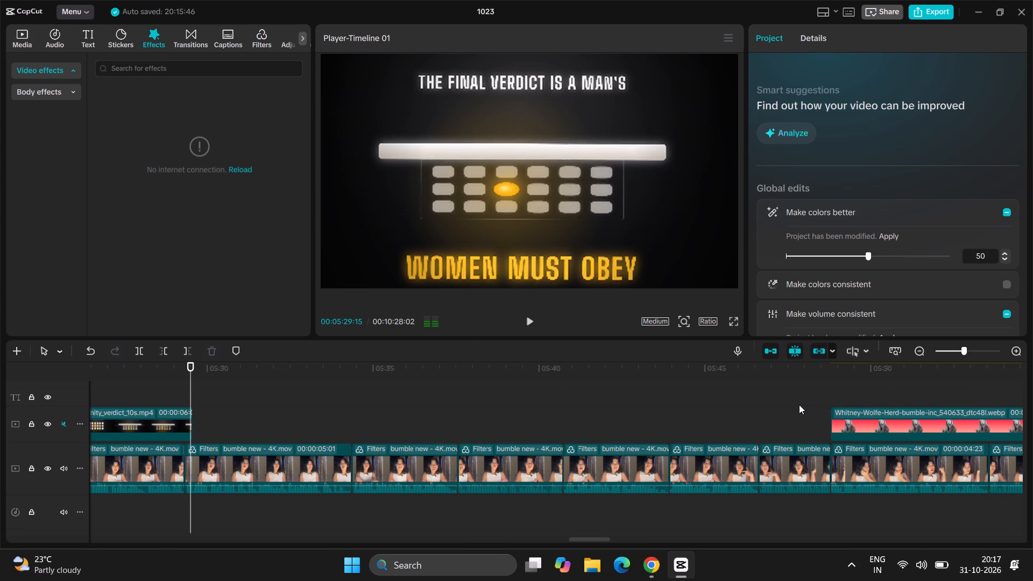
Play from 5:29:10, at the end of the family_community_verdict_10s.mp4 overlay, through the uncovered talking-head footage to 5:39:17.
scroll(799, 405, "right", 2)
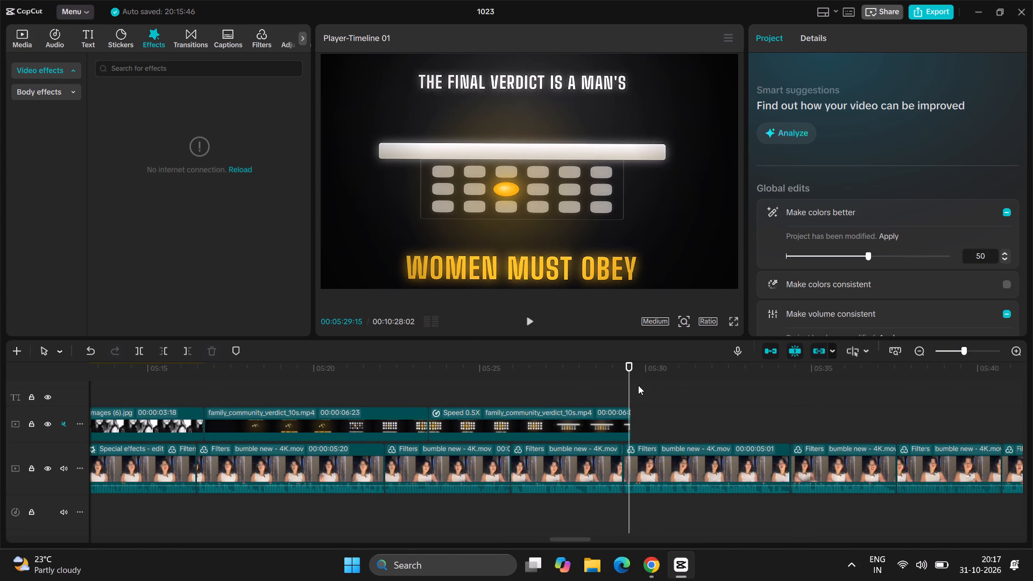
left_click_drag(631, 387, 625, 391)
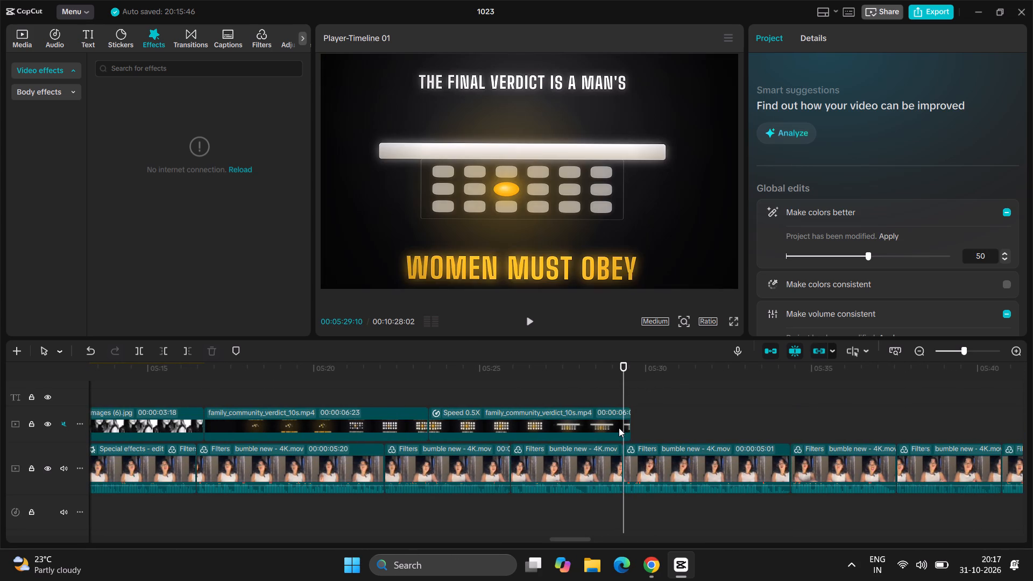
left_click(619, 428)
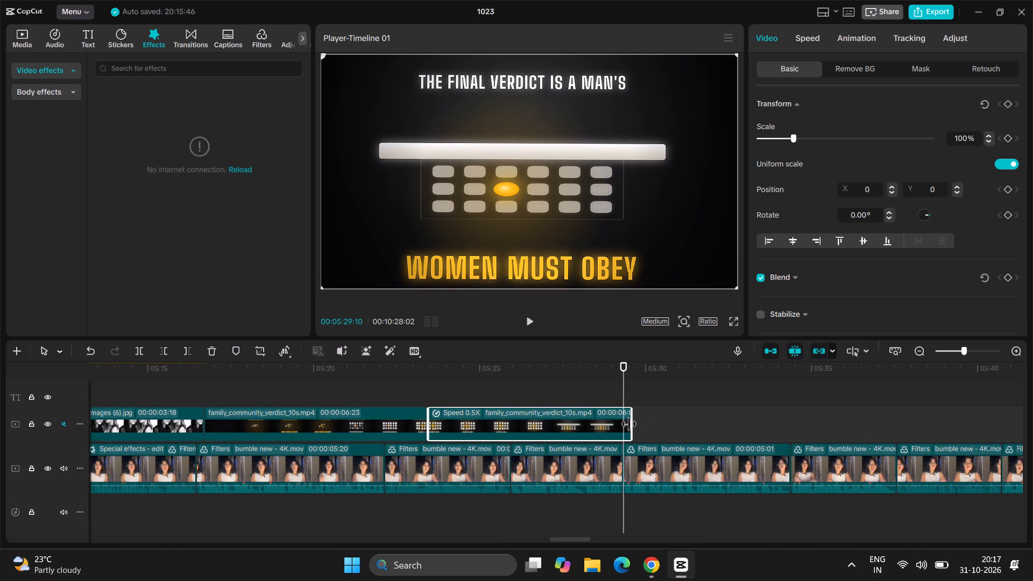
key("space")
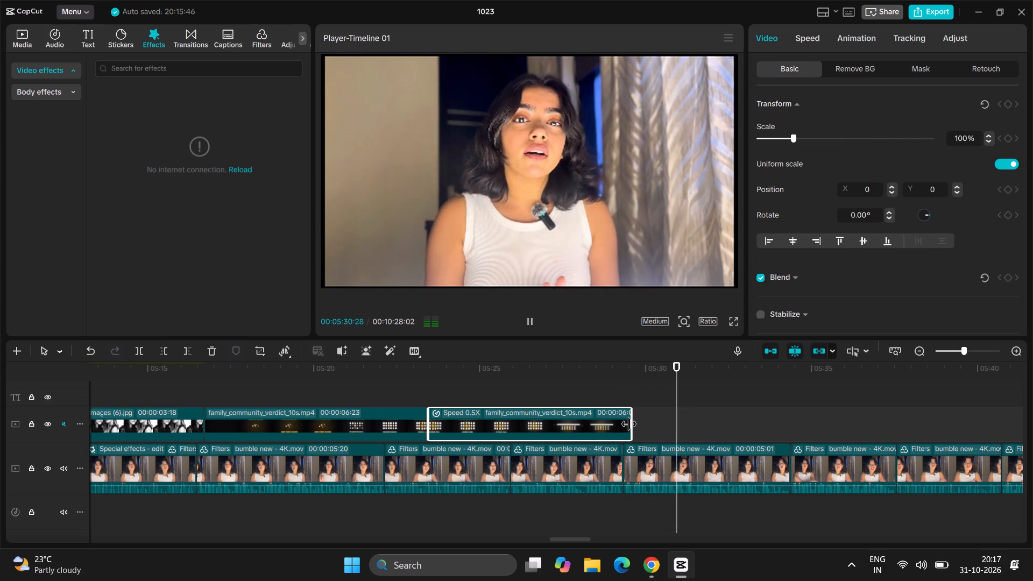
key("space")
scroll(789, 408, "left", 2)
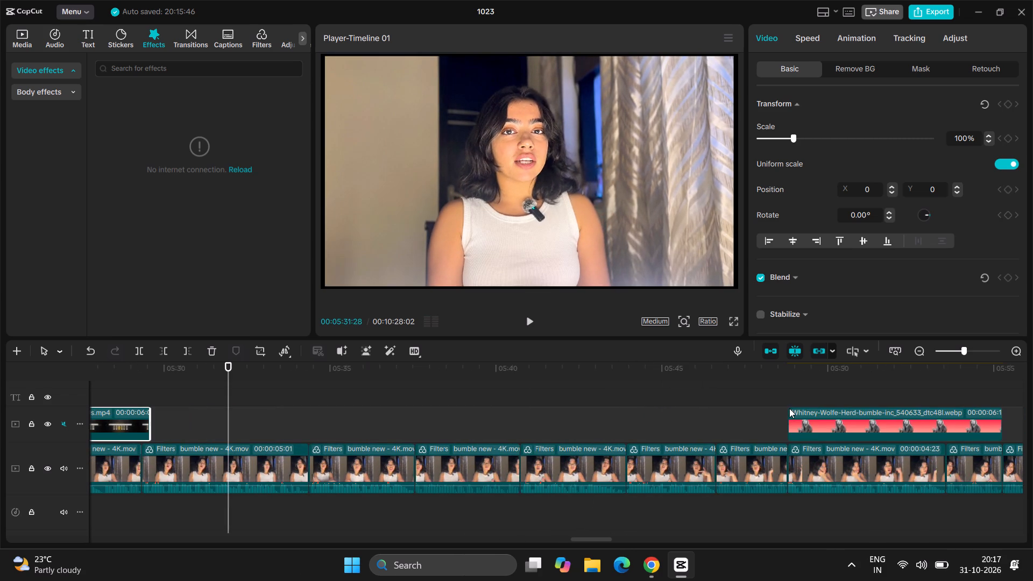
key("space")
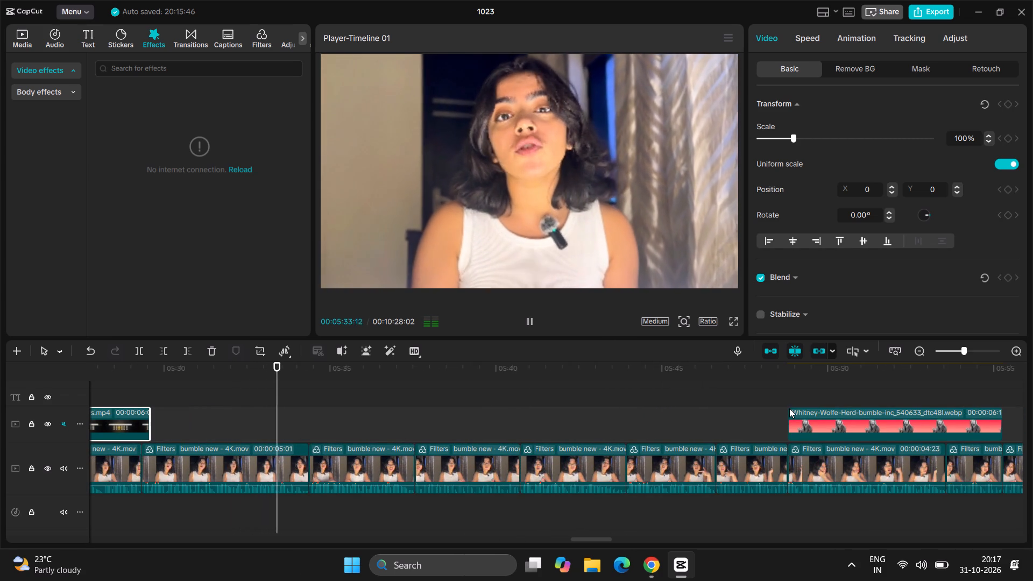
key("space")
key("space")
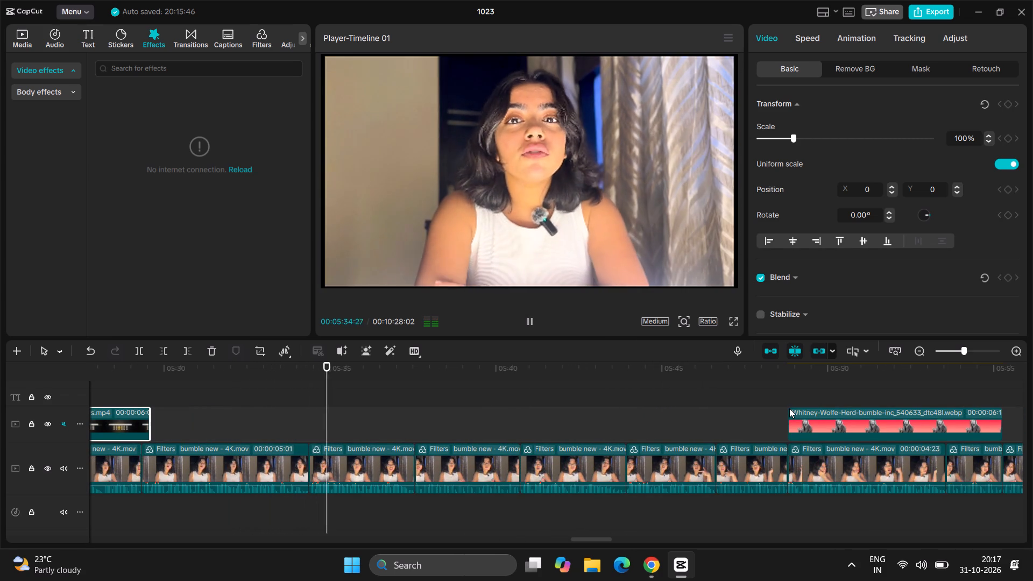
scroll(473, 374, "up", 7, "ctrl")
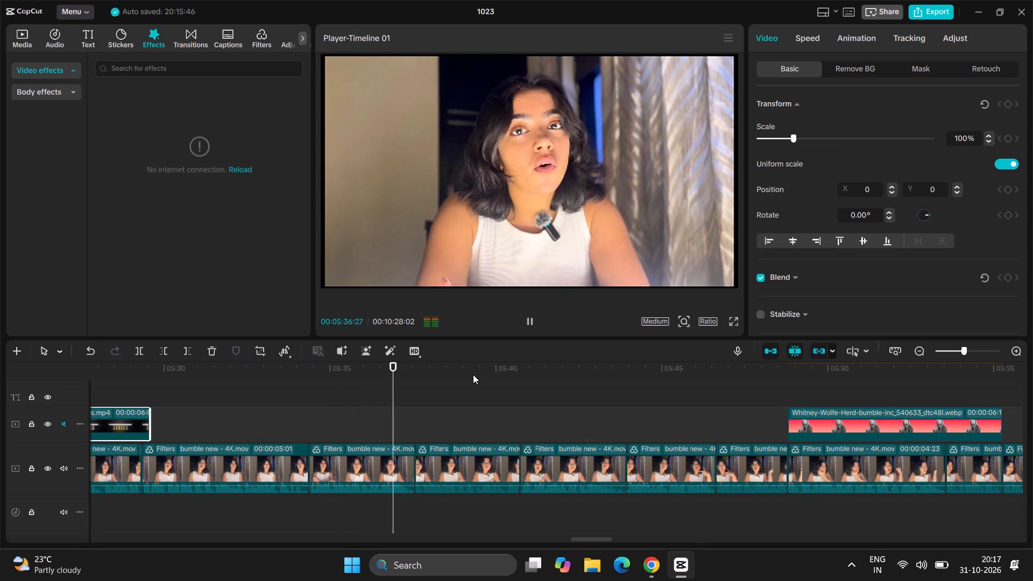
scroll(473, 374, "up", 5, "ctrl")
scroll(498, 412, "up", 4, "ctrl")
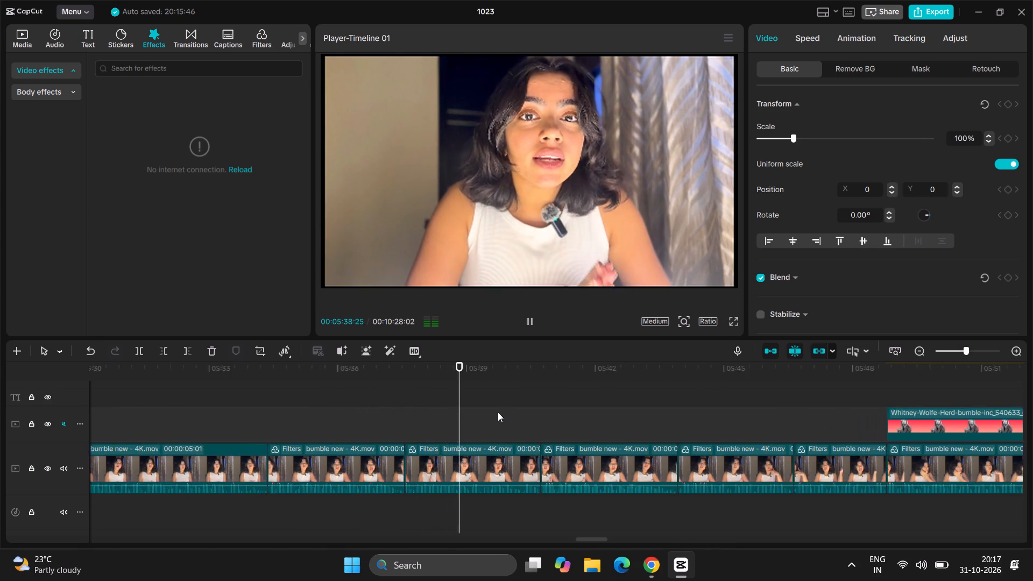
scroll(498, 412, "up", 1, "ctrl")
key("space")
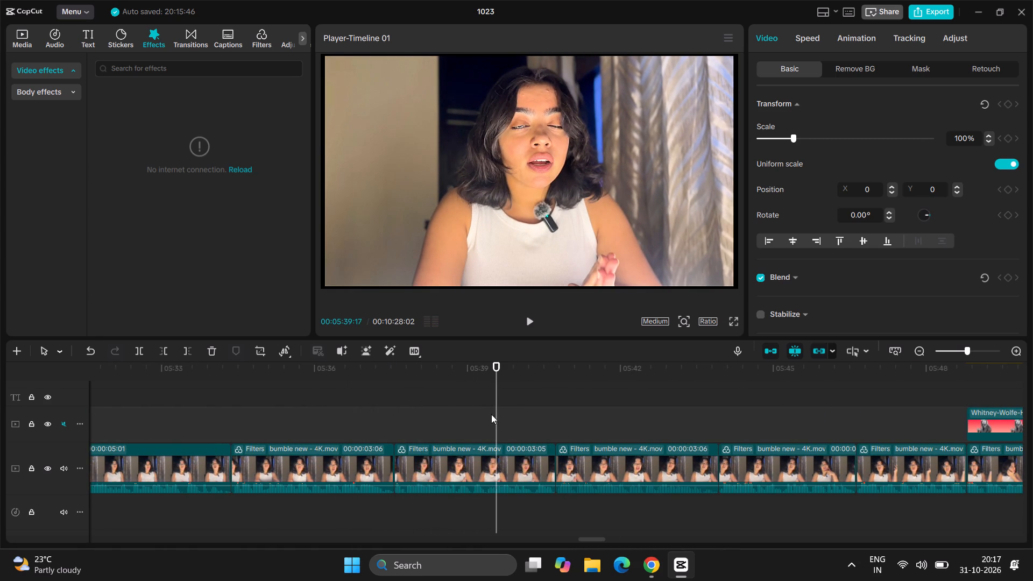
Go back to the talking-head cut at about 5:37:21 and replay from there to 5:40:01.
left_click_drag(497, 418, 400, 448)
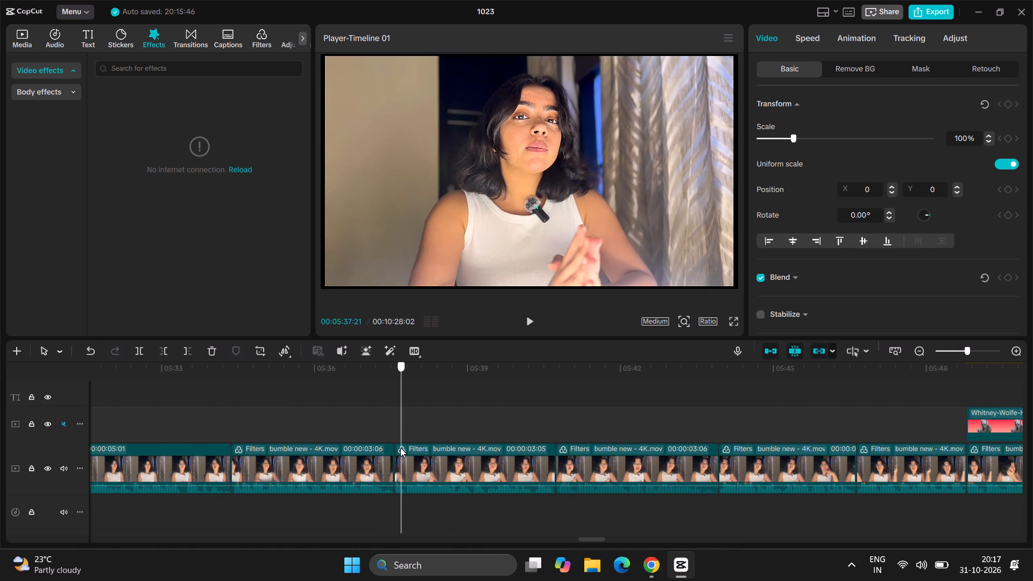
left_click_drag(400, 448, 396, 453)
scroll(396, 453, "down", 3, "ctrl")
key("space")
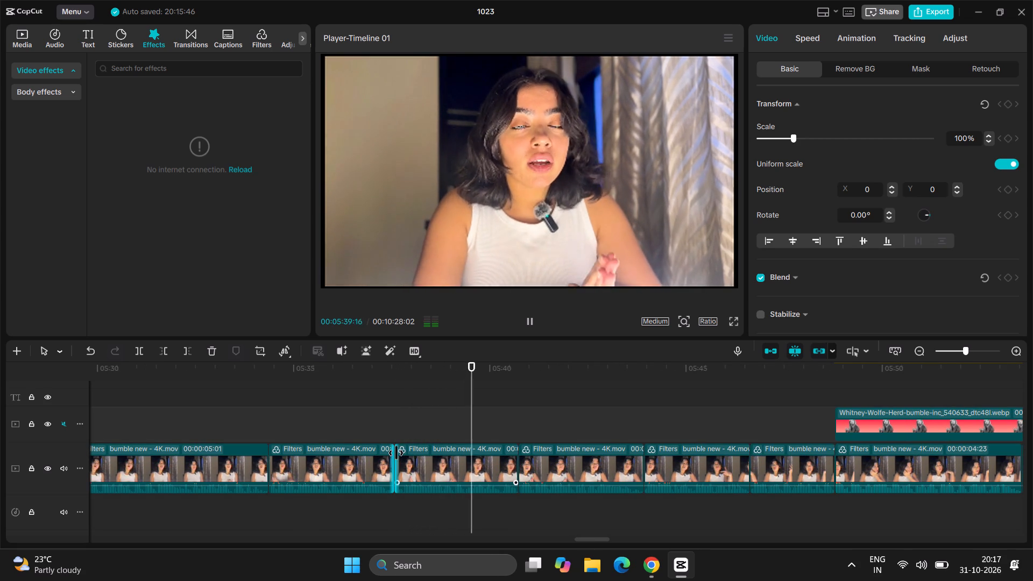
key("space")
scroll(396, 453, "right", 1)
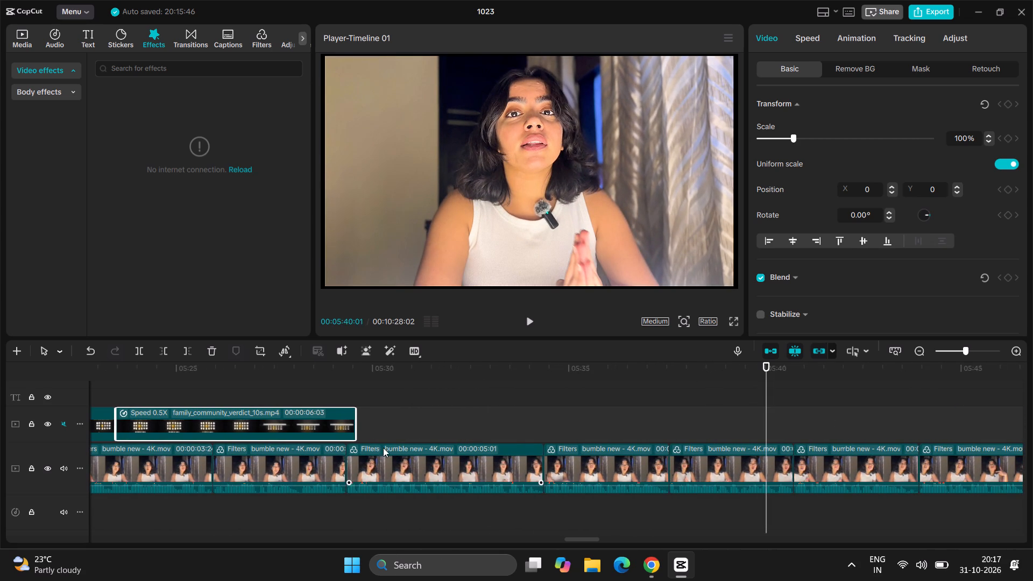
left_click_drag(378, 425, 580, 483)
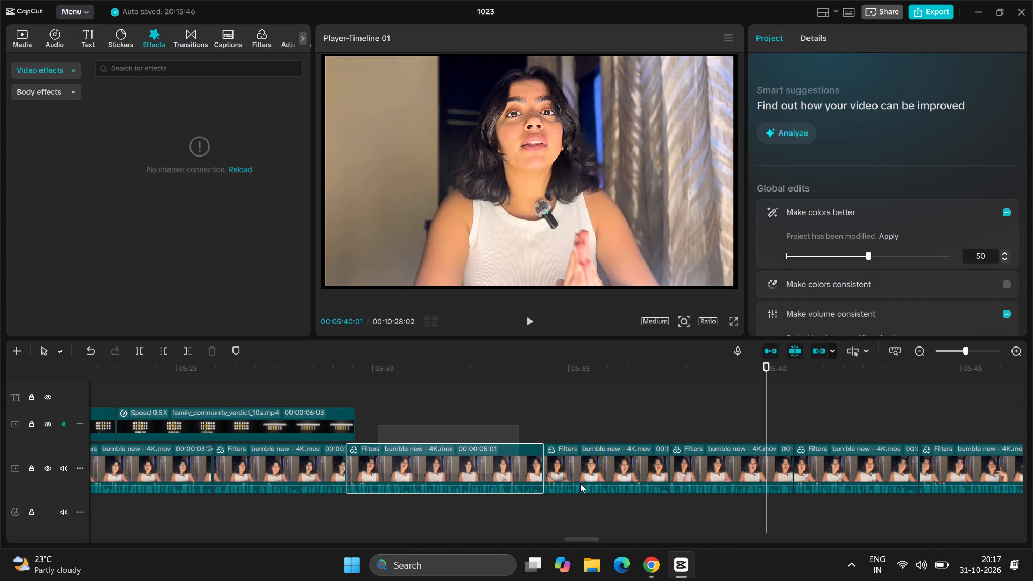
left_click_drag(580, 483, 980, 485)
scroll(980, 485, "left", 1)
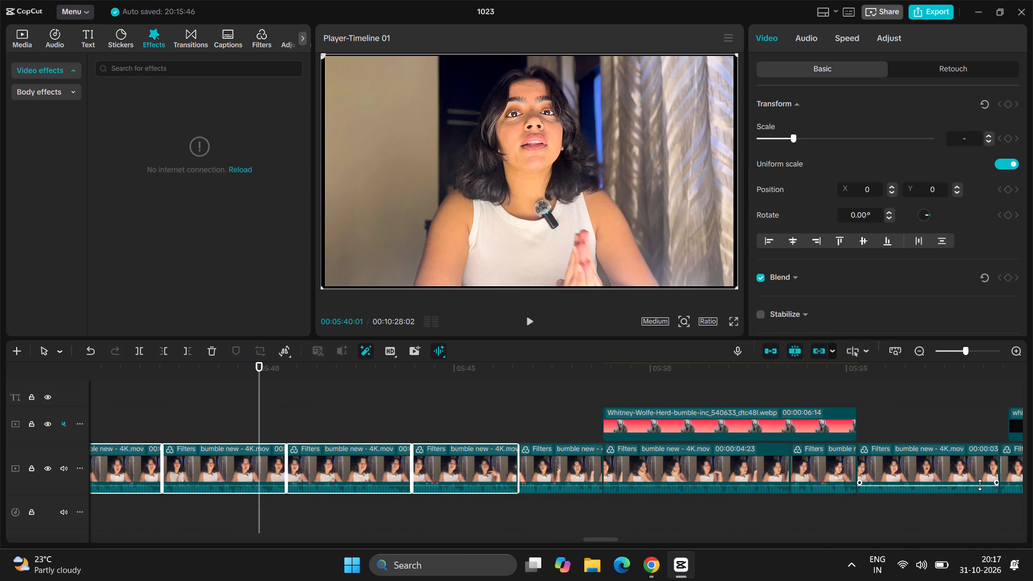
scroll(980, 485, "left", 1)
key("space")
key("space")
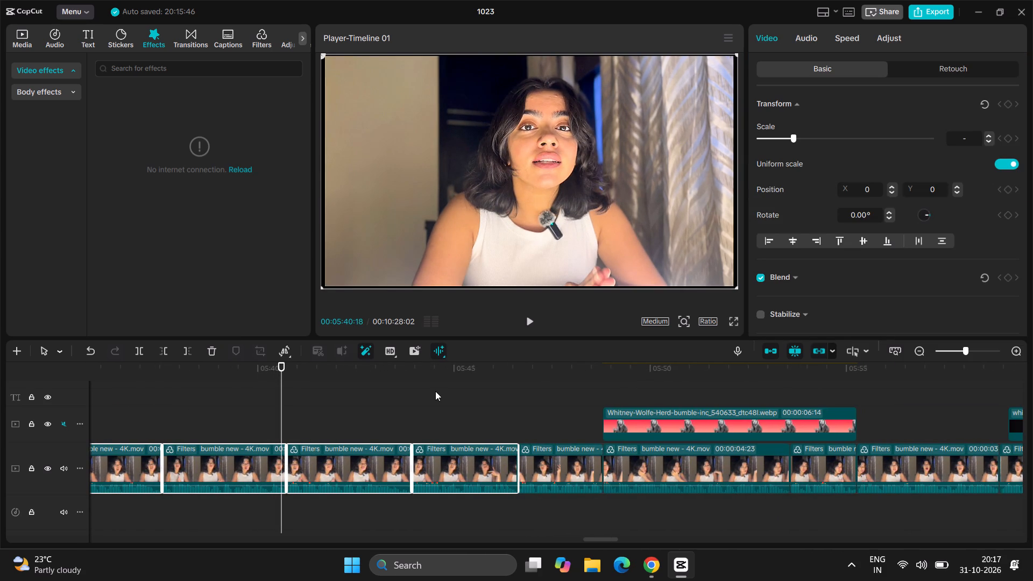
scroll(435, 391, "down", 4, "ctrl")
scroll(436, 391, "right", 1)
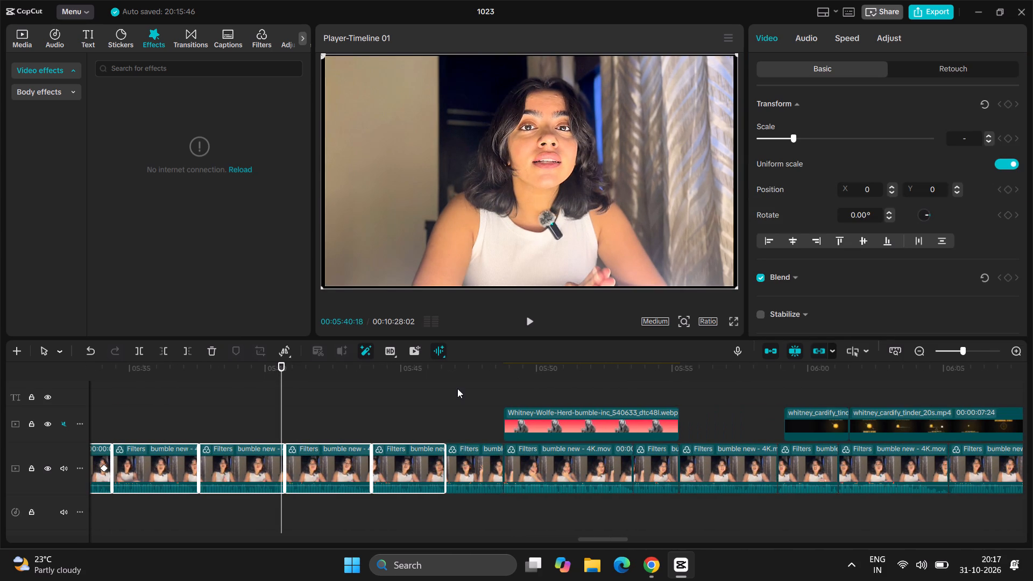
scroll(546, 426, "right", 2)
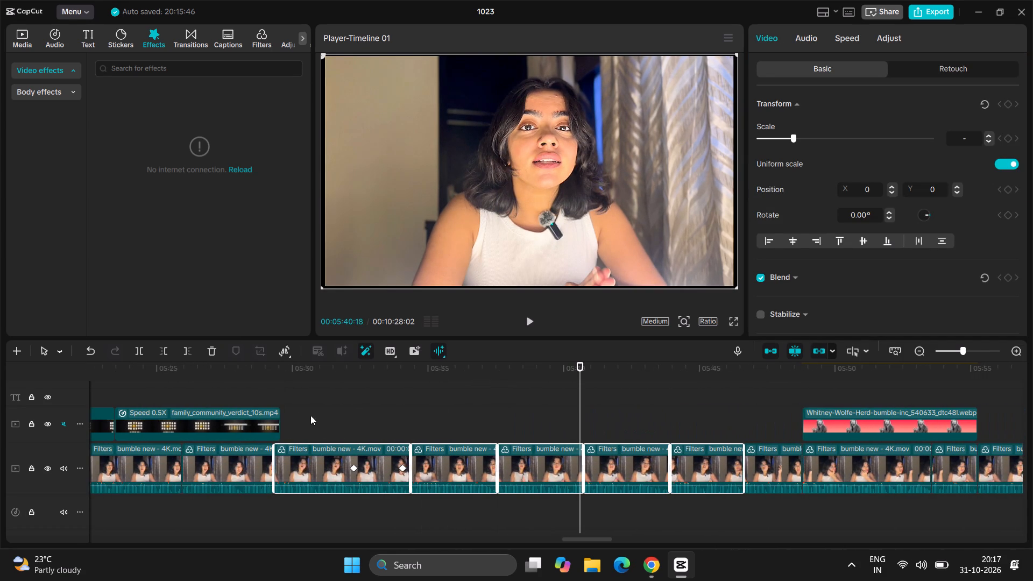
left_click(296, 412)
With the preview at 5:33:26, select the six talking-head clips between the verdict and Whitney-Wolfe-Herd overlays and set their saturation to 5.
left_click_drag(296, 412, 397, 421)
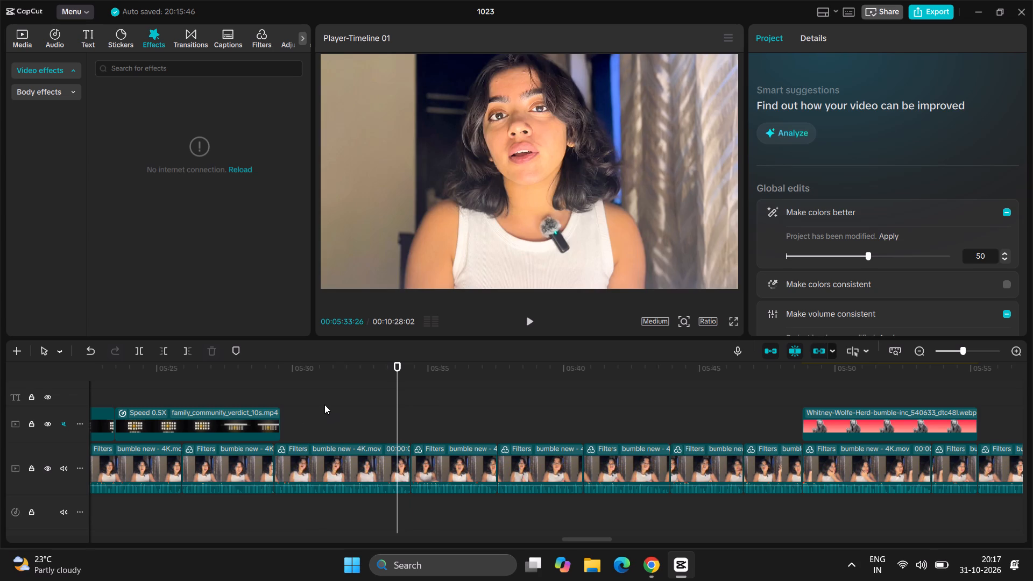
left_click_drag(323, 407, 756, 466)
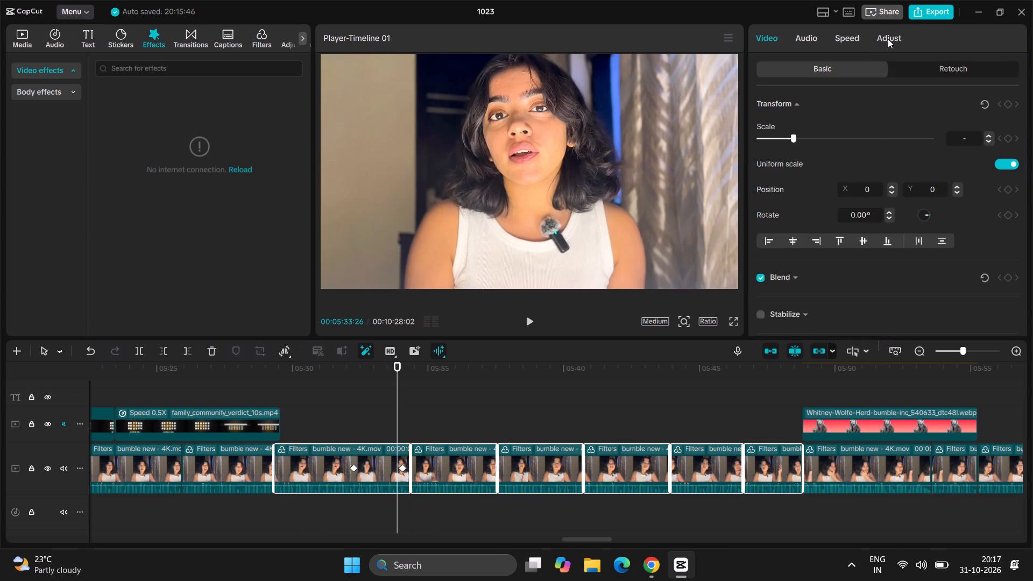
left_click(888, 38)
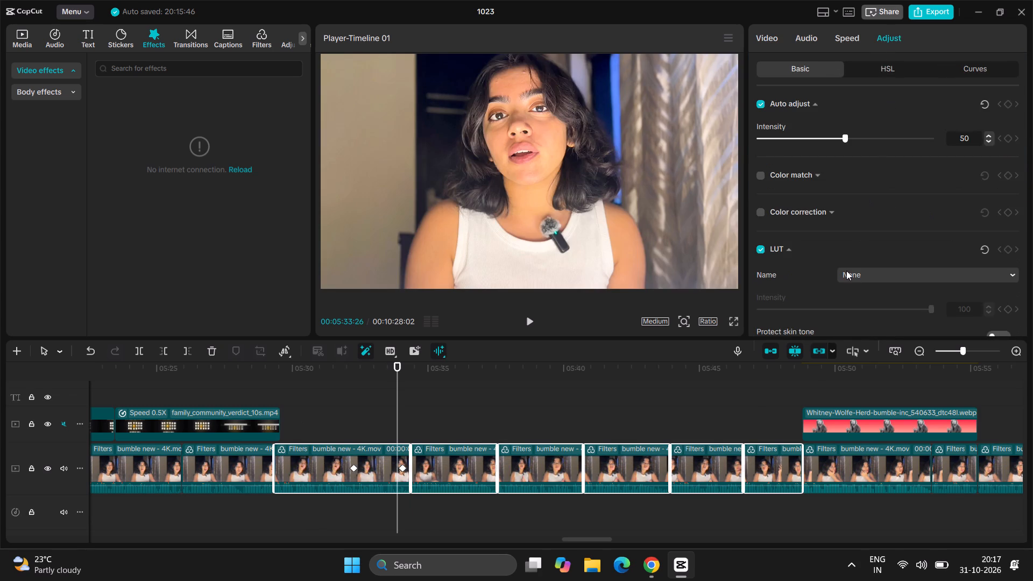
scroll(846, 271, "down", 3)
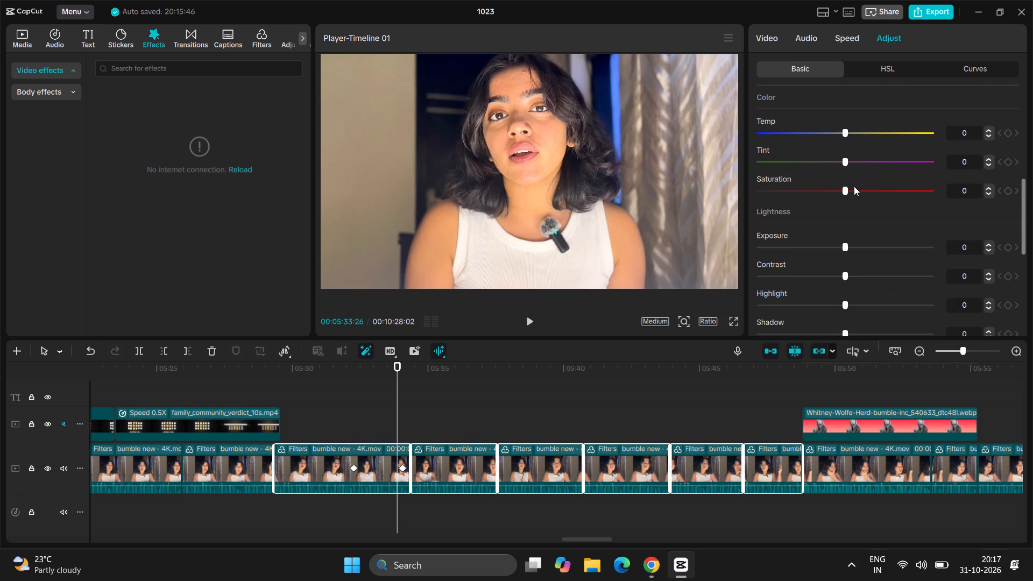
left_click(851, 191)
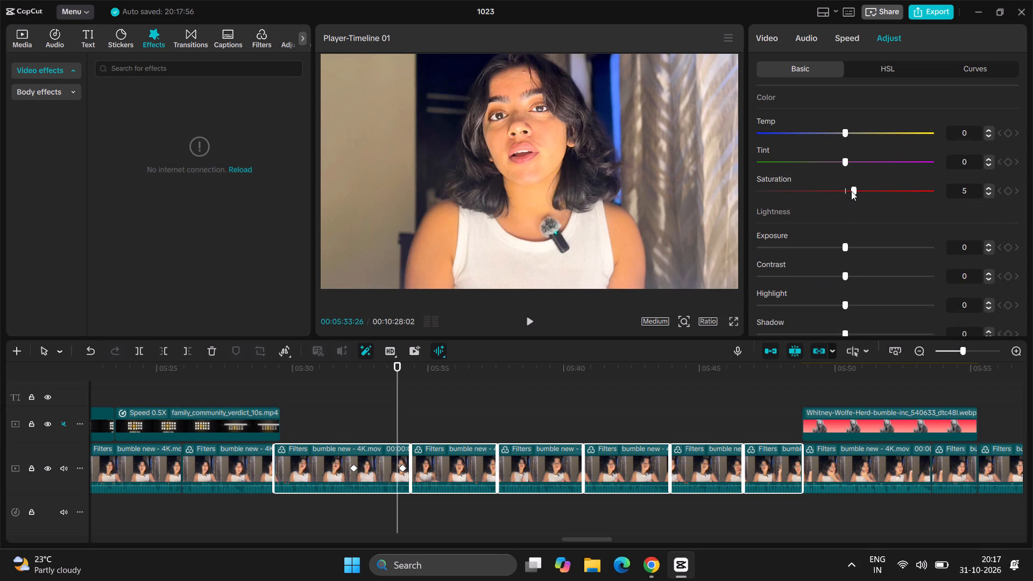
Set the exposure of the six selected talking-head clips to -4 and their contrast to 4.
left_click(838, 248)
left_click(838, 248)
left_click(838, 248)
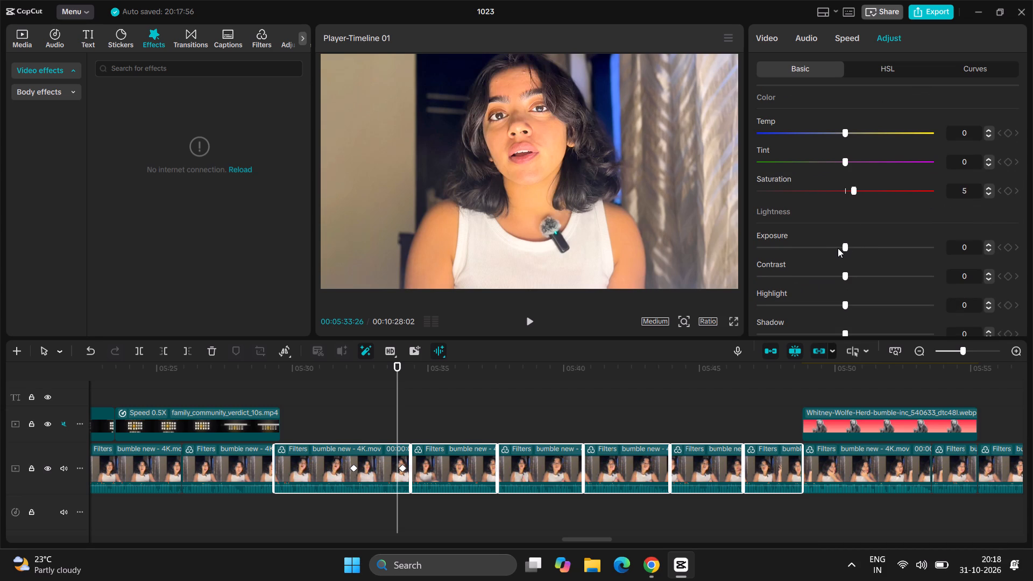
left_click(836, 247)
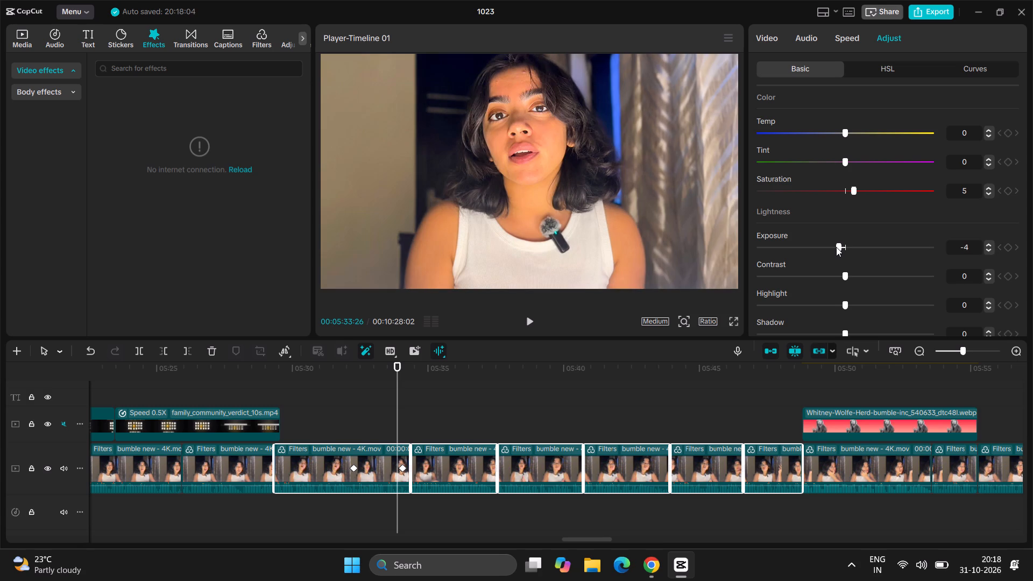
left_click(849, 277)
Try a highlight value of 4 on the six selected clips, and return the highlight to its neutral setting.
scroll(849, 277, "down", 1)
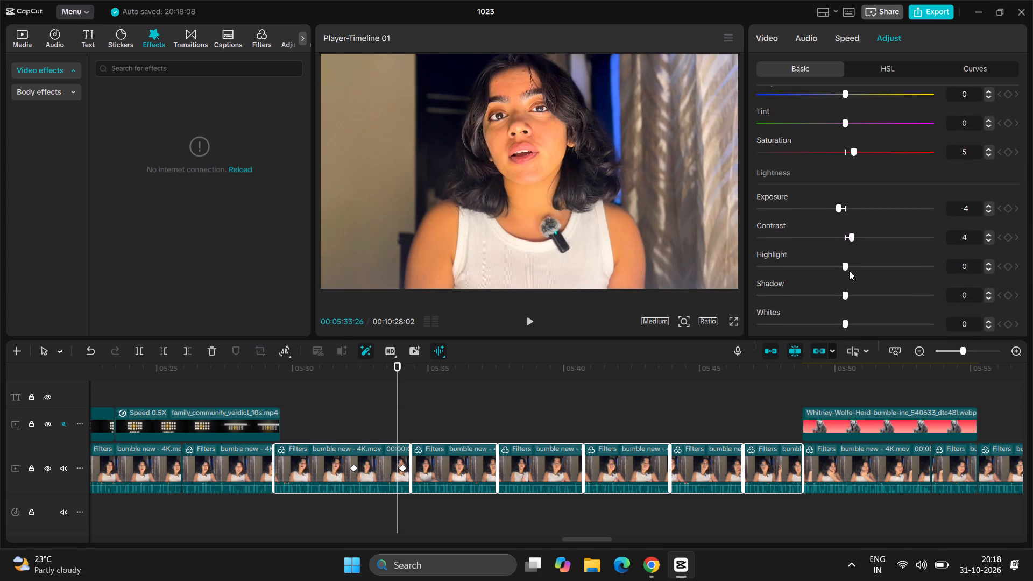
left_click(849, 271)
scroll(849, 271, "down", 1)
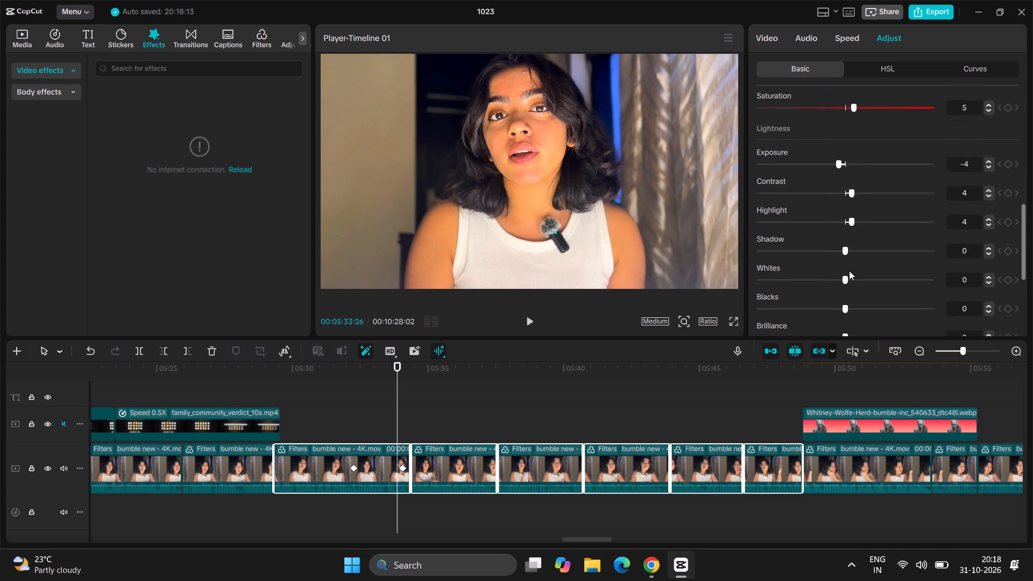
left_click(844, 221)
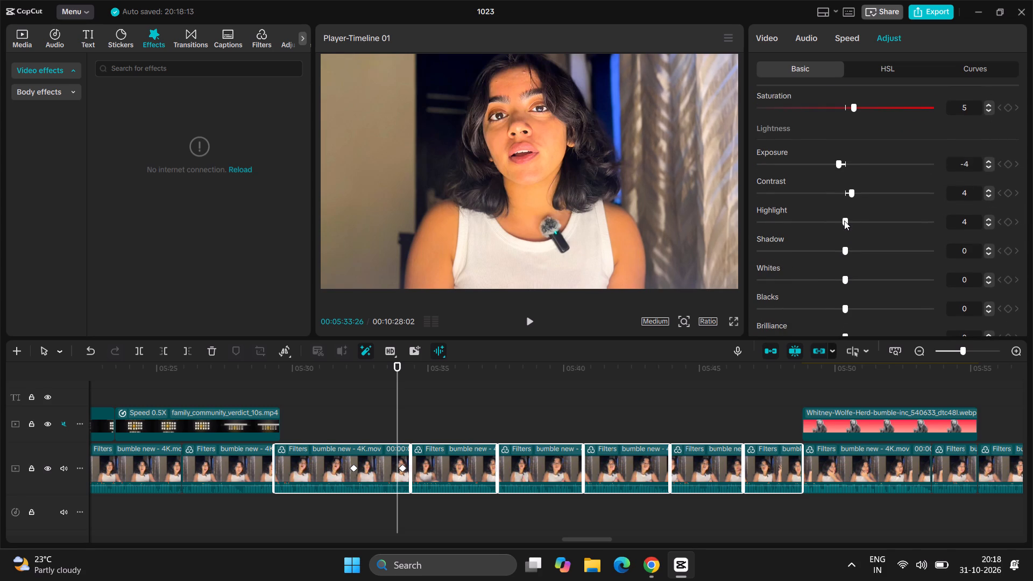
Add a vignette of 19 to the six selected talking-head clips.
scroll(844, 221, "down", 1)
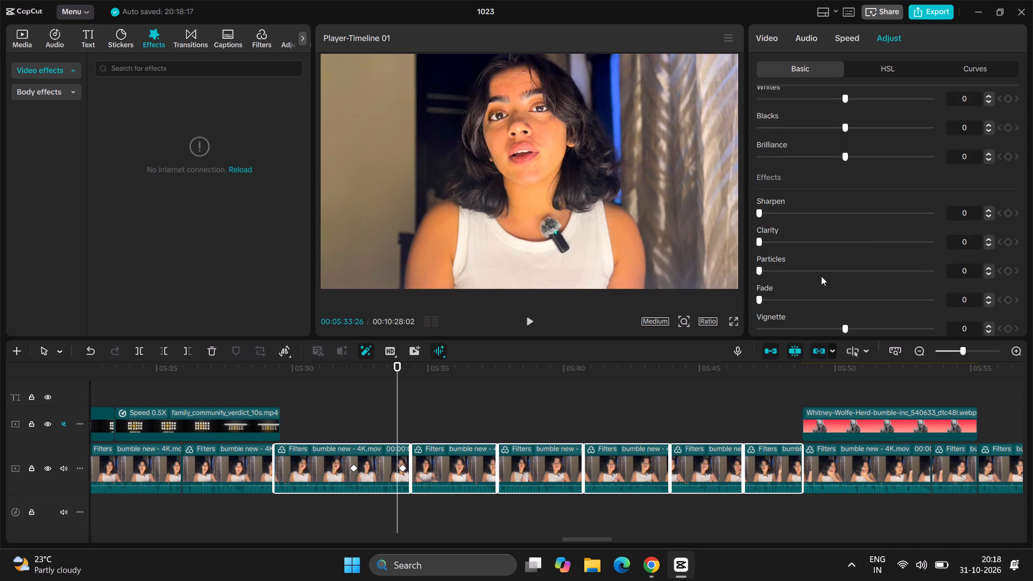
left_click(860, 329)
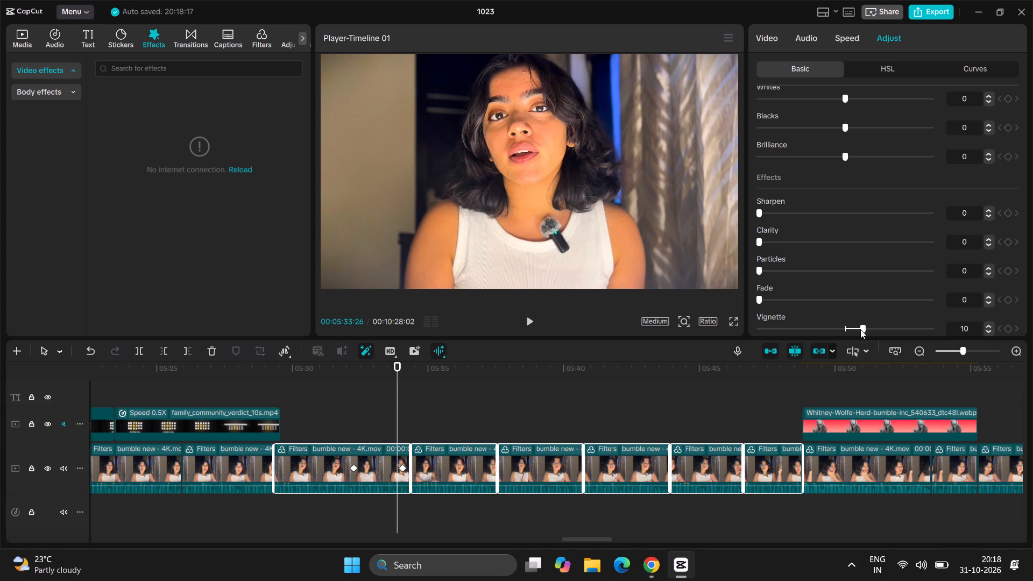
left_click_drag(860, 329, 873, 330)
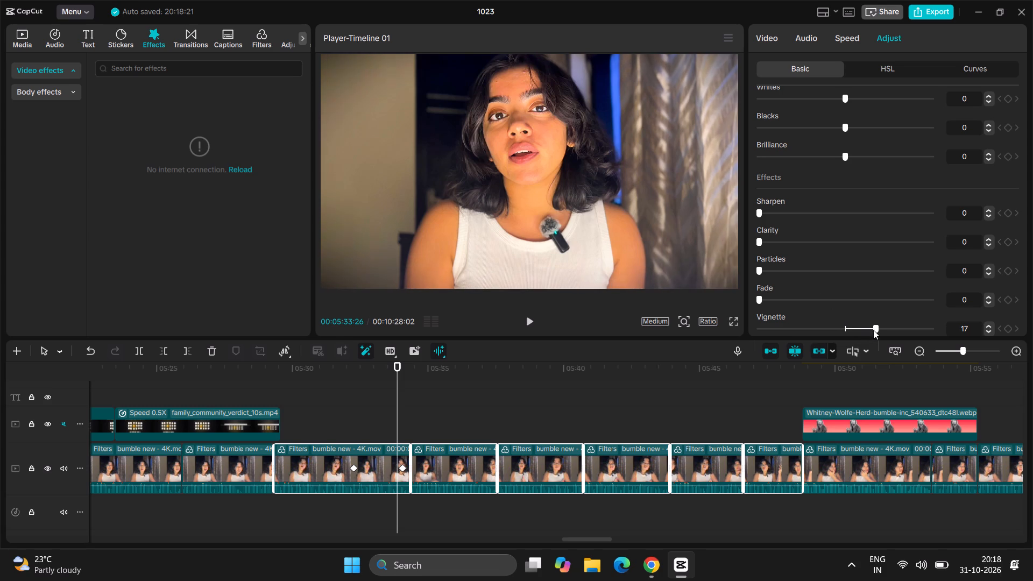
left_click_drag(873, 330, 874, 330)
left_click_drag(874, 330, 875, 331)
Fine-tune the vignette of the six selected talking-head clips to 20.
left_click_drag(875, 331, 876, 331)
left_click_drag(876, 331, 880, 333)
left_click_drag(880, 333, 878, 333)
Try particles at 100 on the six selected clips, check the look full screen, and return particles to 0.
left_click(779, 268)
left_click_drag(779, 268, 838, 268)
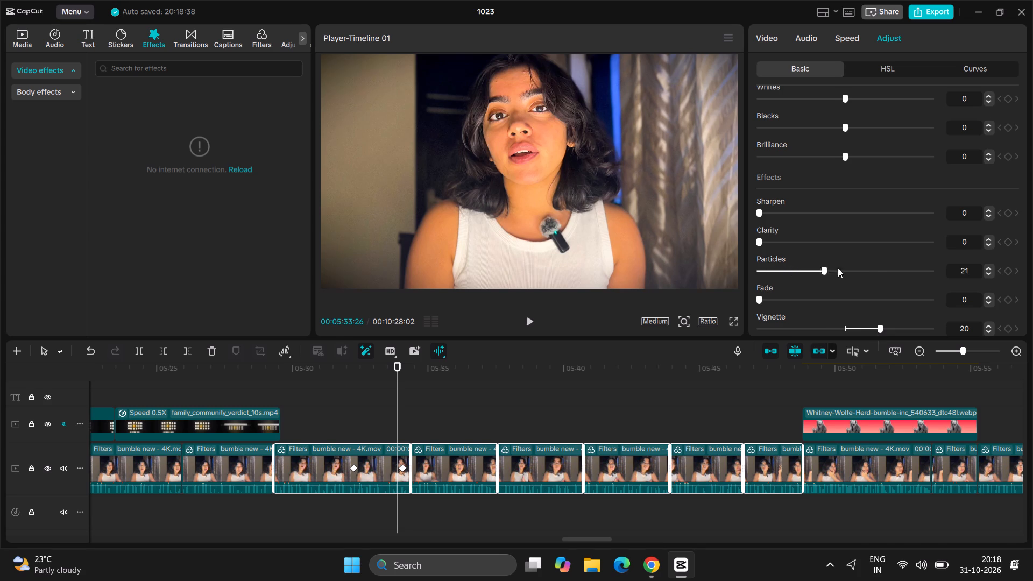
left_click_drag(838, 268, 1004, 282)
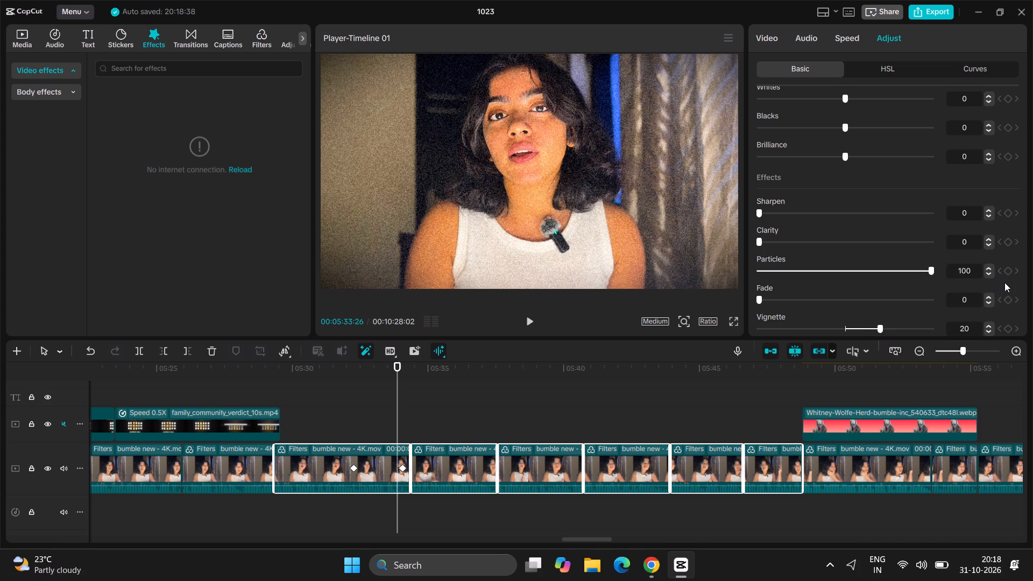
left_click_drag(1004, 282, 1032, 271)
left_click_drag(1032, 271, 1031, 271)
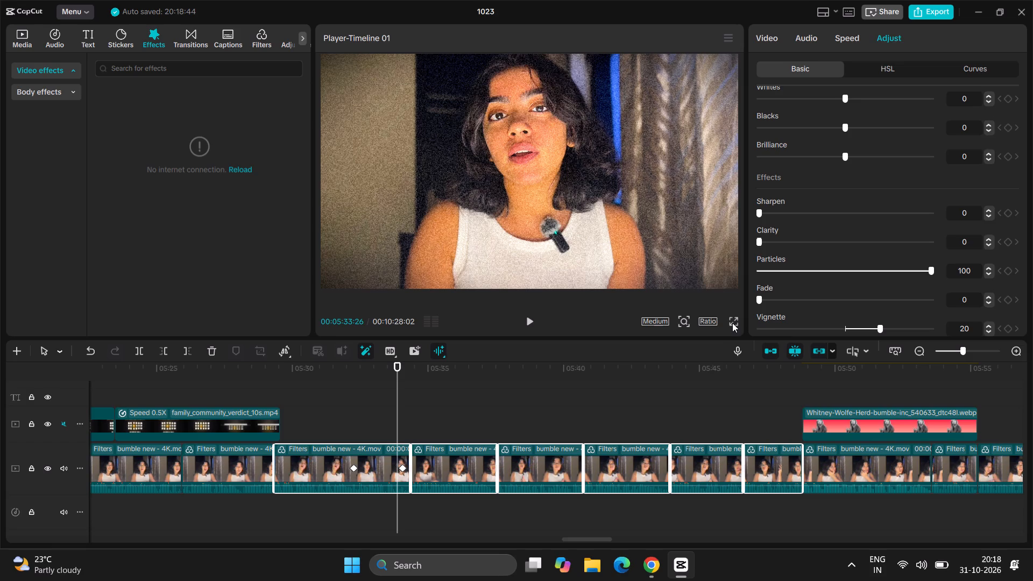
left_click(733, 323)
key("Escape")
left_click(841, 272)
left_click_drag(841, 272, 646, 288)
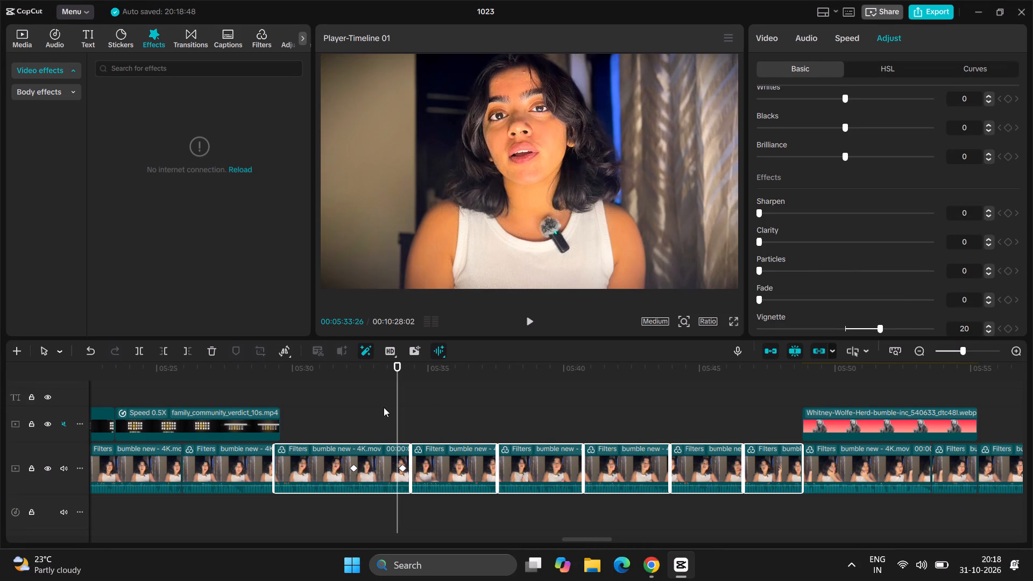
Replay from the end of the verdict overlay, park at 5:35:26, and reduce the six talking-head clips' vignette to 6.
left_click(380, 404)
left_click_drag(380, 404, 256, 419)
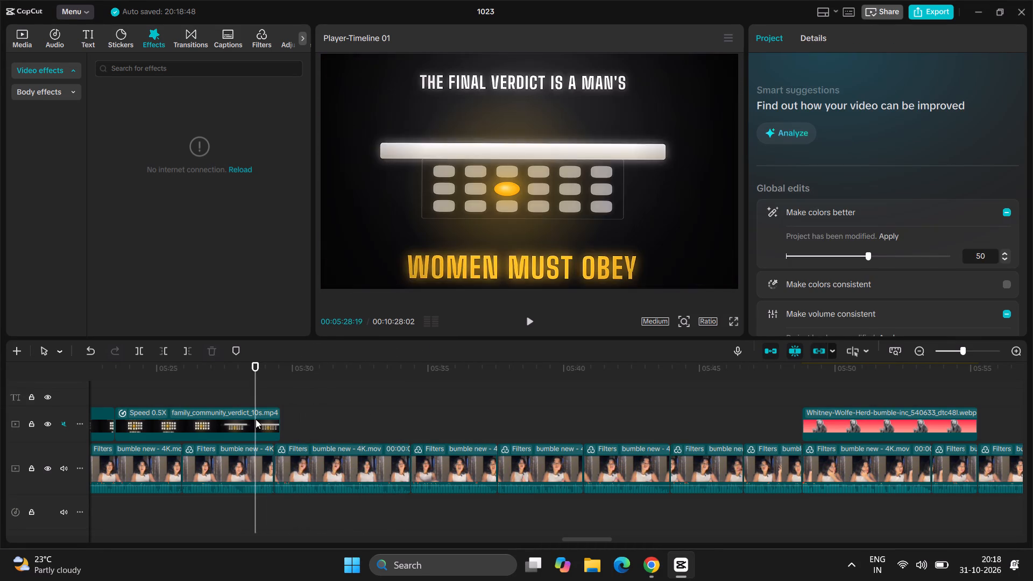
key("space")
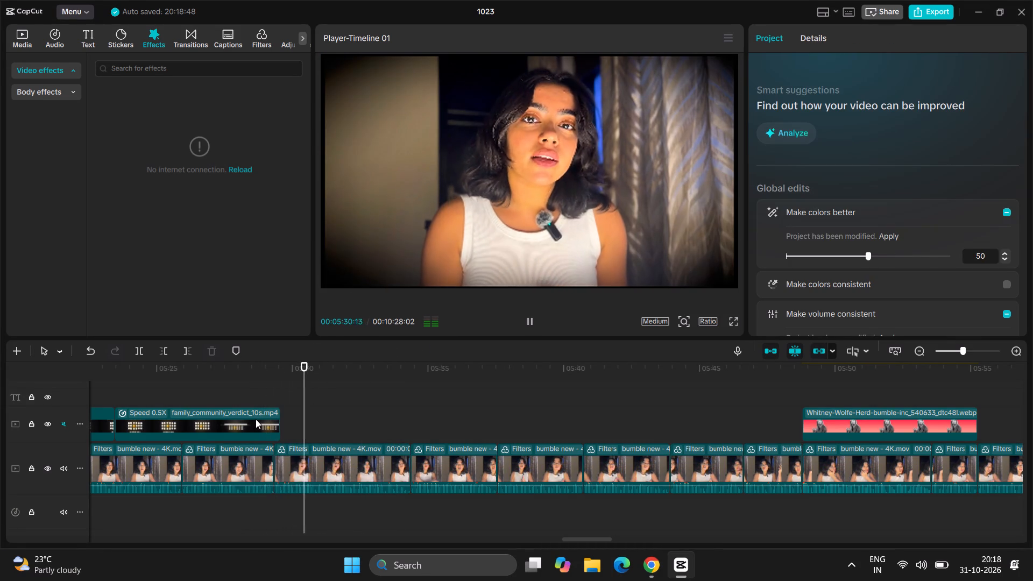
key("space")
left_click_drag(325, 522, 327, 520)
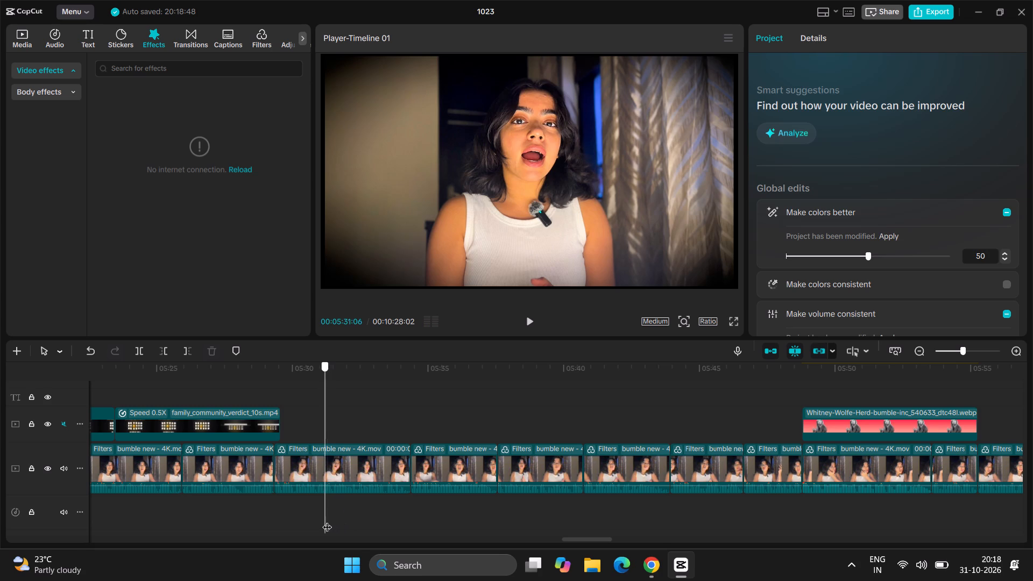
left_click_drag(327, 520, 451, 521)
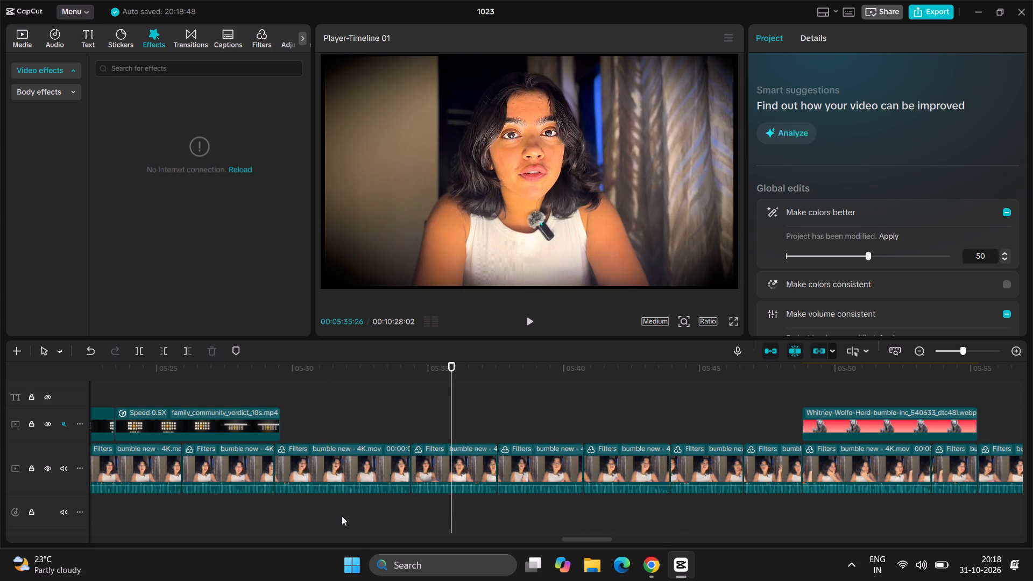
left_click_drag(342, 516, 761, 450)
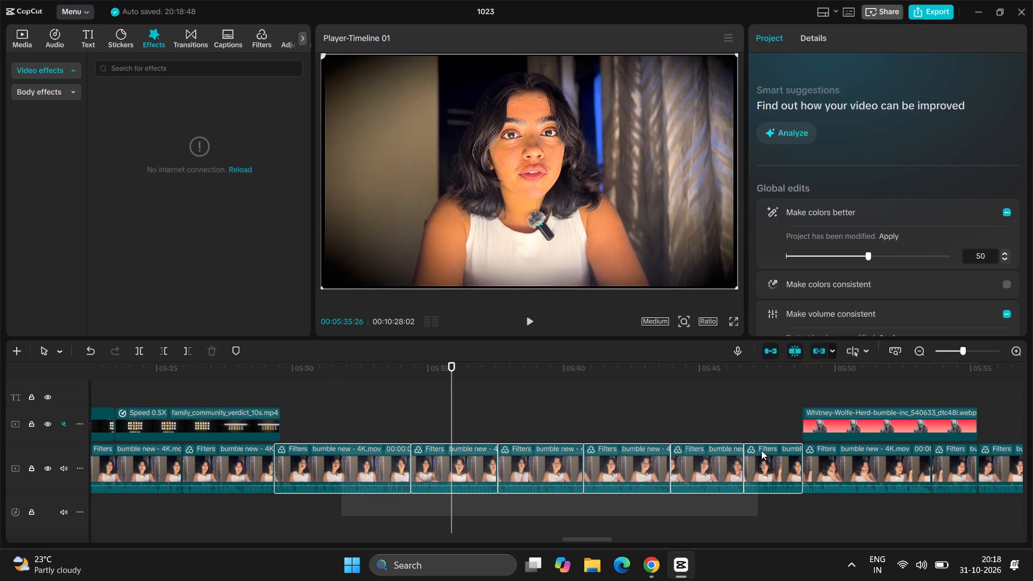
left_click_drag(761, 450, 763, 450)
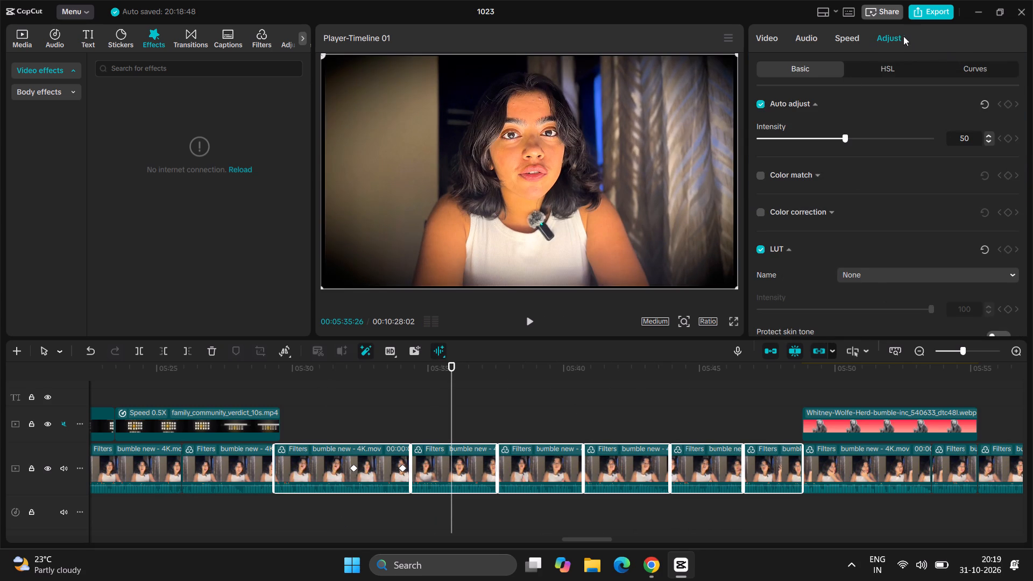
scroll(921, 154, "down", 1)
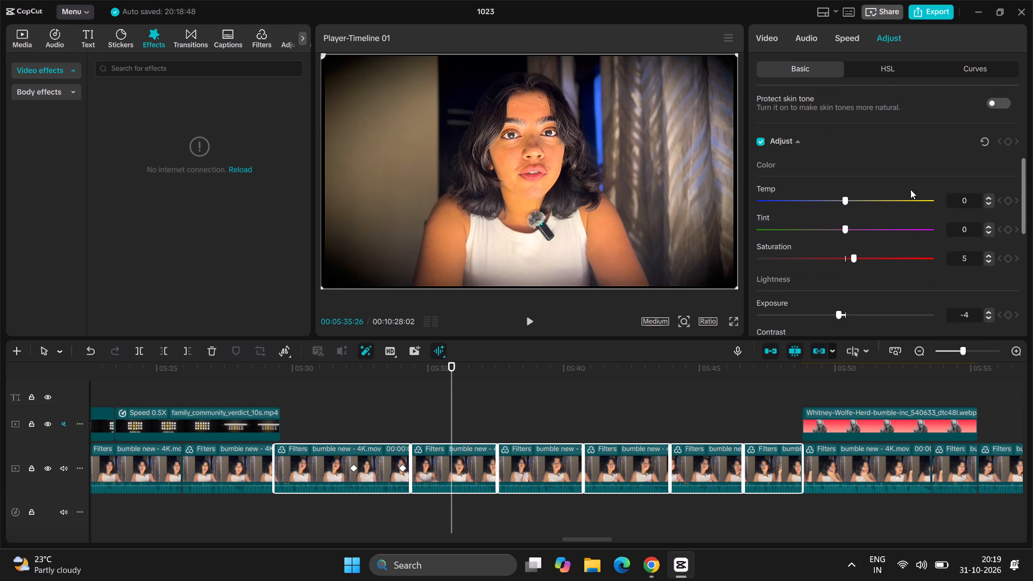
scroll(913, 238, "down", 4)
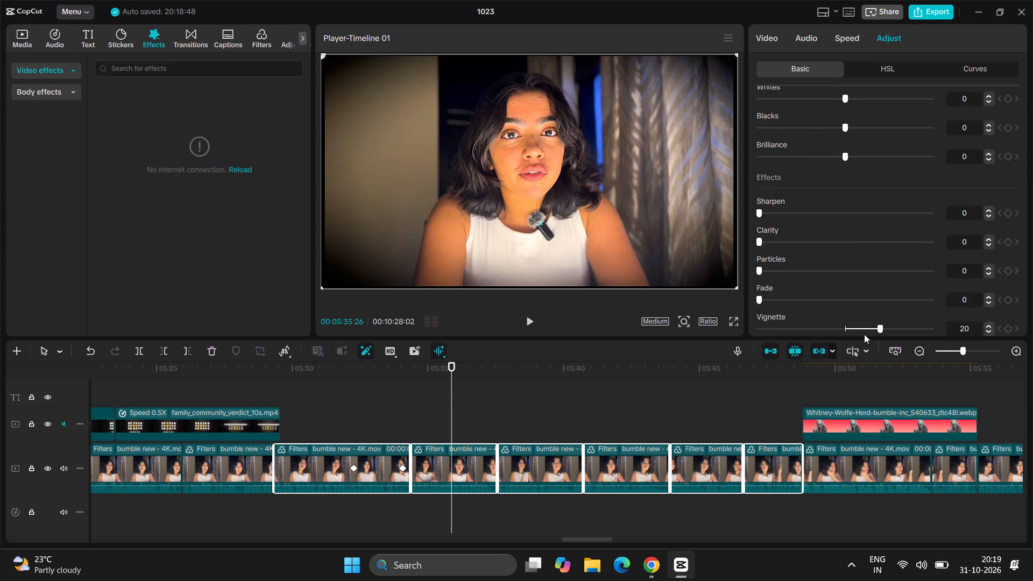
left_click(864, 333)
left_click_drag(864, 333, 855, 334)
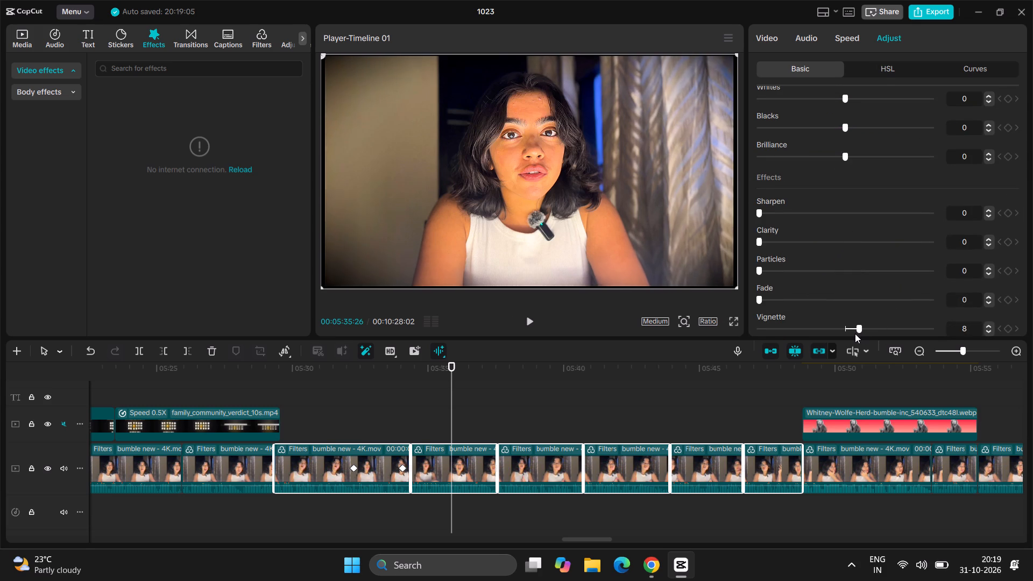
left_click_drag(855, 334, 857, 333)
left_click_drag(857, 333, 855, 333)
left_click_drag(855, 333, 857, 332)
left_click_drag(857, 332, 857, 331)
left_click_drag(857, 331, 855, 331)
left_click_drag(855, 331, 853, 331)
left_click_drag(853, 331, 853, 332)
Play back the regraded talking-head clips after the verdict overlay to check the softer vignette across their cuts and zooms.
key("space")
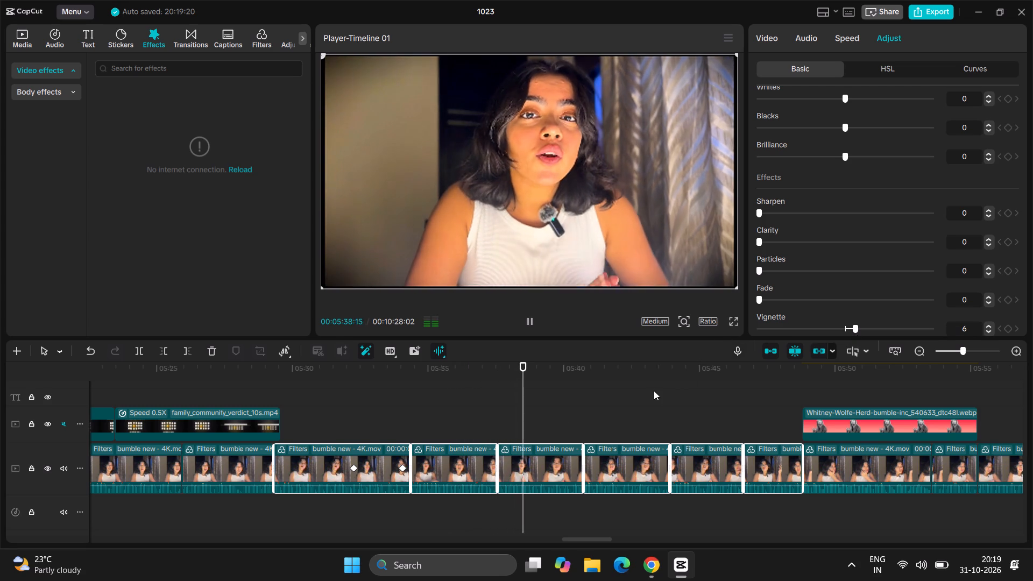
key("space")
double_click(564, 411)
left_click_drag(564, 411, 515, 411)
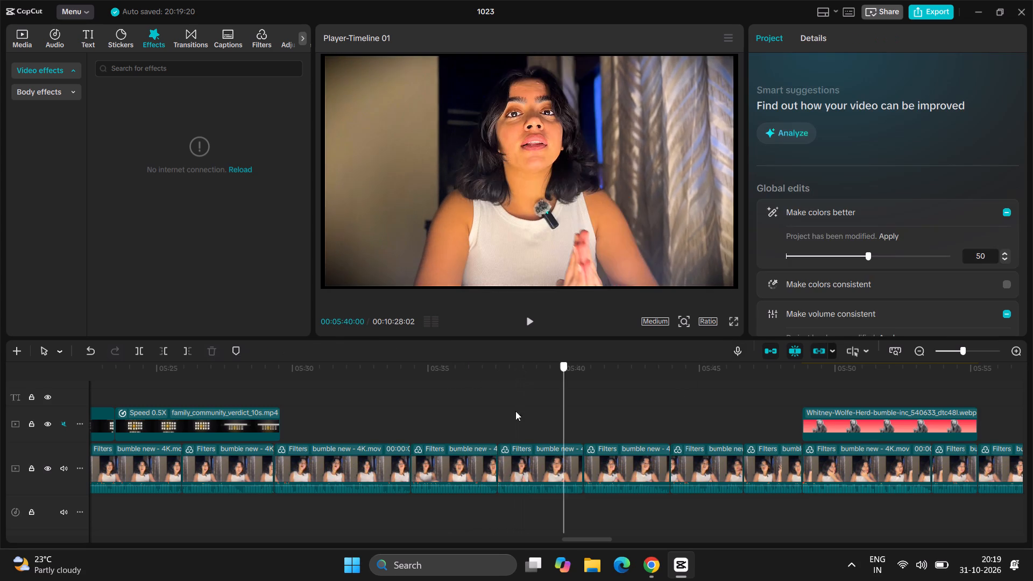
left_click_drag(515, 411, 287, 436)
key("space")
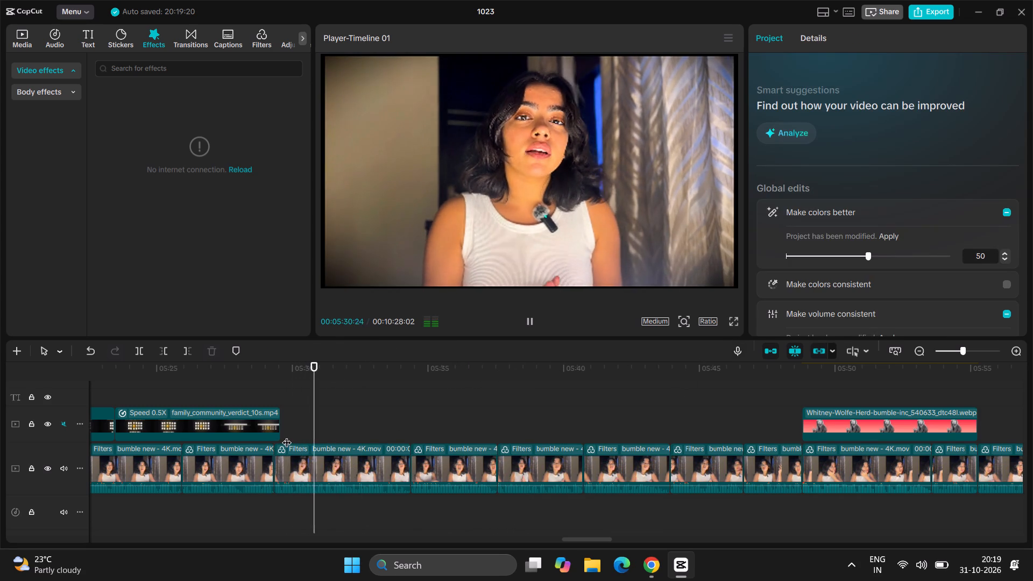
key("space")
key("space")
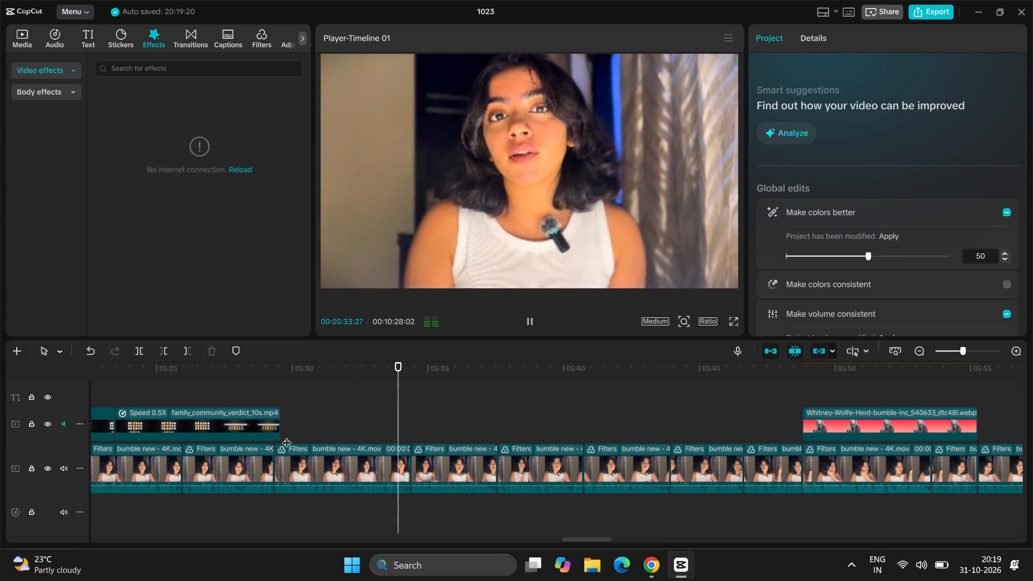
key("space")
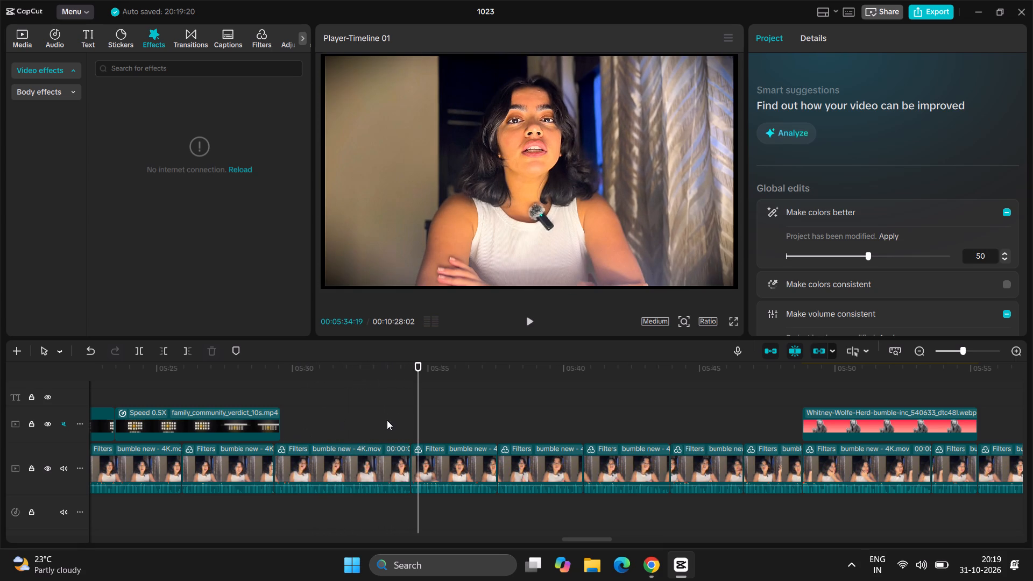
left_click_drag(422, 406, 360, 426)
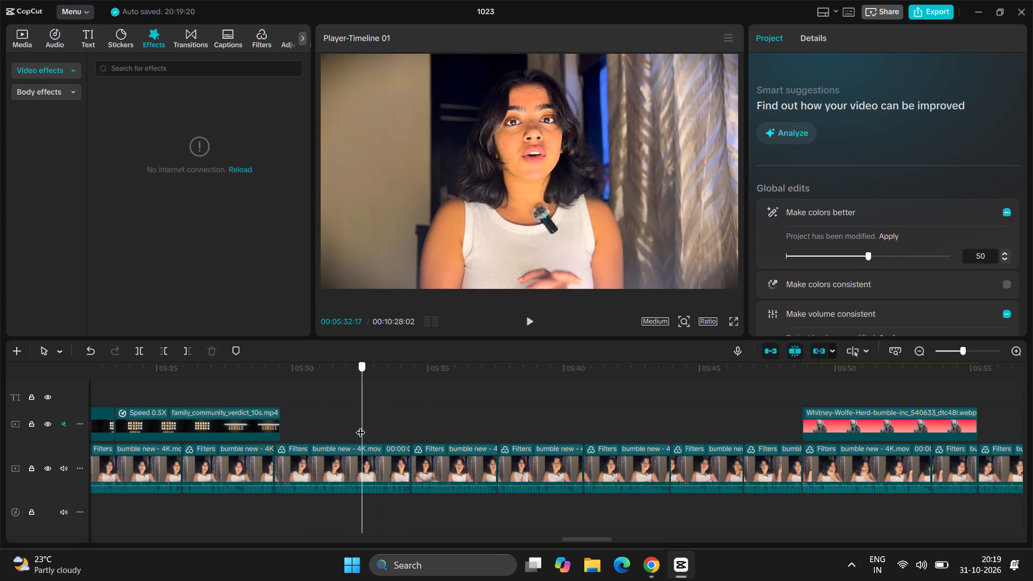
left_click_drag(360, 426, 348, 431)
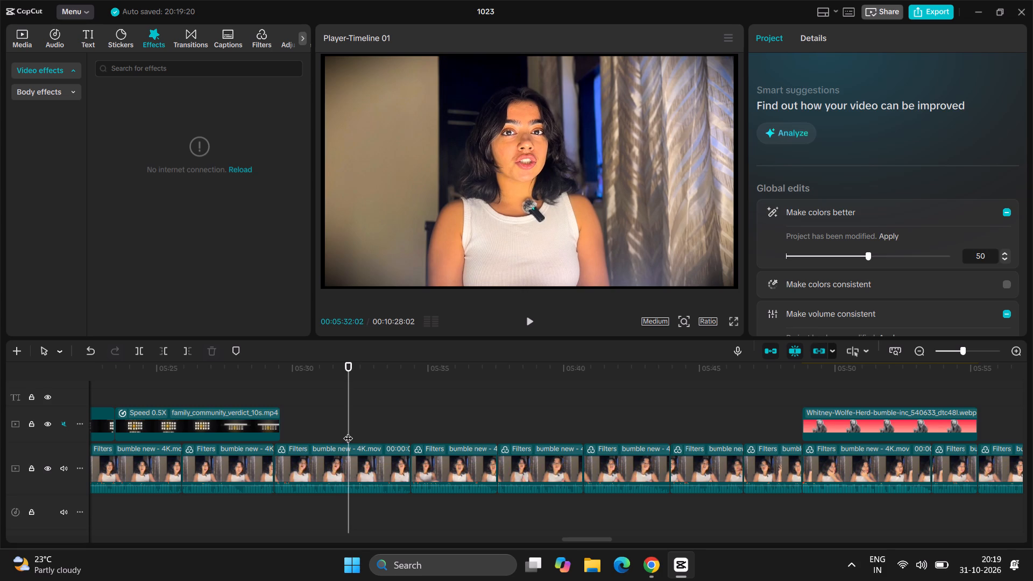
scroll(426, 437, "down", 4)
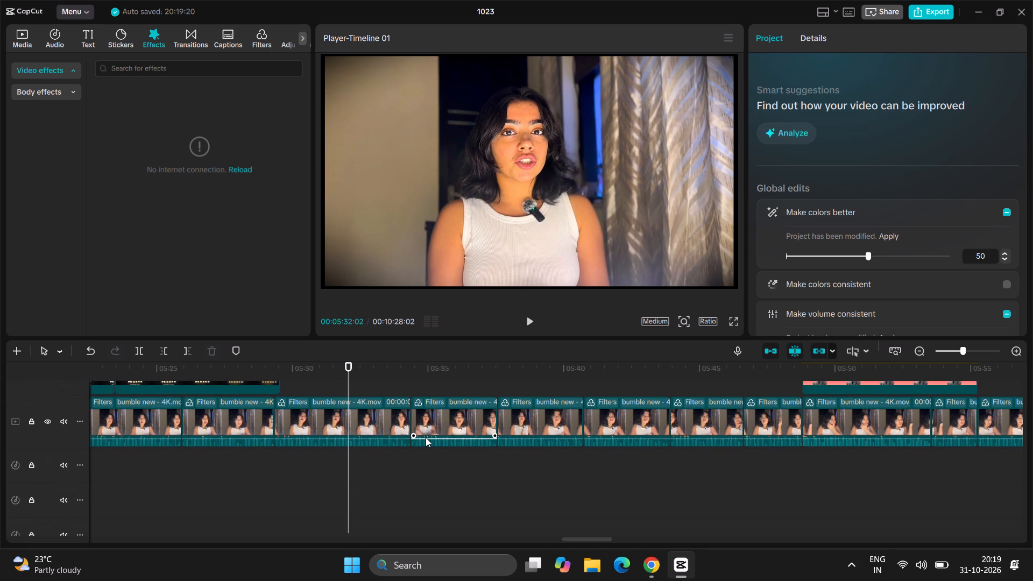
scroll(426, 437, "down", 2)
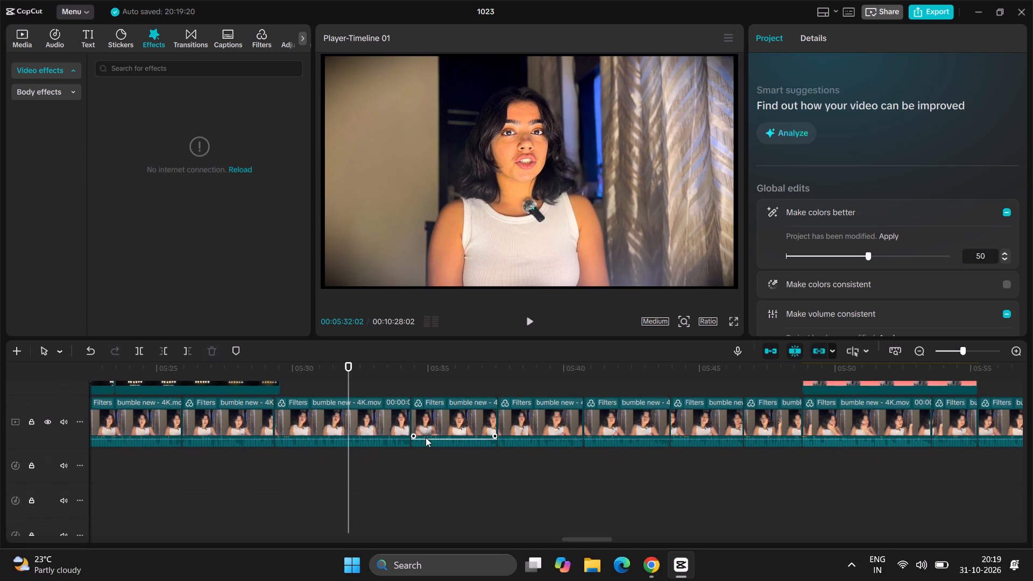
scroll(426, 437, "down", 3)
Find the vidssave.com sound effect at about 0:53 on the uppermost audio track, play into it, and copy the clip.
scroll(426, 437, "right", 1)
scroll(426, 437, "down", 4, "ctrl")
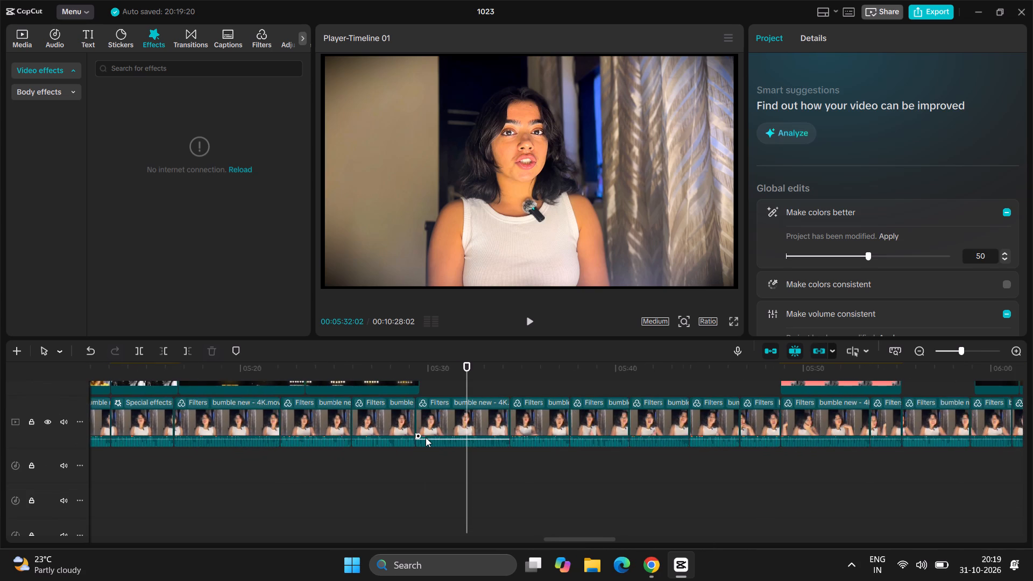
scroll(426, 437, "down", 2, "ctrl")
scroll(426, 437, "down", 1)
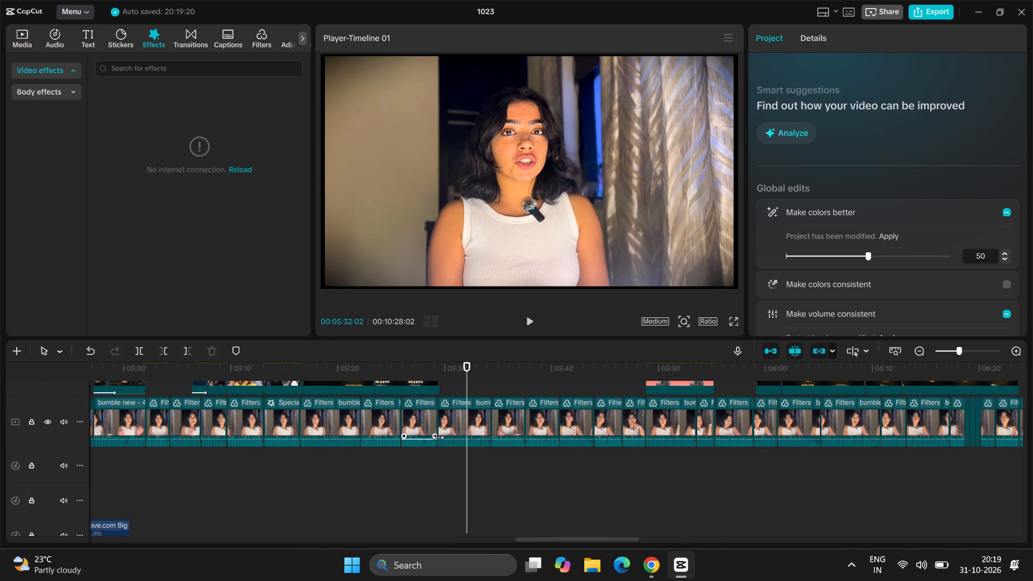
scroll(477, 440, "down", 5, "ctrl")
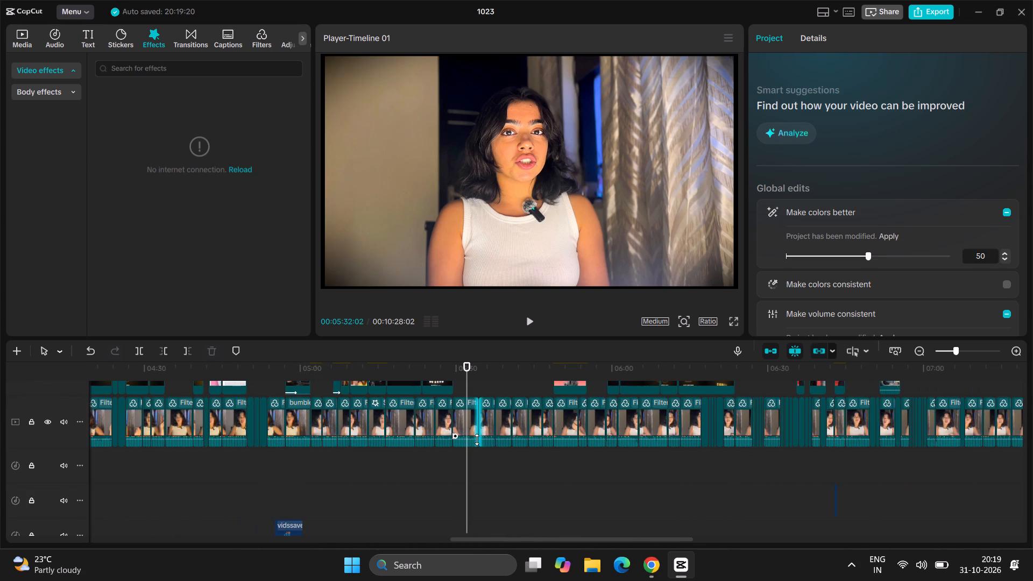
scroll(477, 440, "down", 3, "ctrl")
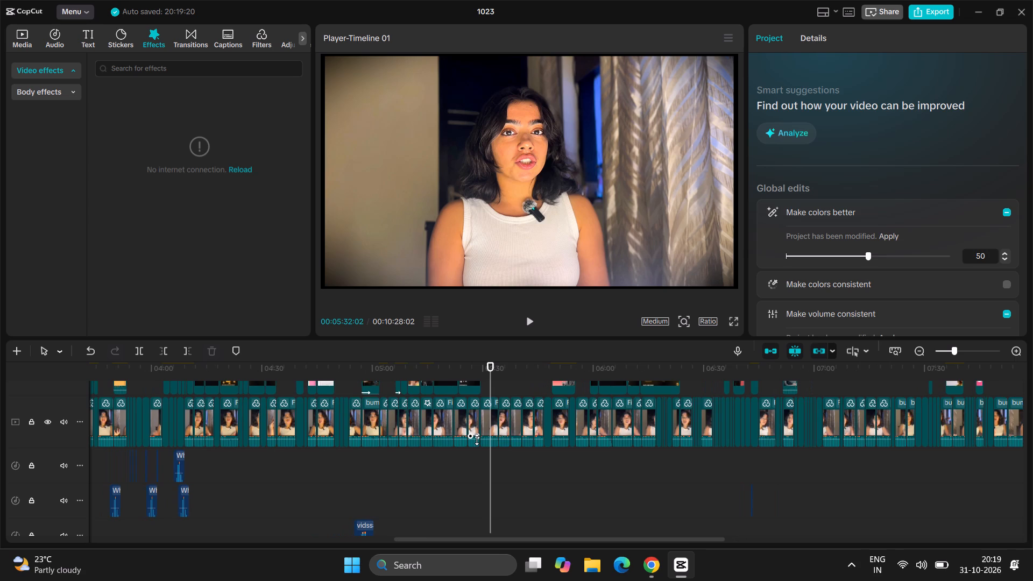
scroll(477, 440, "down", 3, "ctrl")
scroll(477, 440, "right", 2)
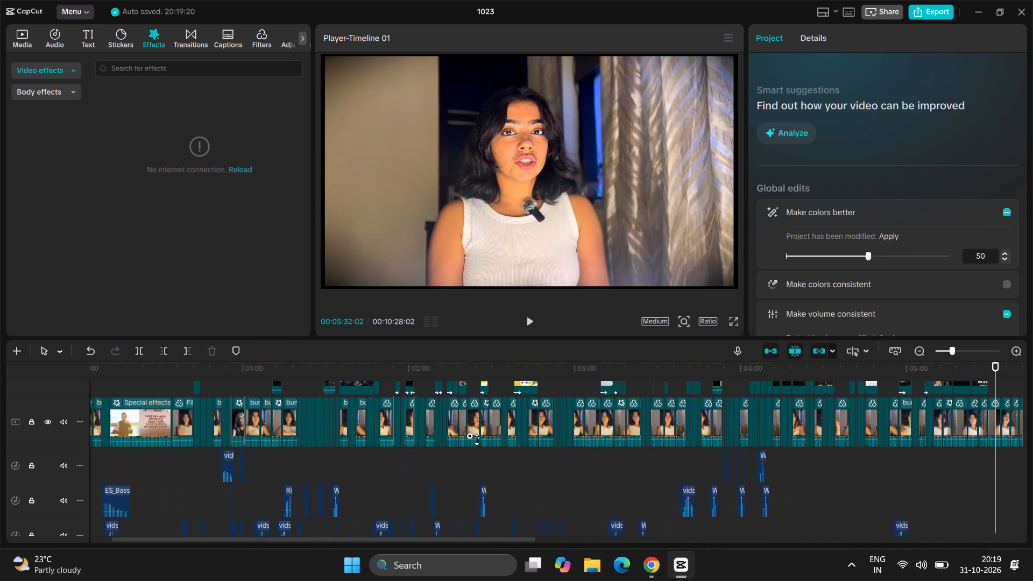
scroll(477, 440, "down", 1)
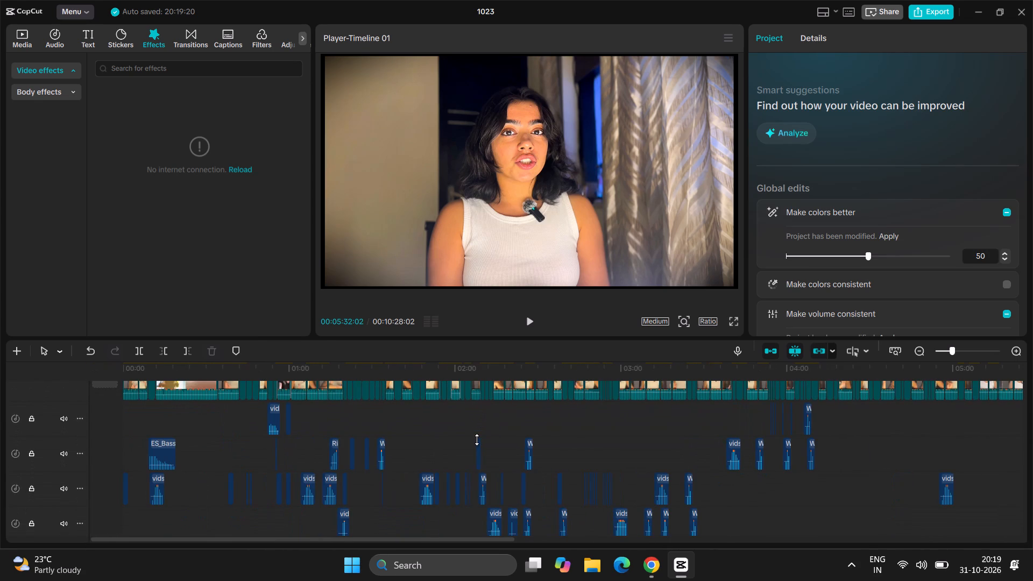
scroll(374, 442, "up", 2, "ctrl")
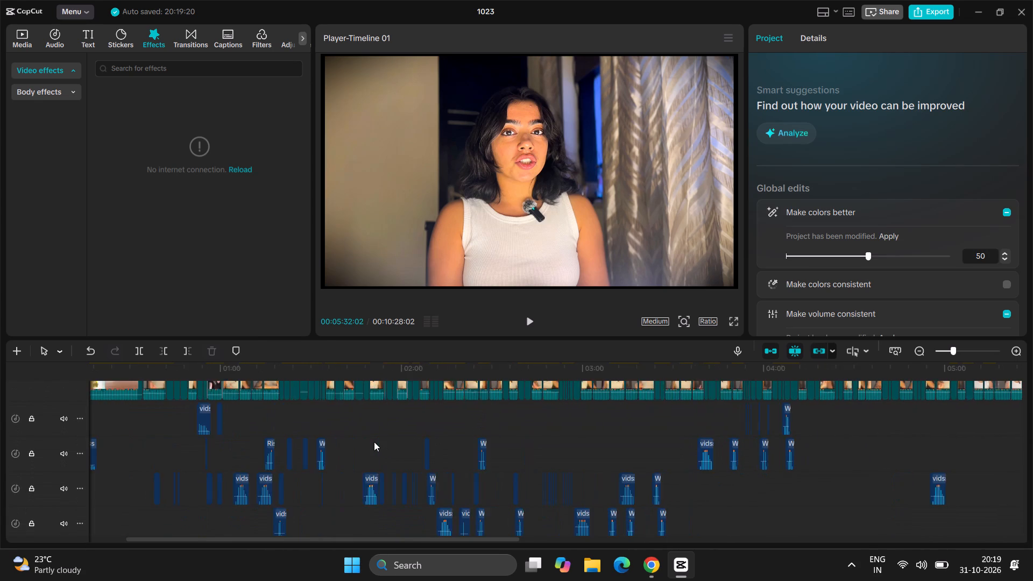
scroll(374, 442, "up", 4, "ctrl")
scroll(374, 442, "right", 1)
scroll(374, 442, "up", 5, "ctrl")
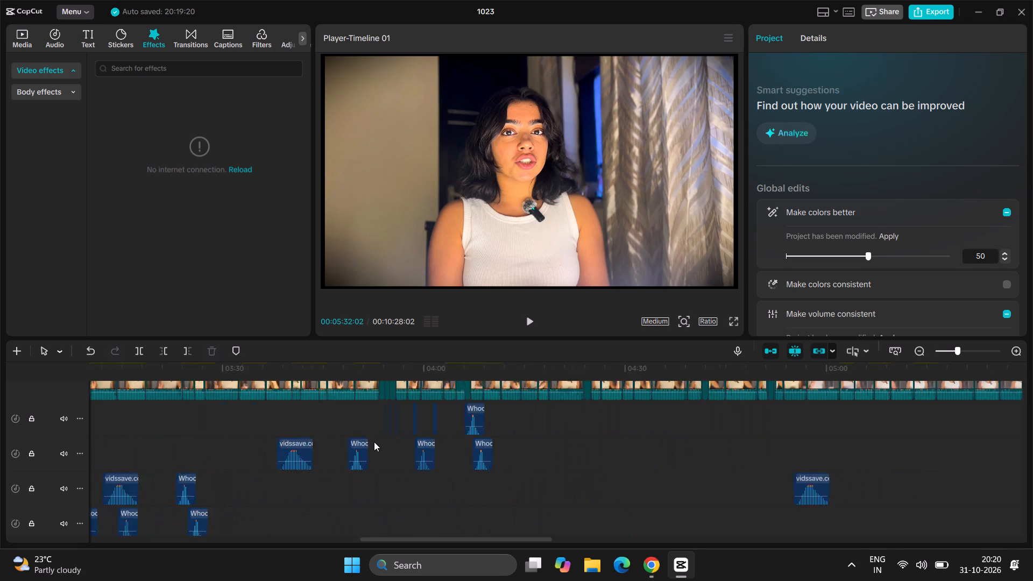
scroll(374, 442, "right", 16)
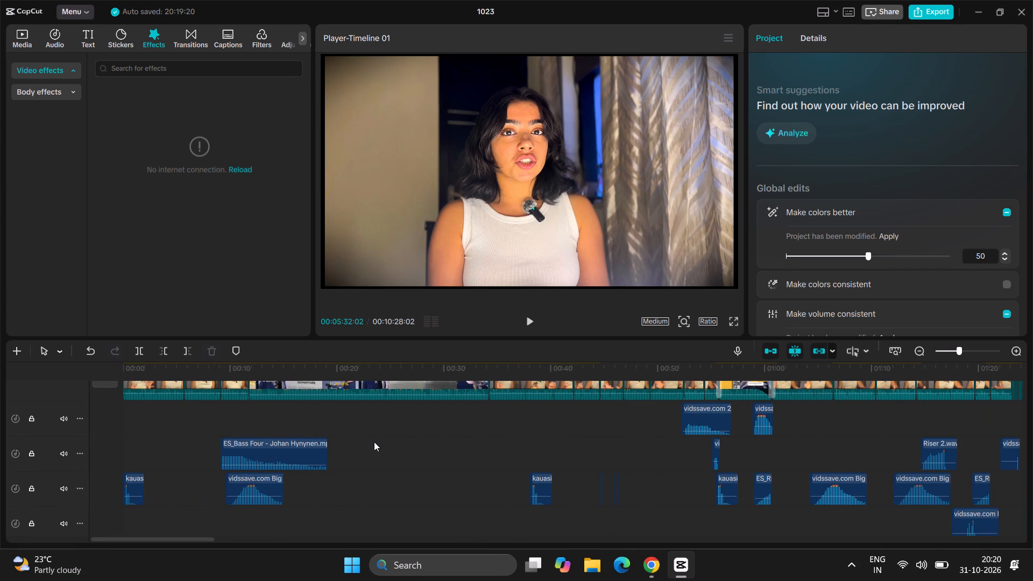
left_click(694, 366)
left_click_drag(694, 366, 670, 376)
key("space")
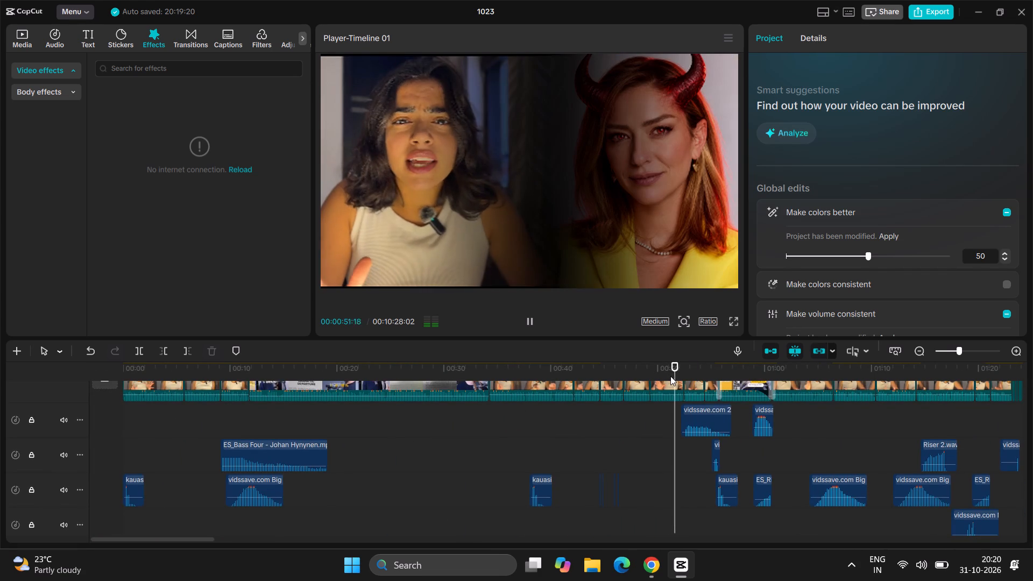
key("space")
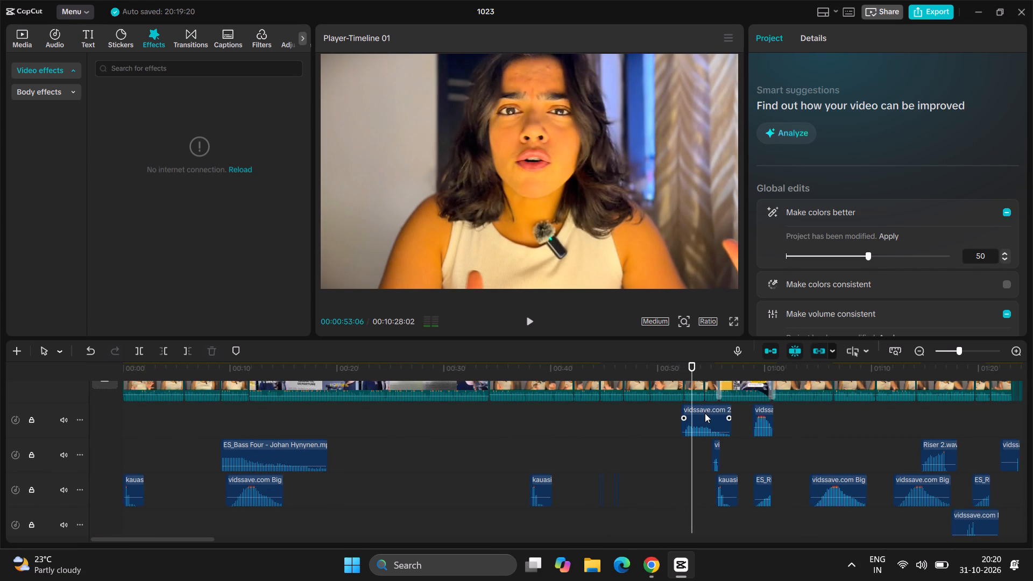
left_click(705, 413)
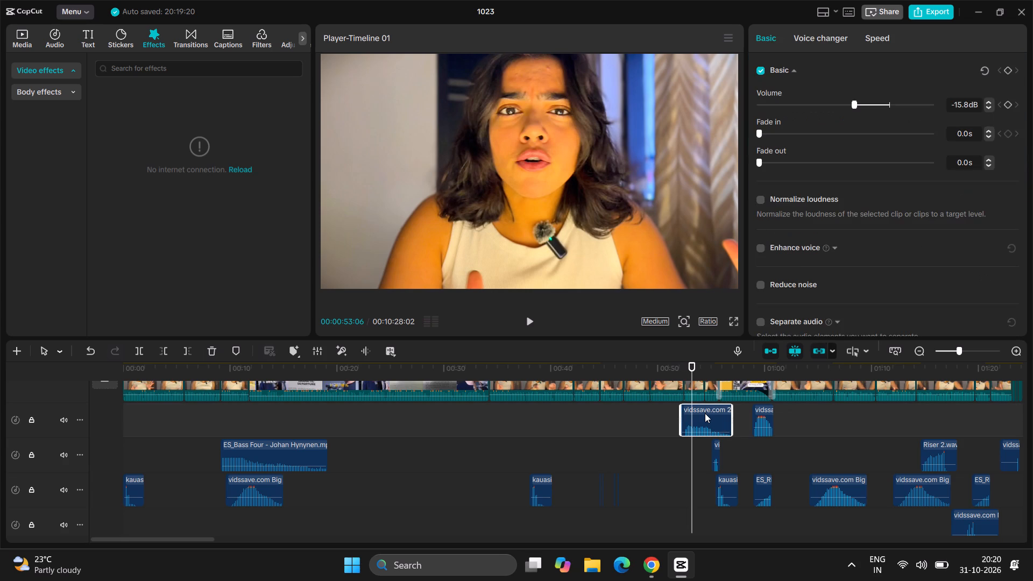
key("ctrl+c")
Scrub the timeline between about 5:01 and 5:58 to look for a spot that suits the copied sound effect.
scroll(705, 413, "left", 6)
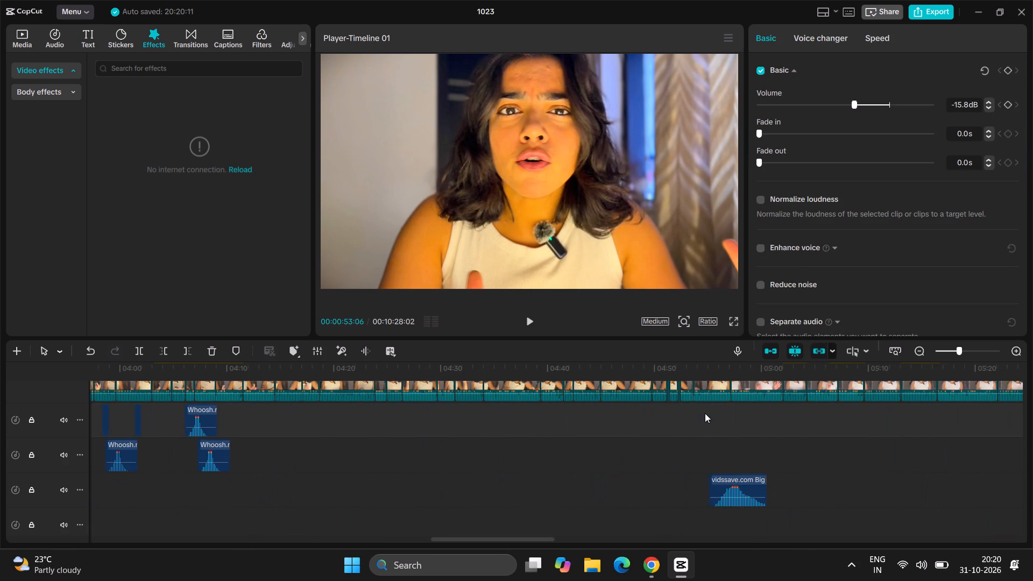
scroll(705, 413, "left", 1)
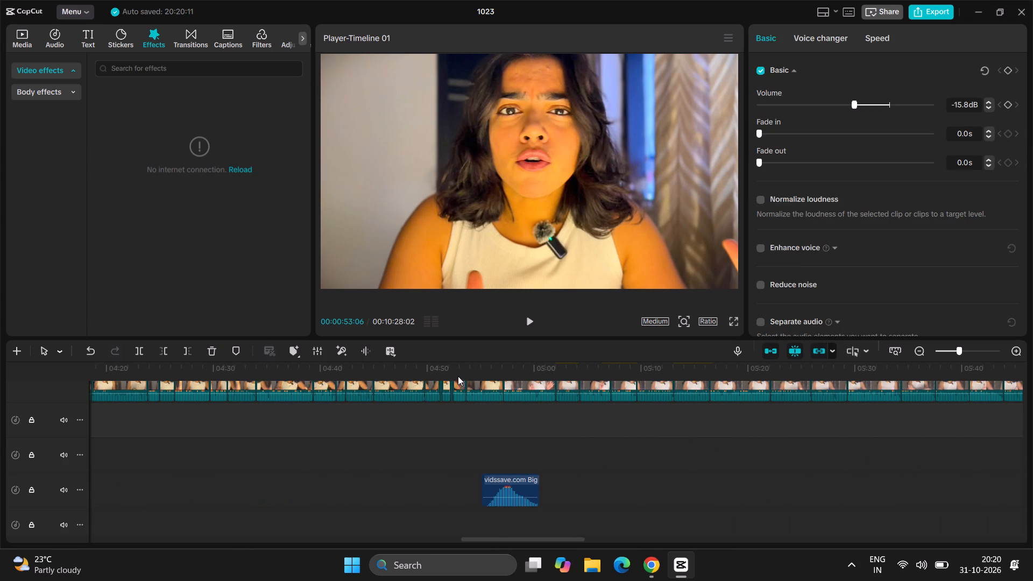
left_click(792, 367)
left_click_drag(792, 367, 555, 488)
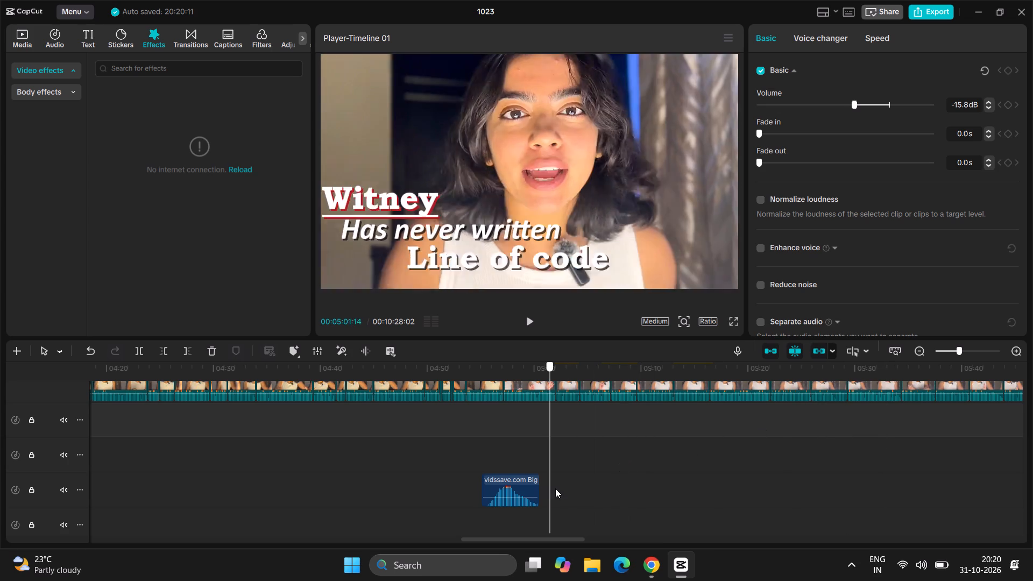
left_click_drag(555, 488, 725, 452)
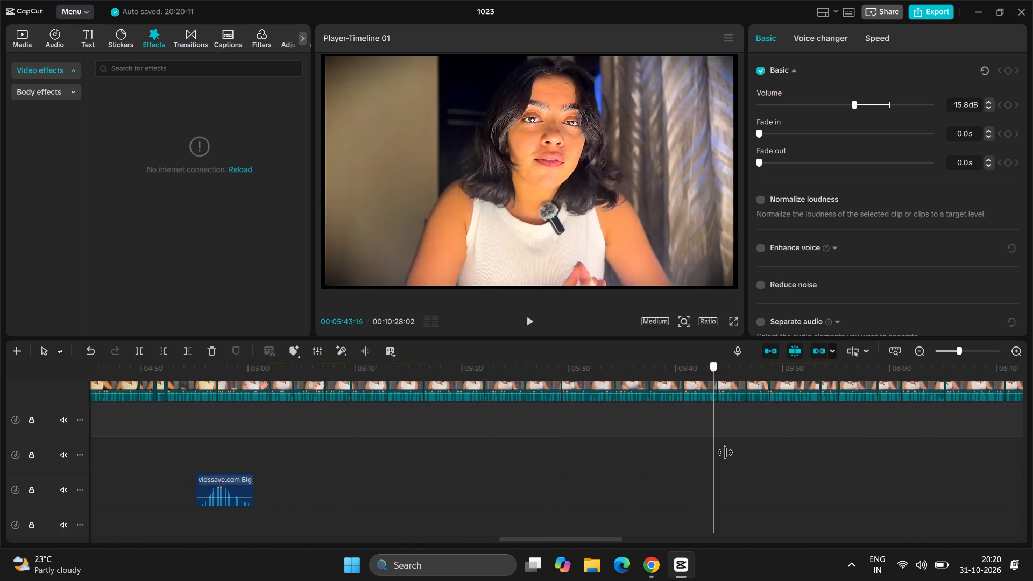
left_click_drag(725, 452, 776, 466)
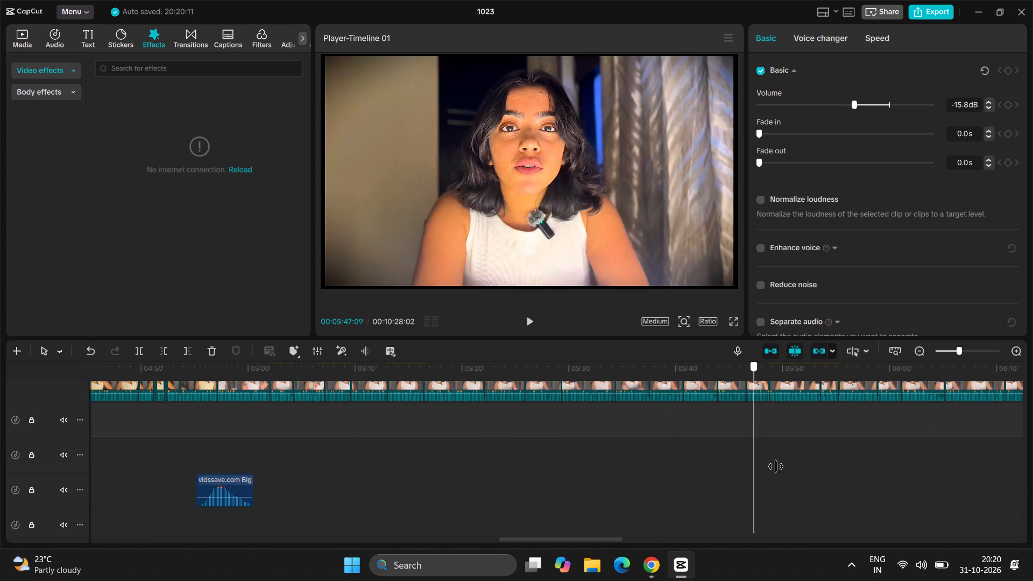
left_click_drag(776, 466, 811, 511)
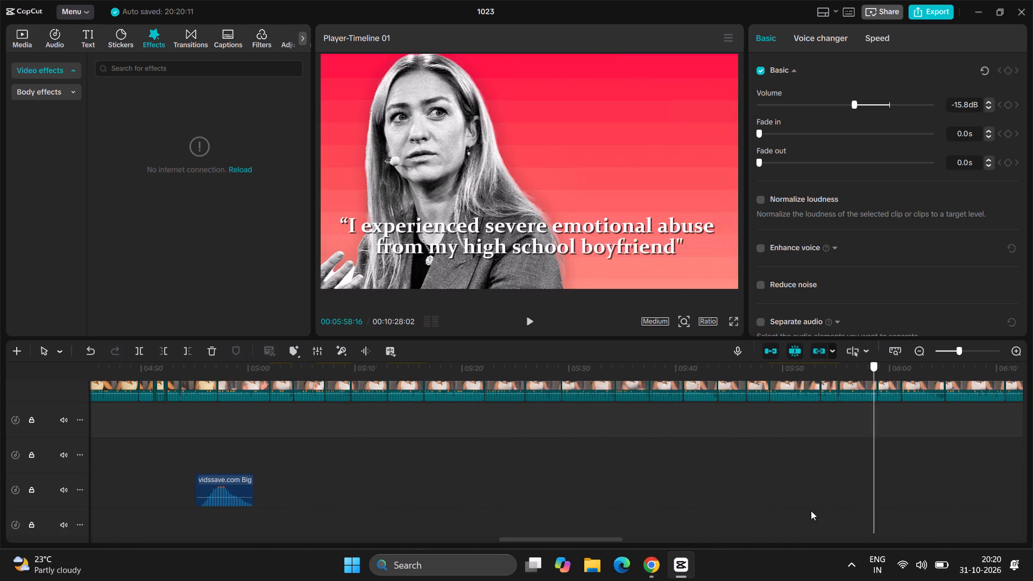
left_click_drag(811, 511, 334, 518)
Scrub the earlier section from about 4:35 to 4:50, around the Open Letter to Connor overlays, for a sound-effect spot.
scroll(531, 469, "up", 1)
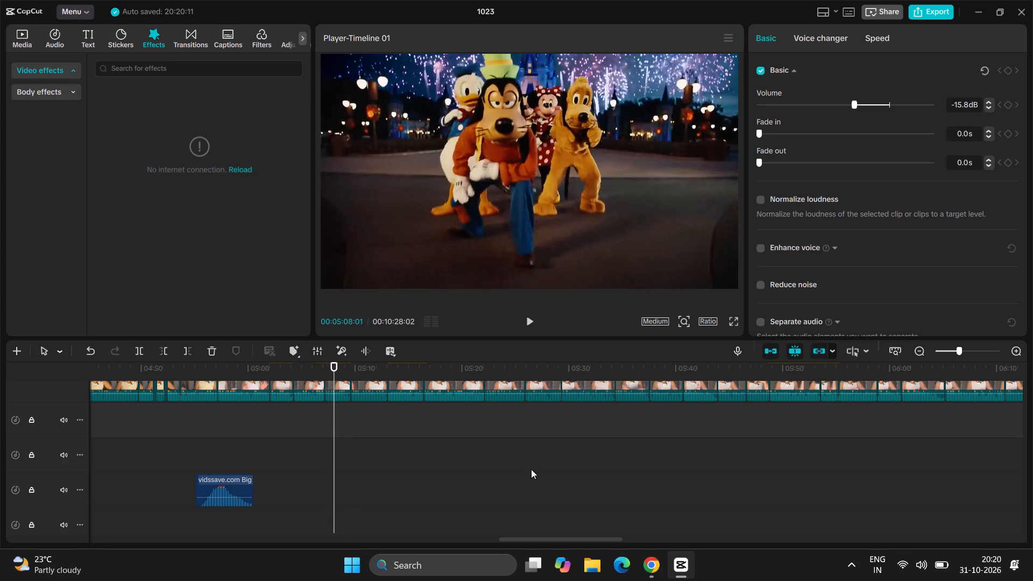
scroll(531, 469, "up", 2)
scroll(531, 469, "down", 1)
scroll(531, 469, "down", 1, "ctrl")
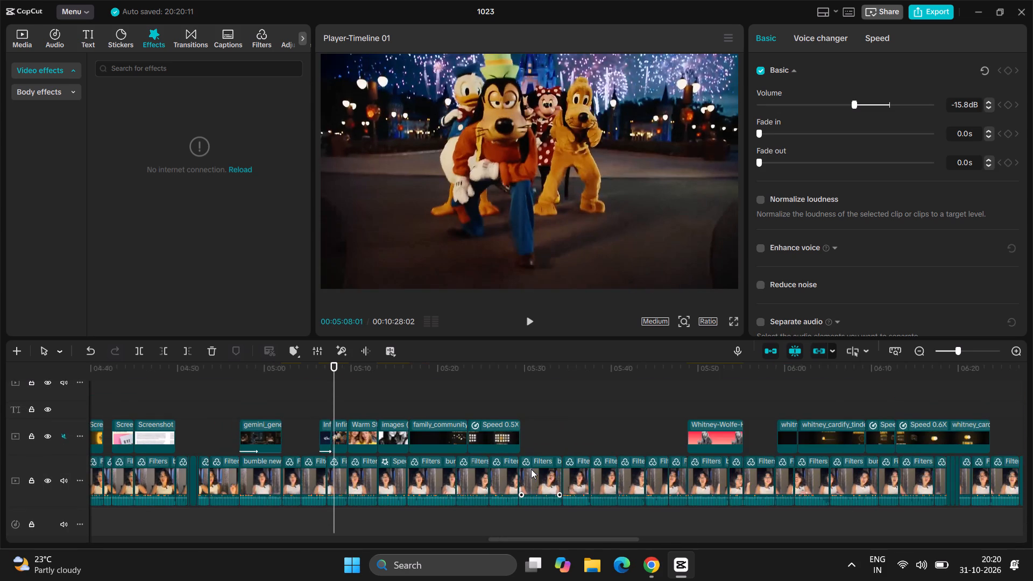
scroll(531, 469, "down", 3, "ctrl")
scroll(531, 469, "down", 1)
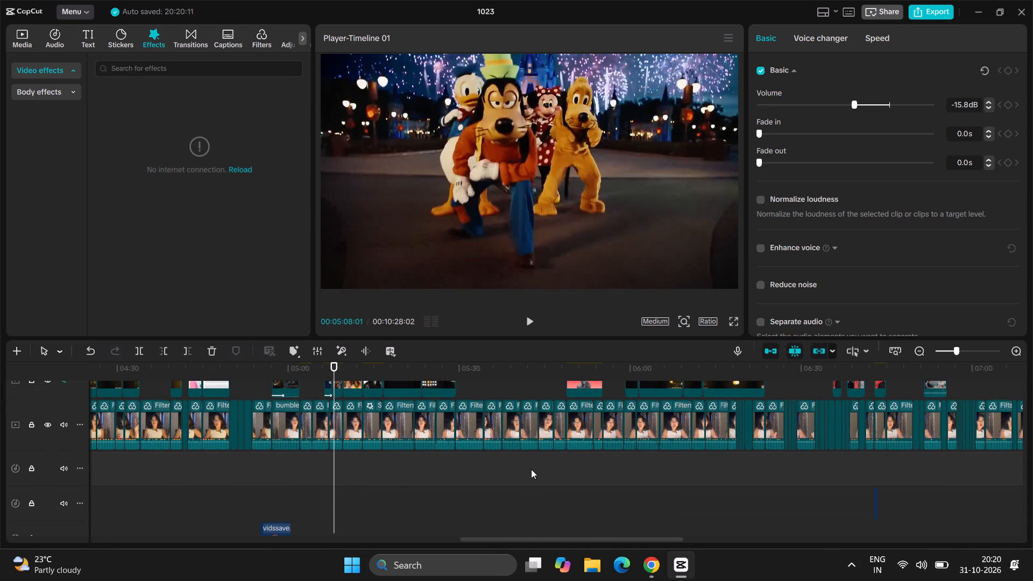
scroll(531, 469, "down", 1)
left_click_drag(512, 371, 360, 413)
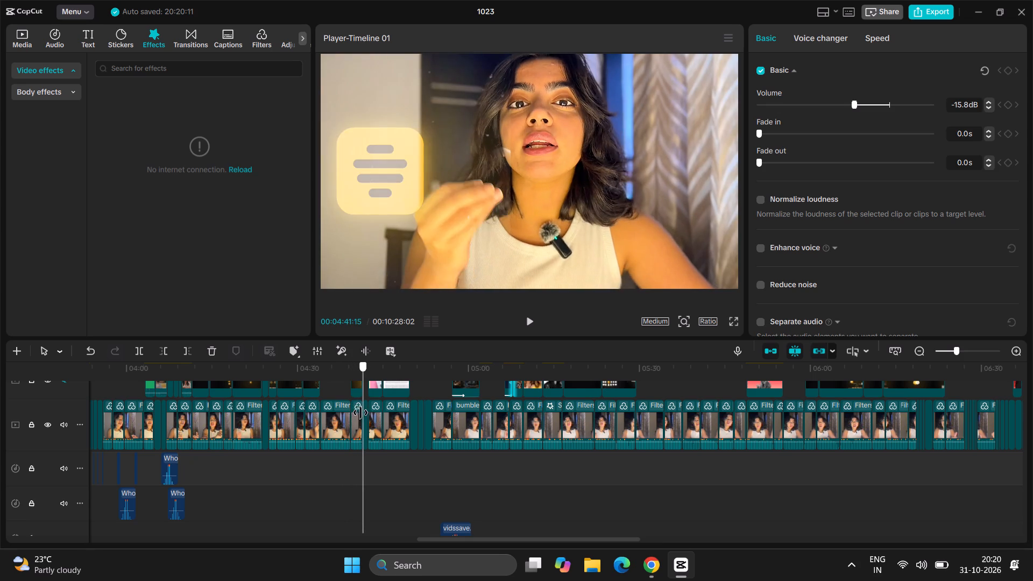
left_click_drag(360, 413, 418, 417)
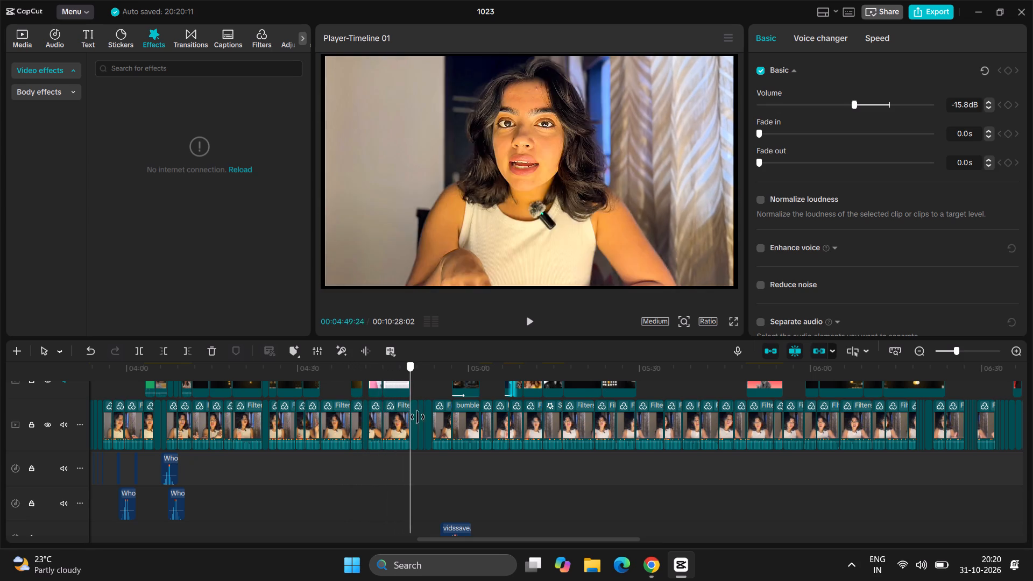
left_click_drag(418, 417, 373, 452)
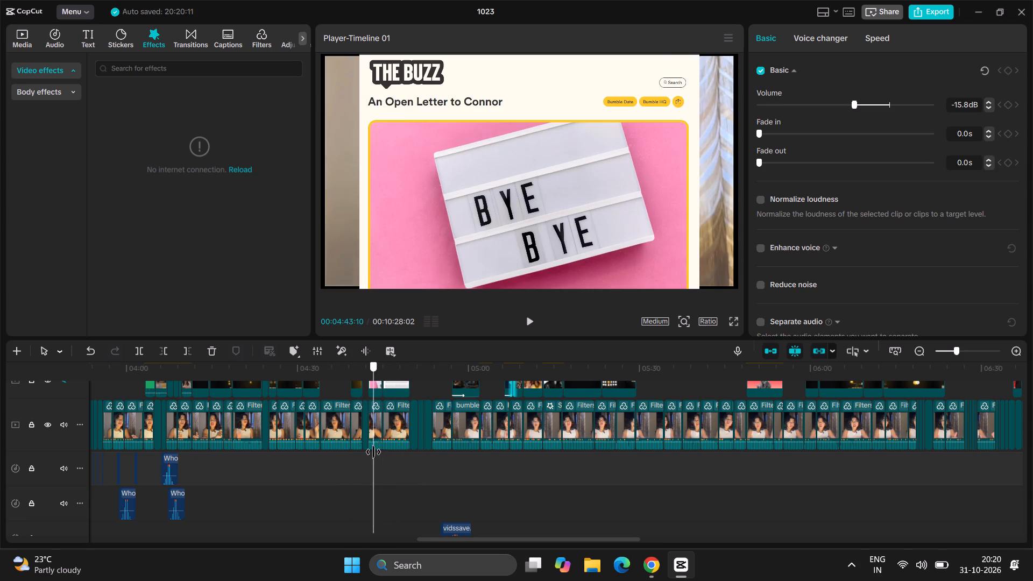
left_click_drag(373, 452, 329, 462)
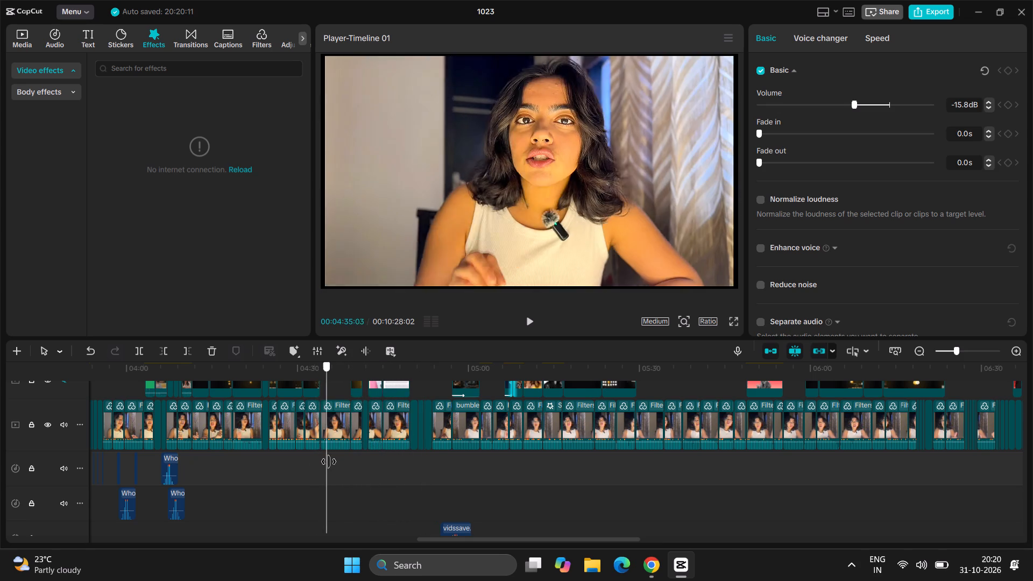
left_click_drag(329, 462, 358, 456)
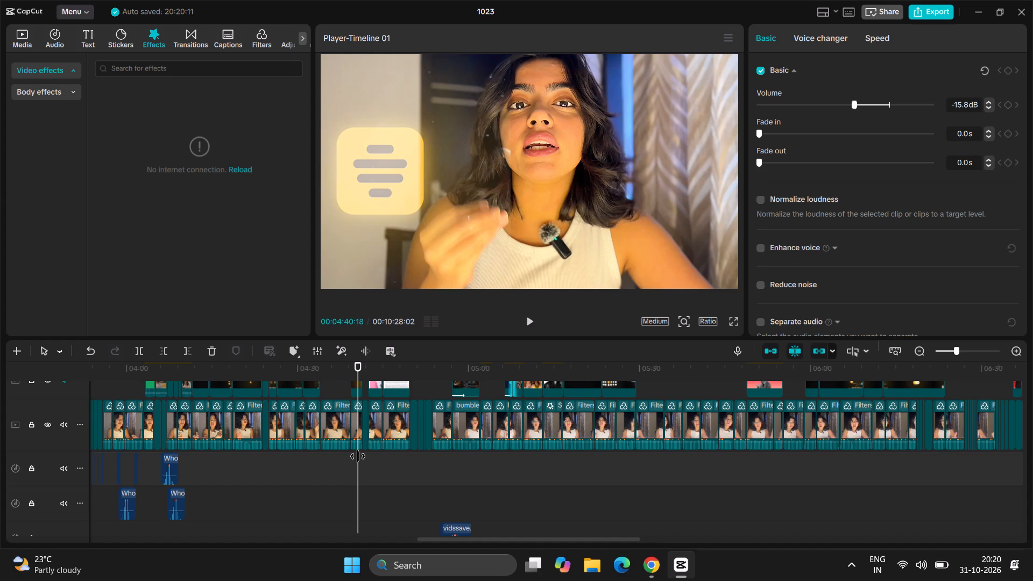
Scrub the timeline between about 4:33 and 6:00, across the screenshot, verdict and talking-head sections, to look for a sound-effect spot.
scroll(450, 456, "up", 3, "ctrl")
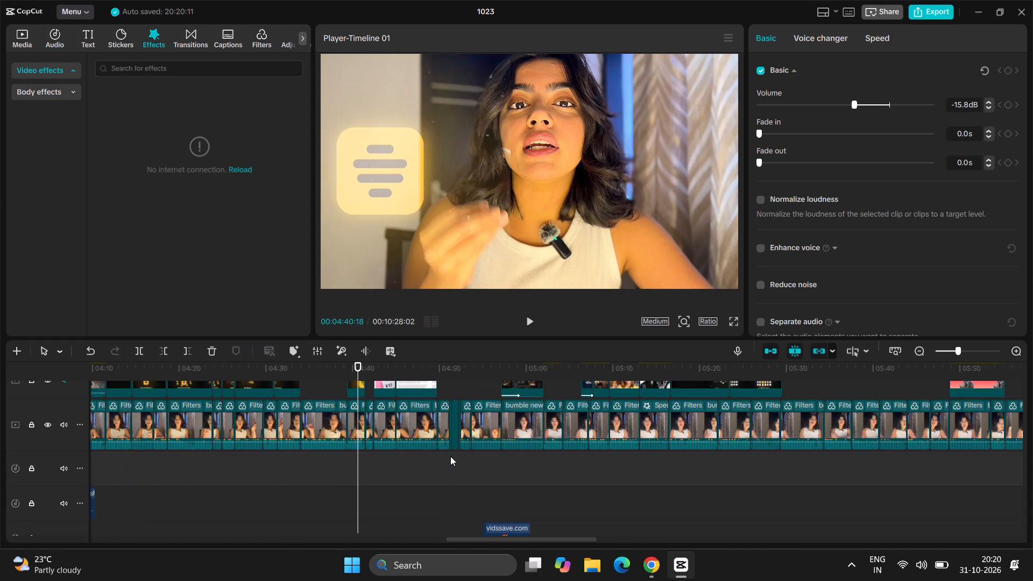
scroll(450, 456, "up", 3, "ctrl")
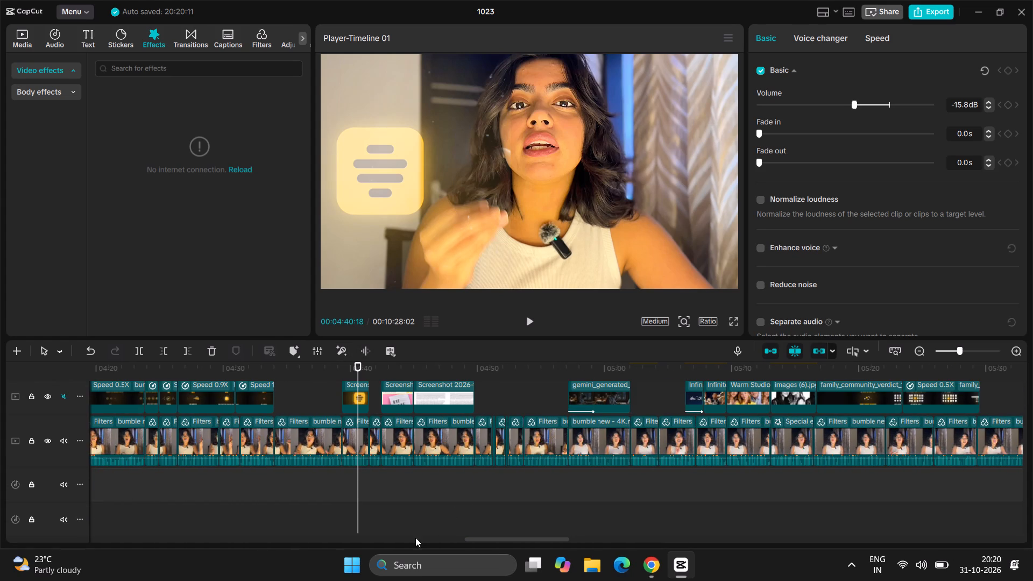
left_click_drag(362, 369, 409, 374)
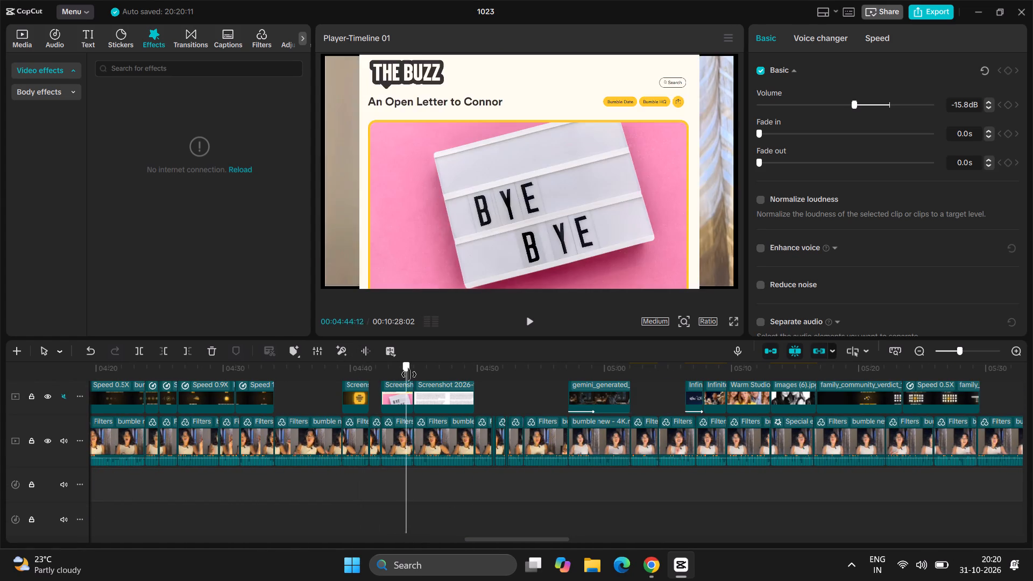
left_click_drag(409, 374, 494, 388)
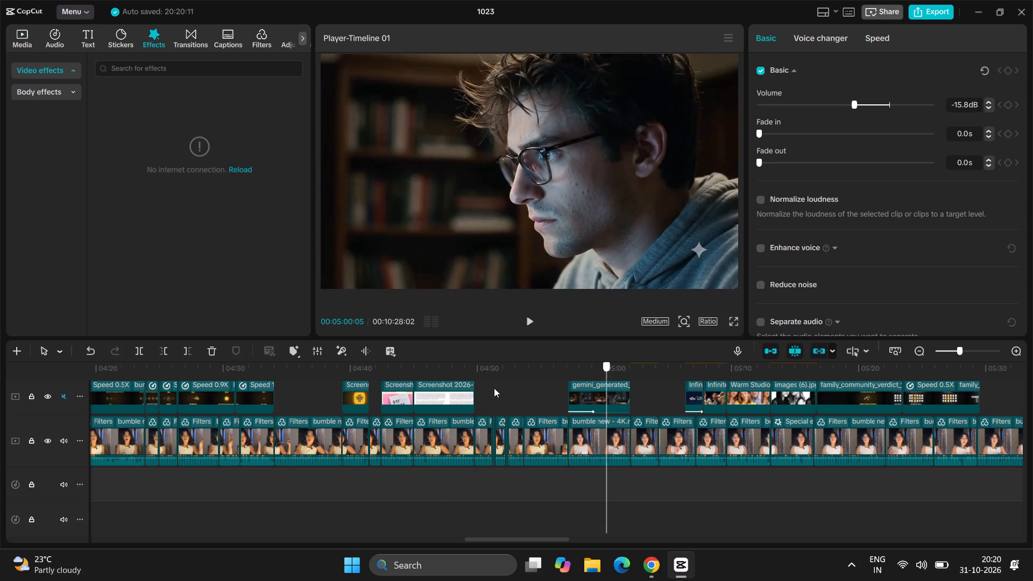
left_click_drag(494, 388, 519, 428)
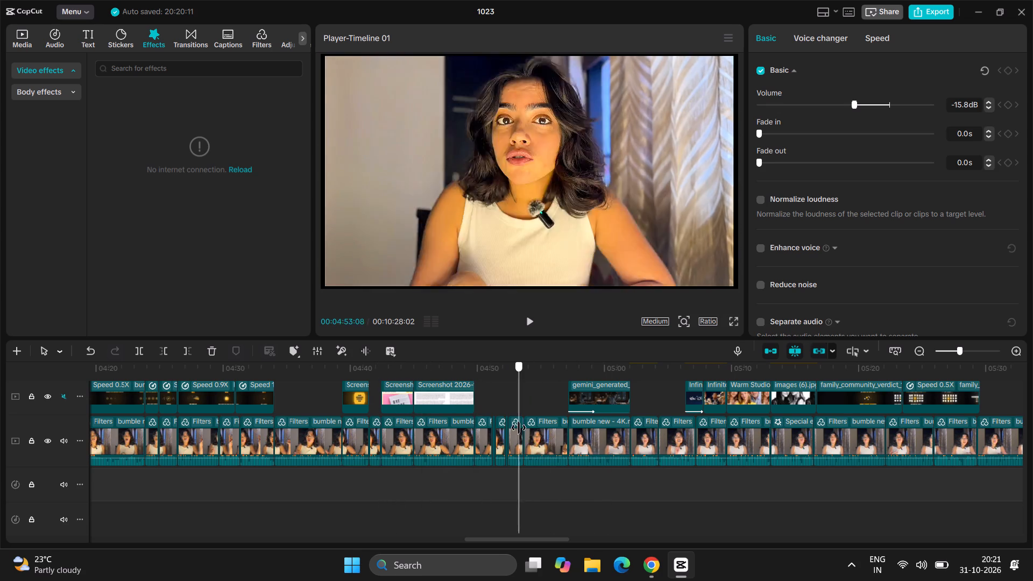
left_click_drag(519, 428, 397, 457)
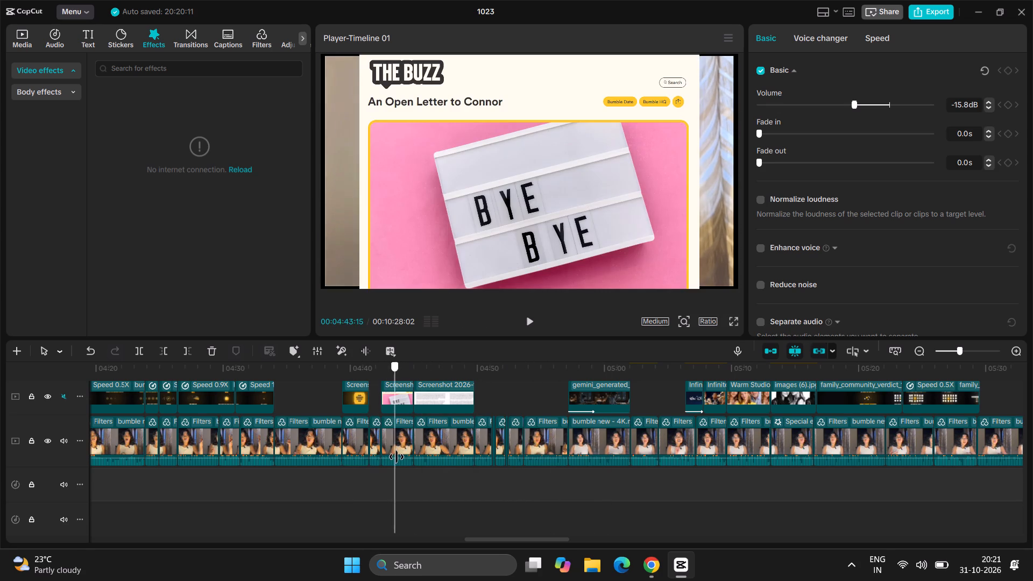
left_click_drag(397, 457, 574, 465)
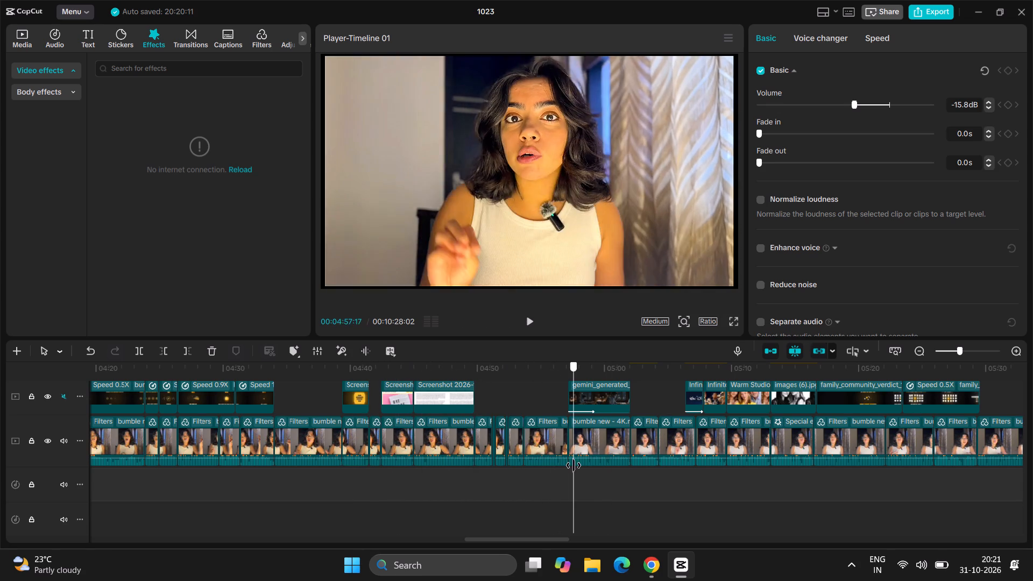
left_click_drag(574, 465, 261, 469)
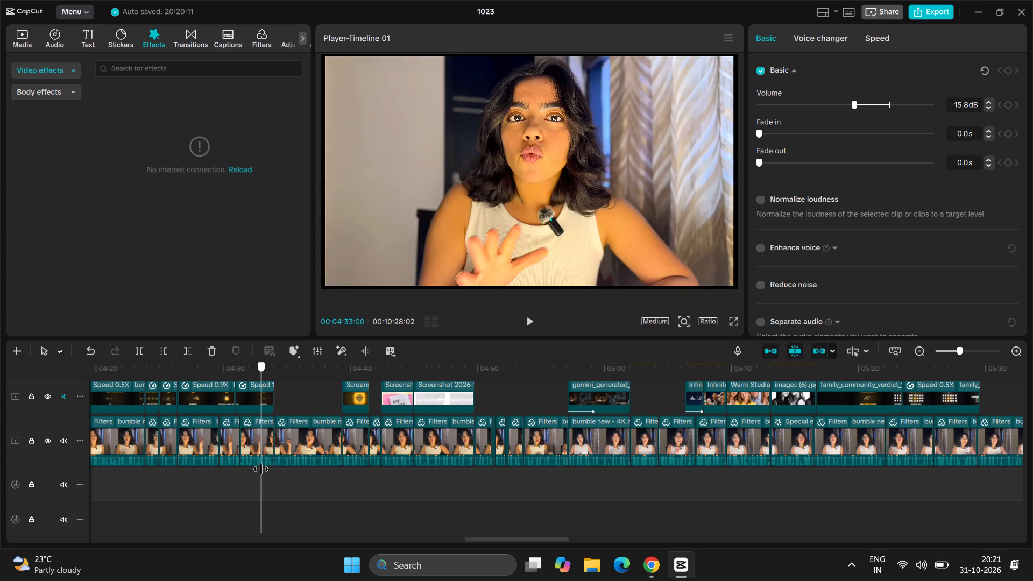
left_click_drag(261, 469, 362, 459)
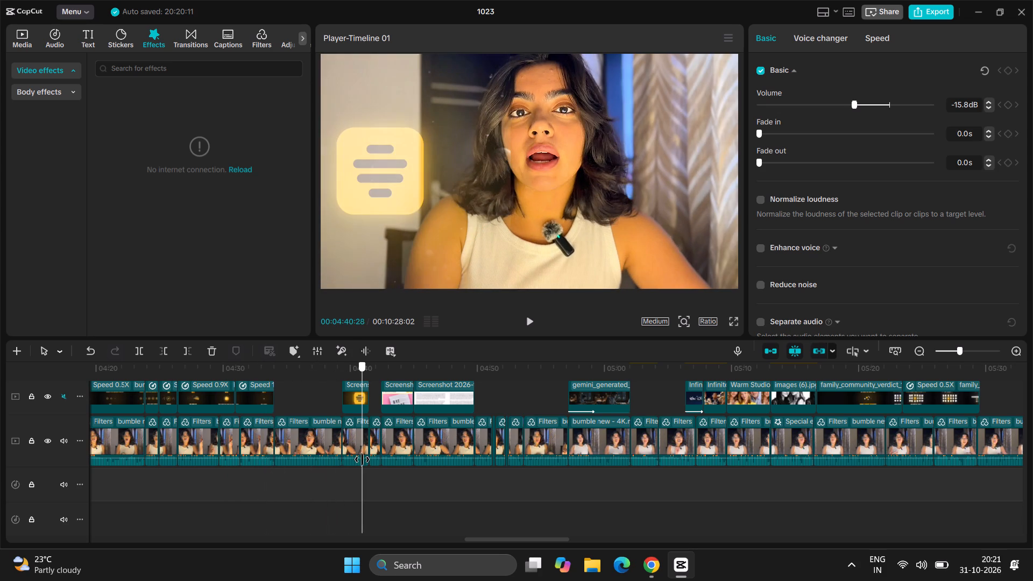
left_click_drag(362, 459, 424, 452)
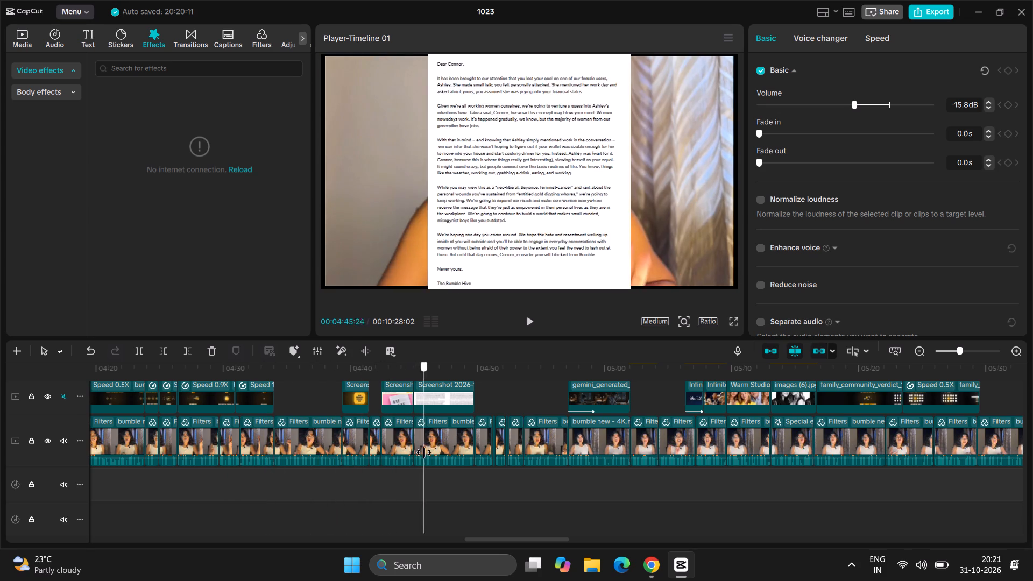
left_click_drag(424, 452, 738, 402)
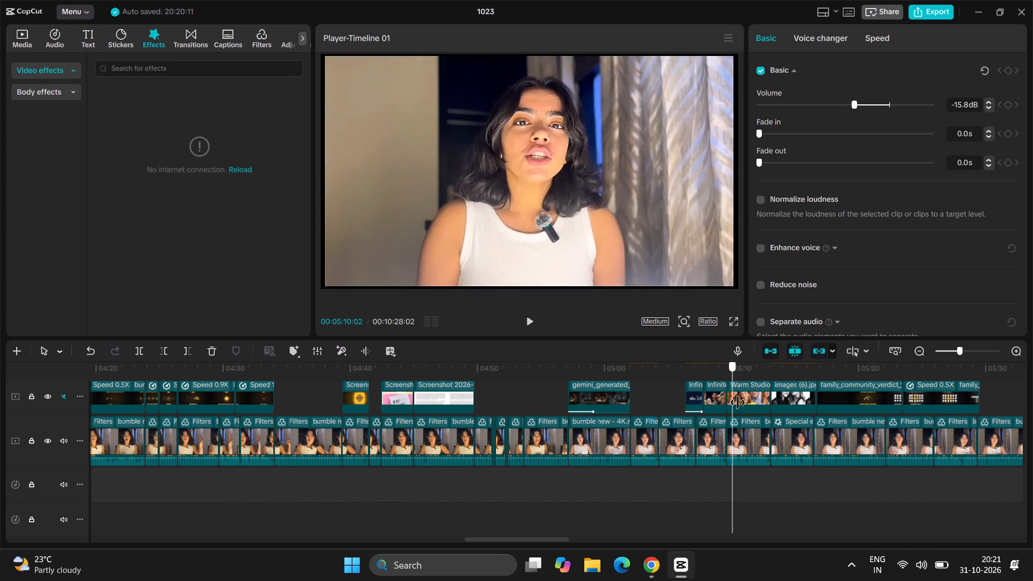
left_click_drag(738, 402, 1032, 402)
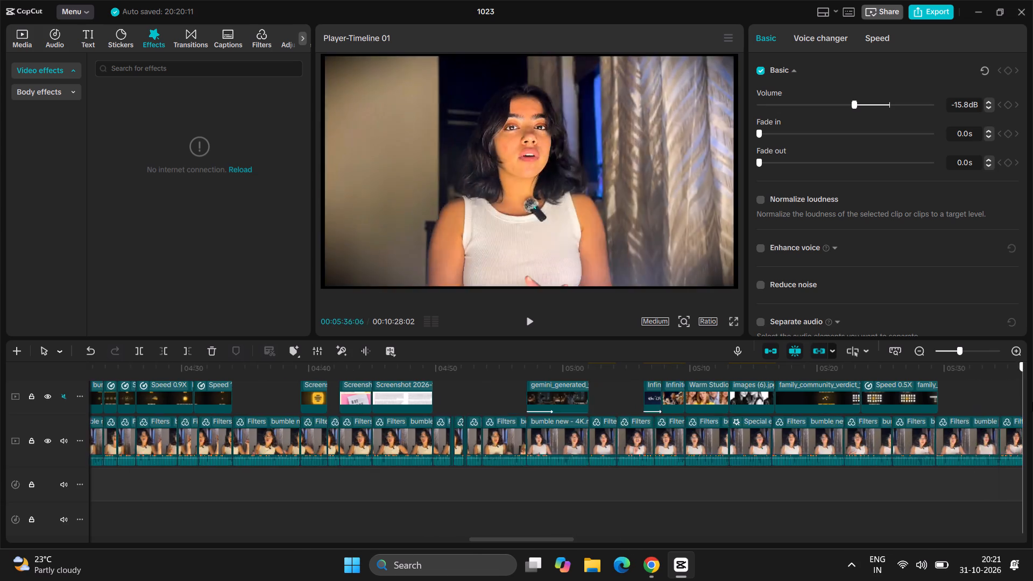
left_click_drag(1032, 402, 749, 443)
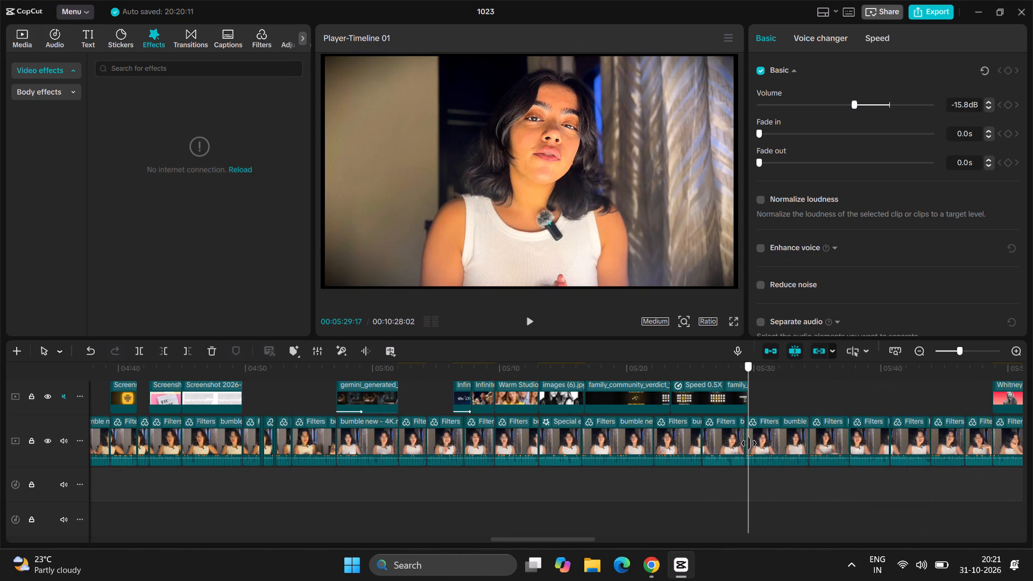
left_click_drag(749, 443, 1032, 489)
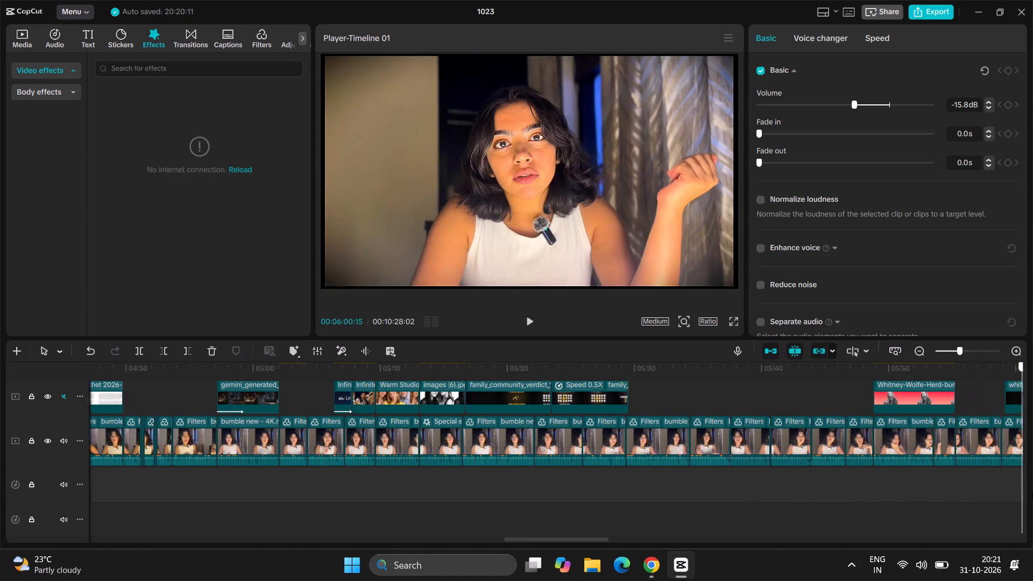
left_click_drag(1032, 489, 706, 460)
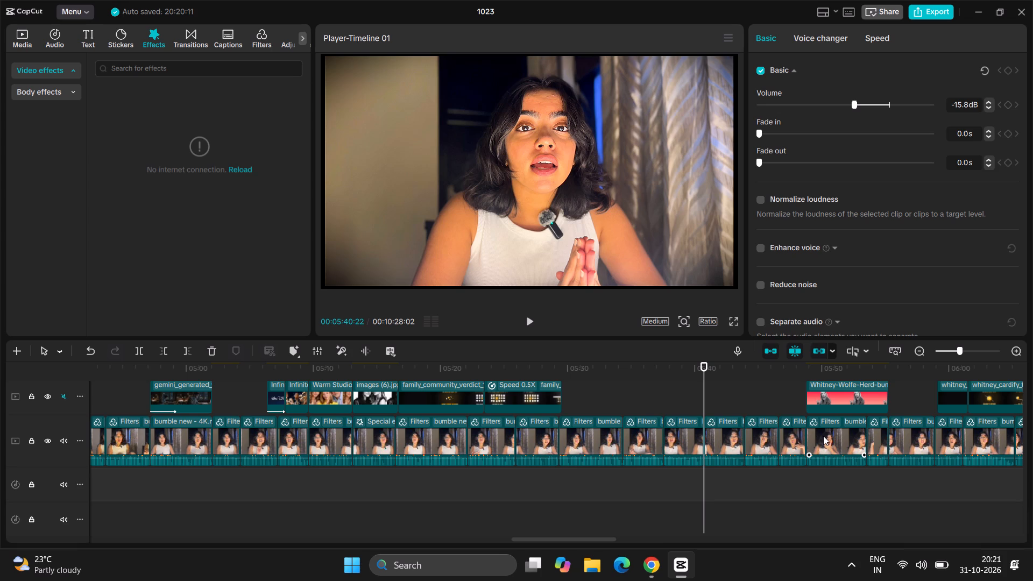
Play and scrub the talking-head clips between about 5:29 and 5:42 to find the exact moment for the sound effect.
key("space")
key("space")
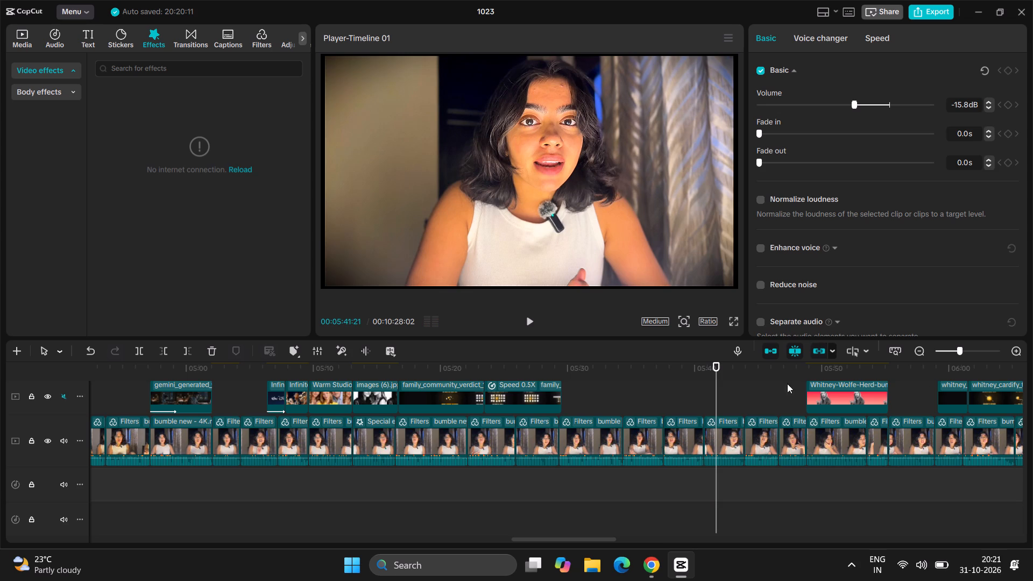
key("space")
key("space")
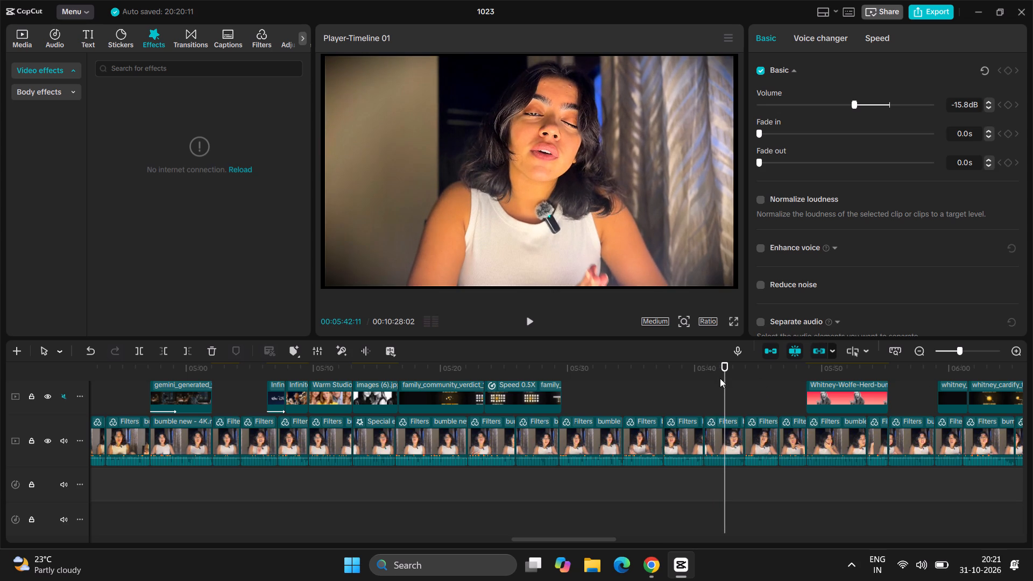
left_click_drag(725, 378, 560, 421)
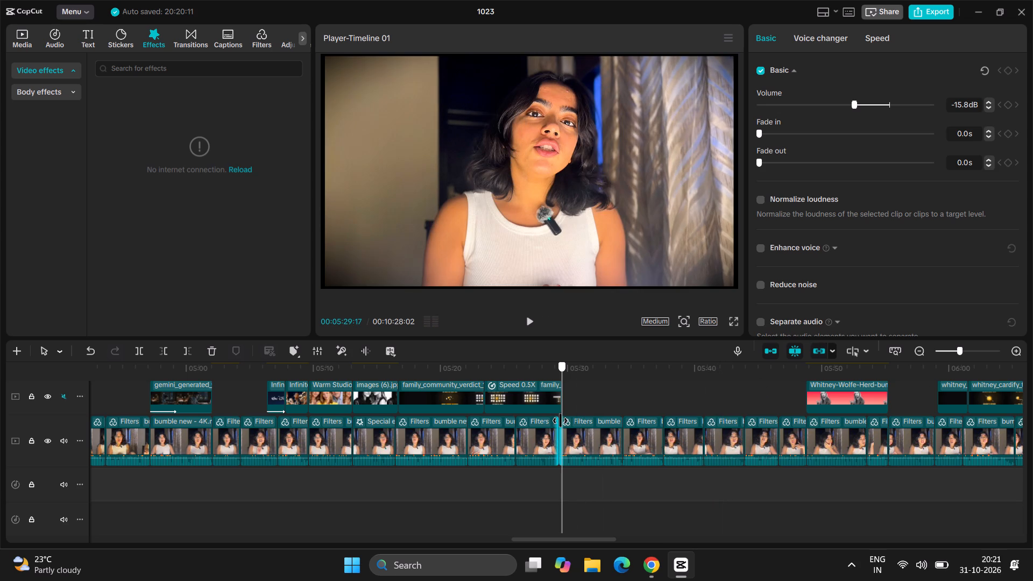
left_click_drag(560, 421, 570, 434)
left_click_drag(570, 434, 635, 480)
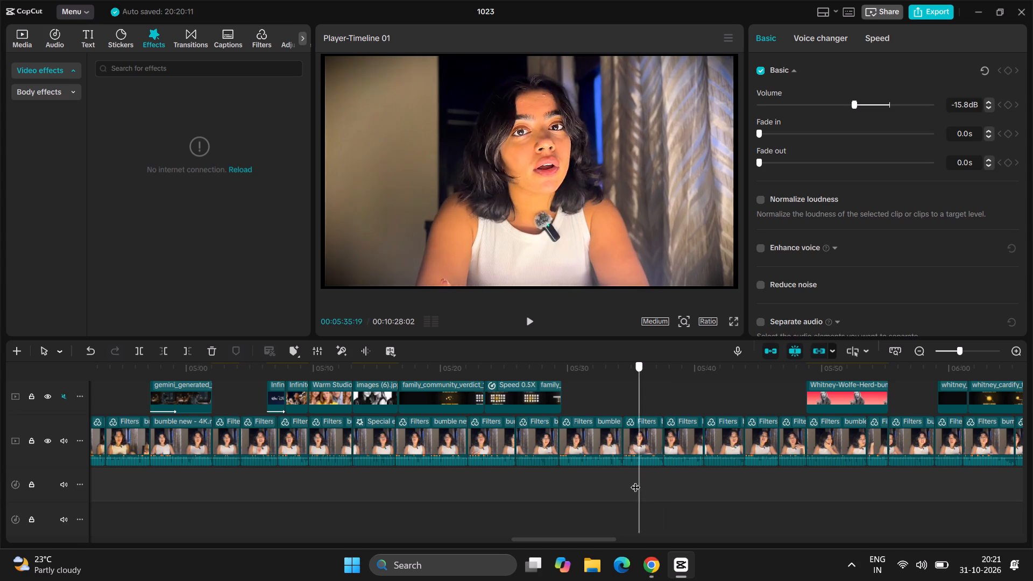
left_click_drag(635, 480, 630, 489)
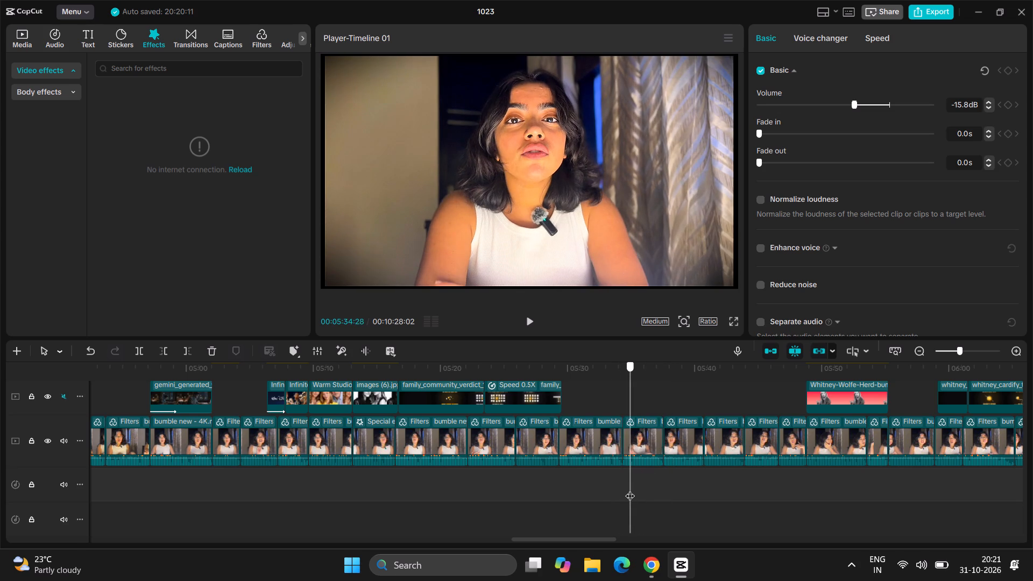
left_click_drag(630, 489, 633, 487)
key("space")
key("space")
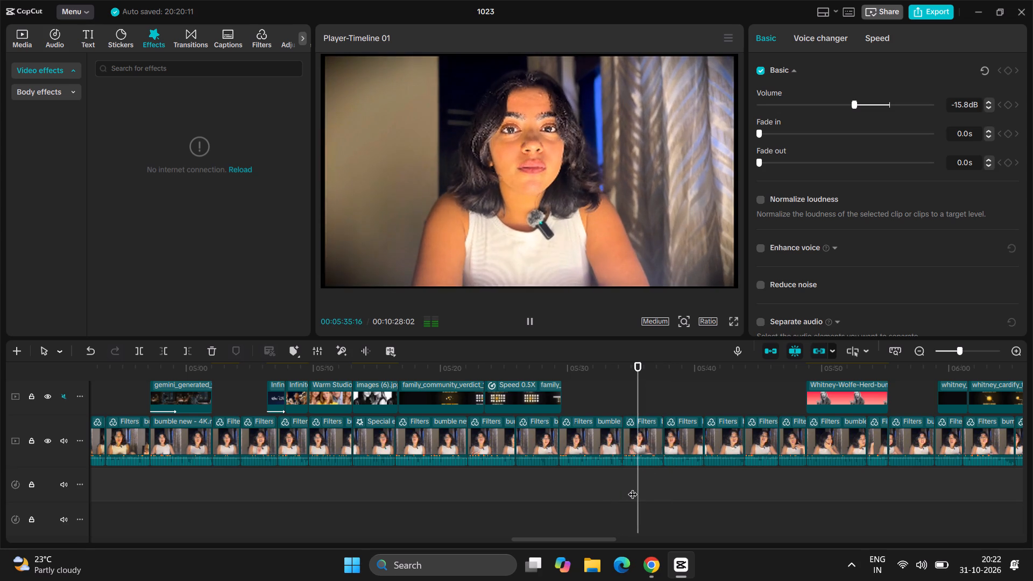
key("space")
left_click_drag(638, 489, 638, 488)
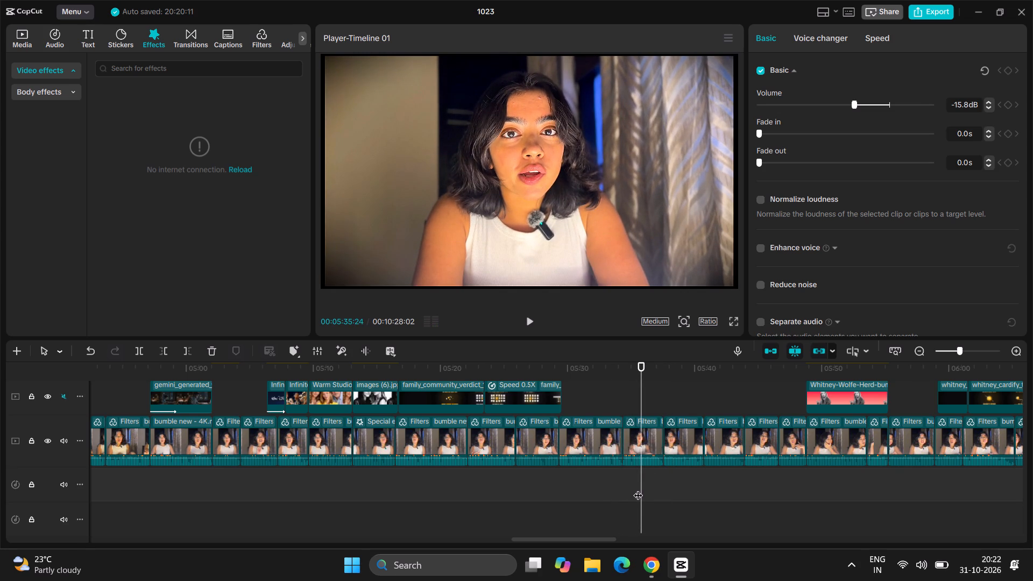
Paste the copied vidssave.com sound effect at about 5:33:07 under the talking-head clip and play it back.
left_click_drag(638, 488, 598, 500)
key("space")
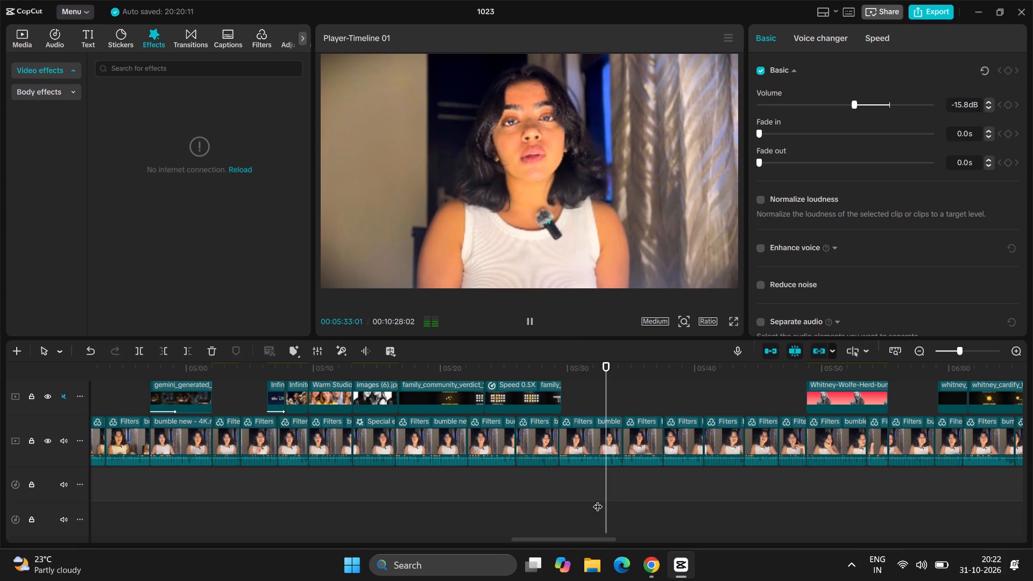
key("space")
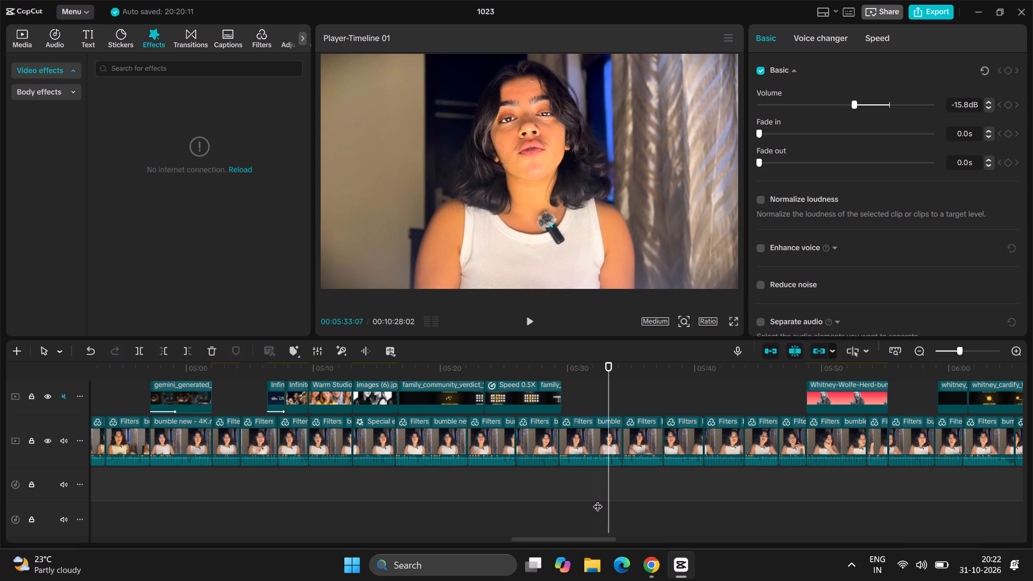
key("ctrl+v")
key("space")
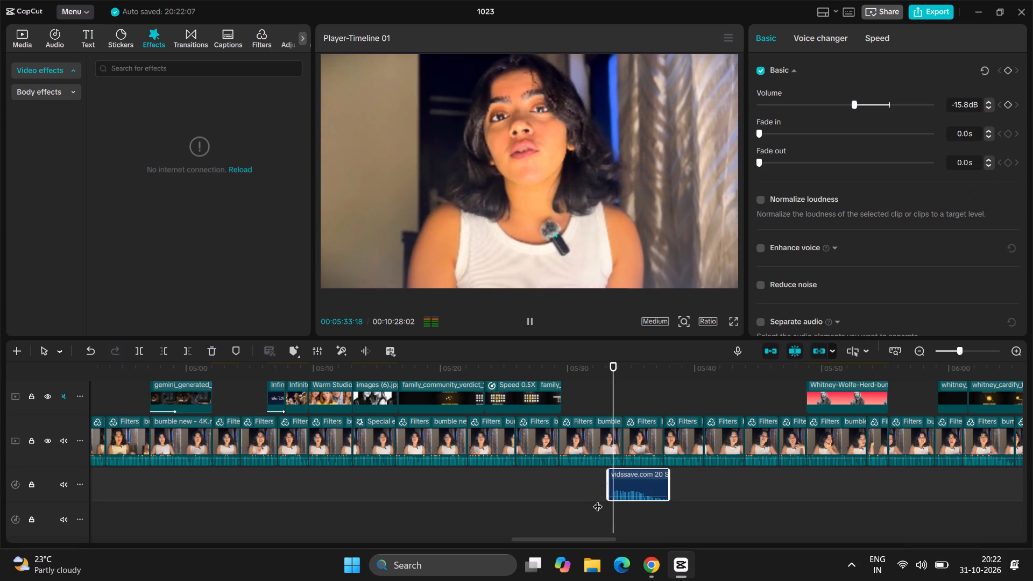
key("space")
key("space")
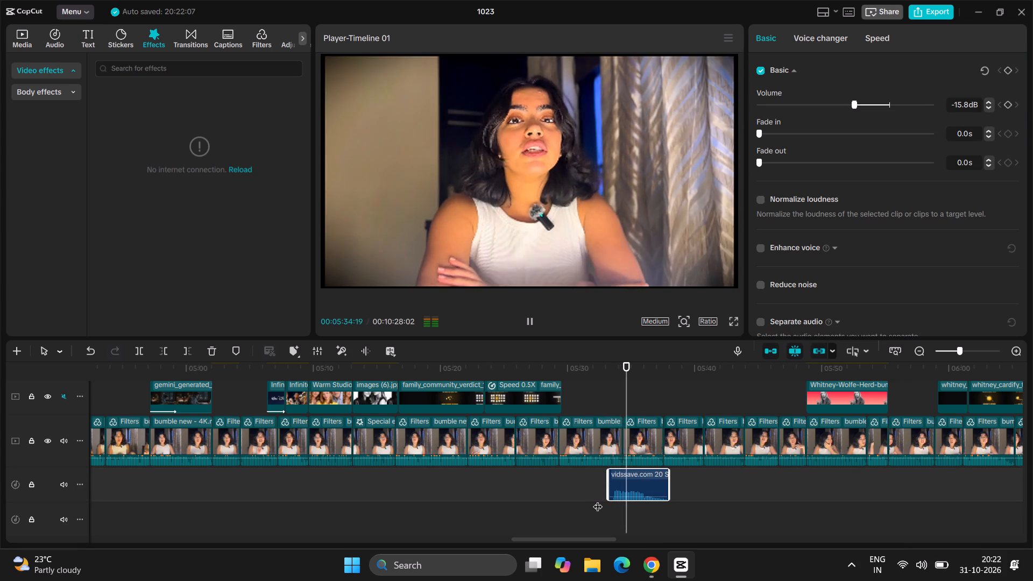
key("space")
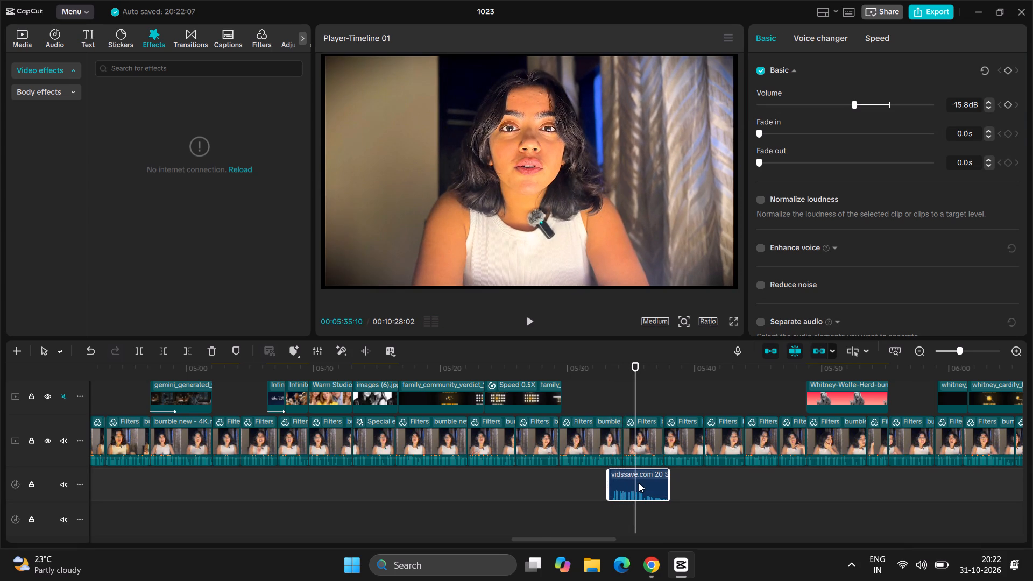
Replay the start of the pasted sound effect and trim off its opening up to about 5:33:10.
scroll(639, 483, "up", 16, "ctrl")
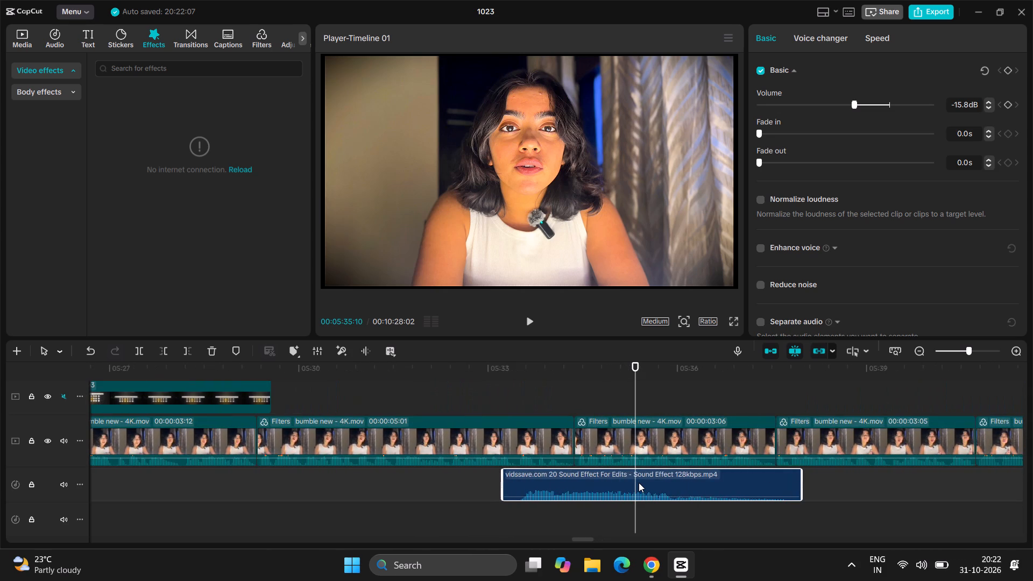
left_click_drag(636, 373, 485, 450)
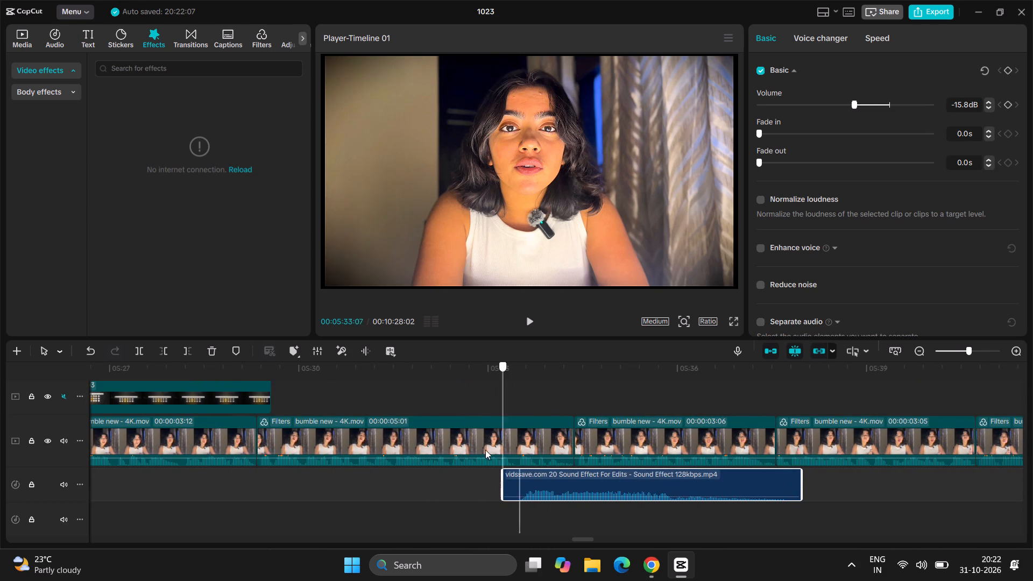
left_click_drag(485, 450, 461, 458)
key("space")
key("space")
key("space")
key("space")
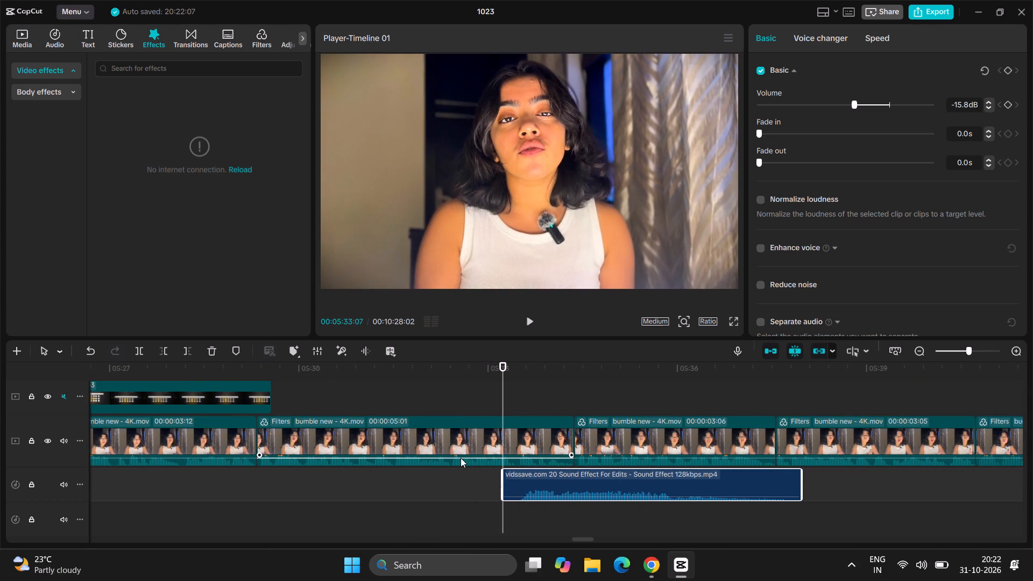
key("space")
key("q")
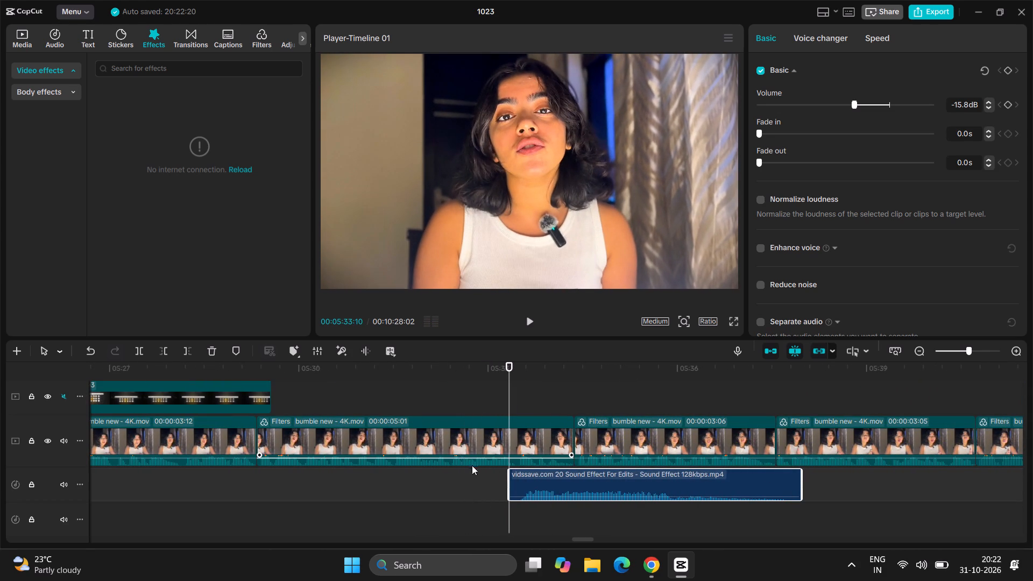
Move the trimmed sound effect slightly earlier so it starts at about 5:33:00, and play the section to check its timing.
left_click_drag(560, 472, 541, 472)
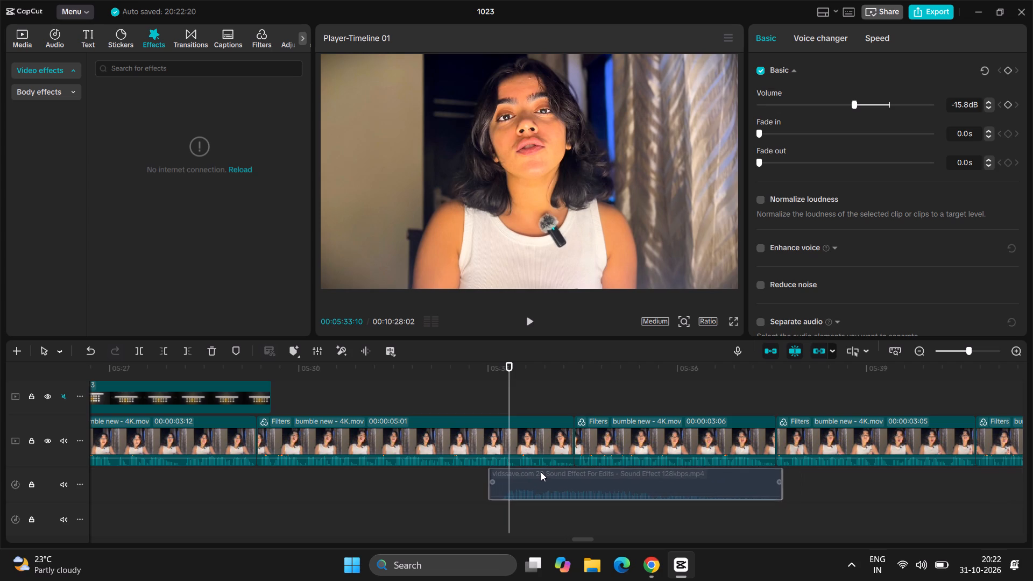
left_click_drag(541, 472, 541, 472)
key("space")
key("space")
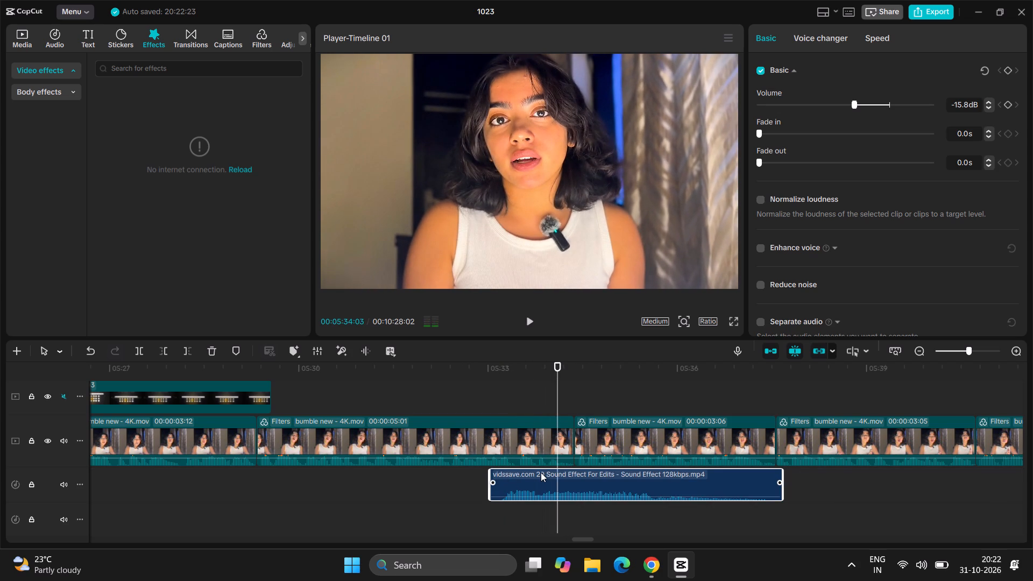
scroll(559, 421, "down", 11, "ctrl")
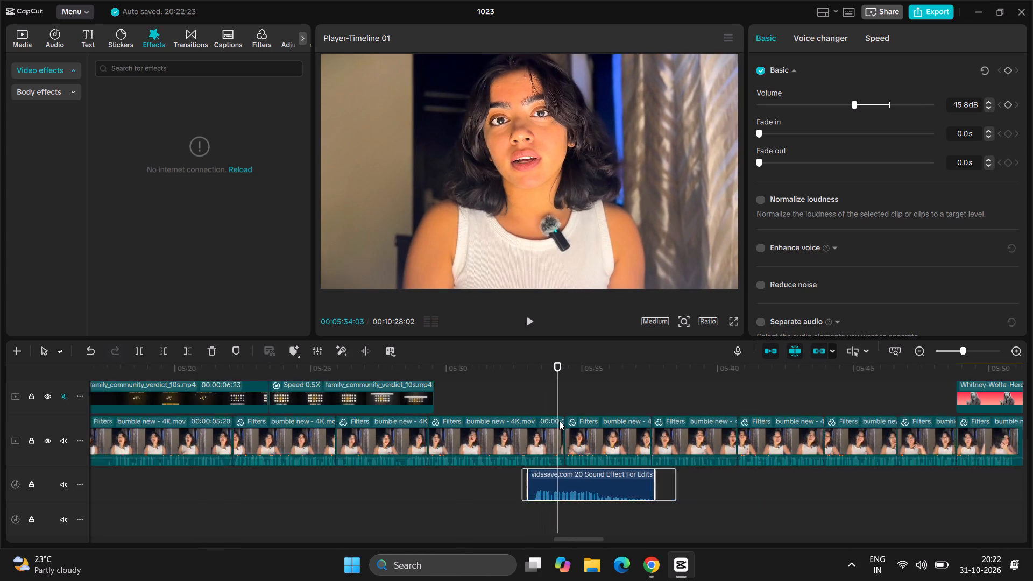
Copy the vidssave.com red ink blast overlay from about 0:40, paste it at 5:34:03 and play it briefly.
scroll(559, 421, "down", 8, "ctrl")
scroll(559, 421, "left", 1)
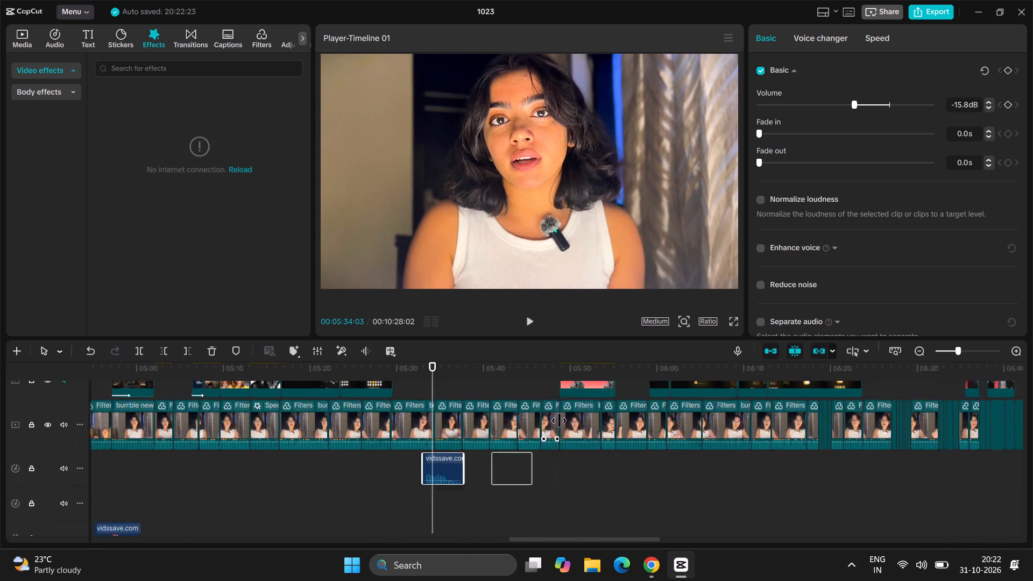
scroll(559, 421, "down", 5, "ctrl")
scroll(559, 421, "right", 3)
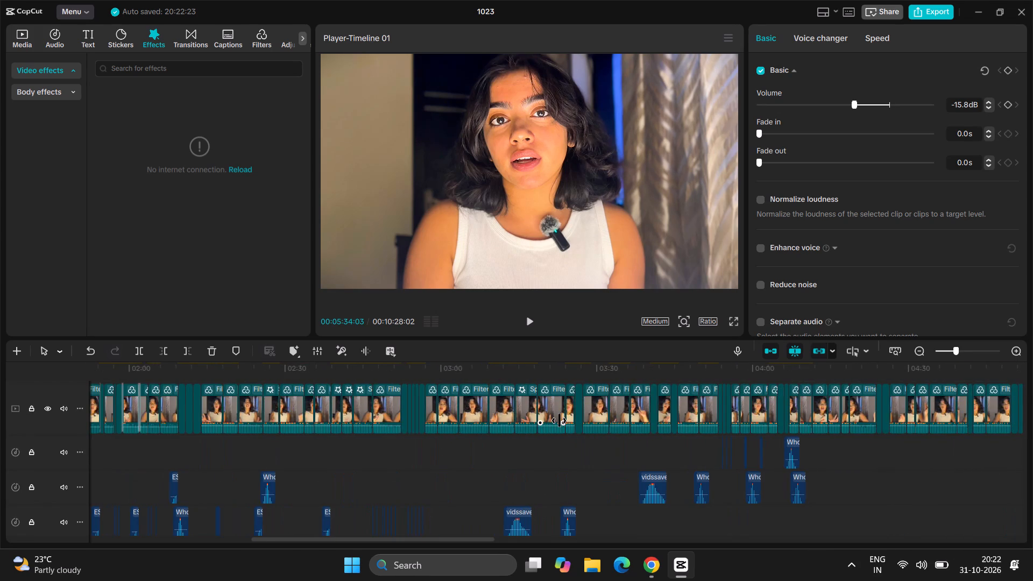
scroll(559, 421, "down", 8, "ctrl")
scroll(559, 421, "up", 3)
scroll(559, 421, "right", 1)
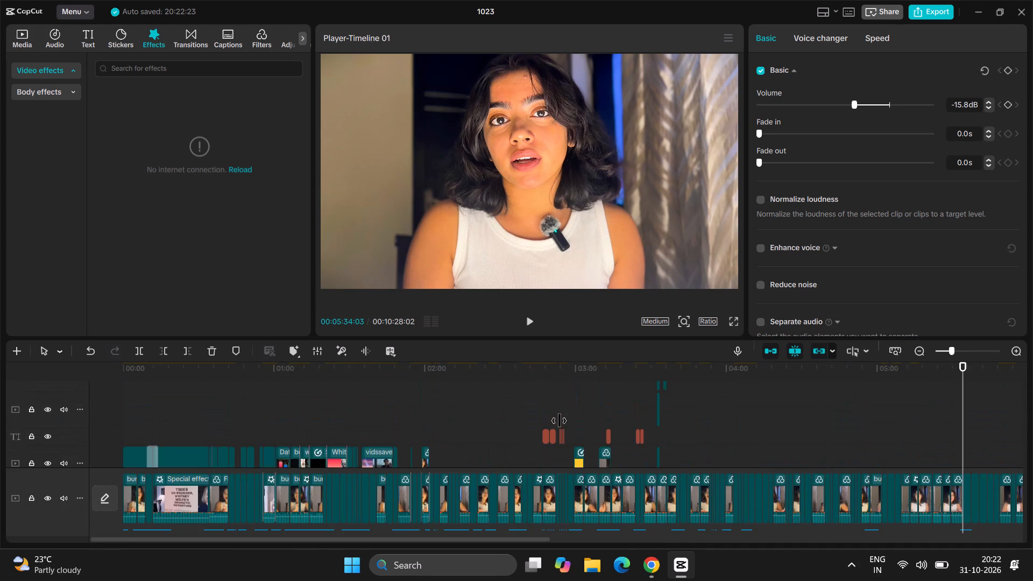
scroll(559, 421, "right", 5)
scroll(335, 448, "up", 1)
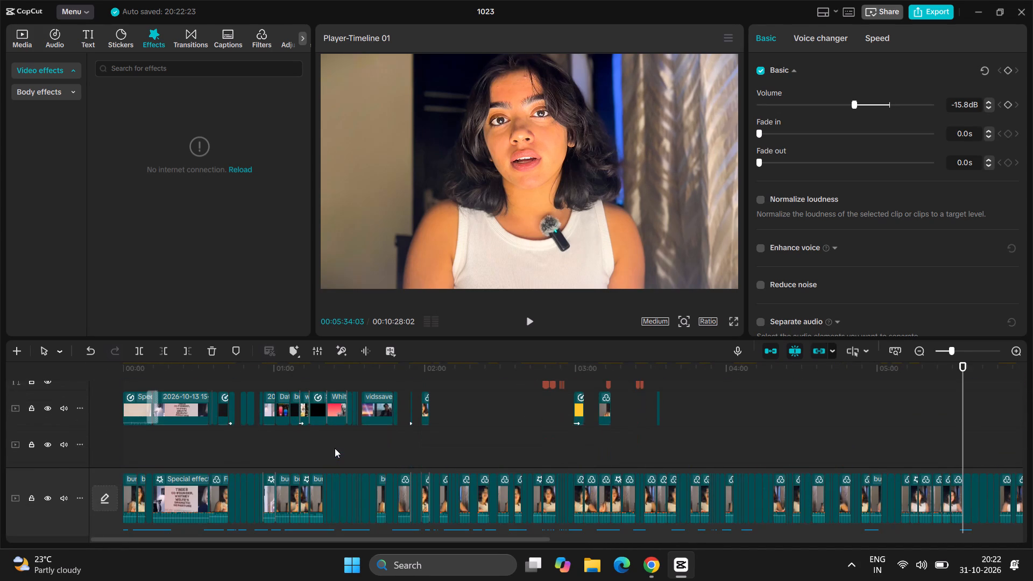
scroll(335, 448, "up", 3)
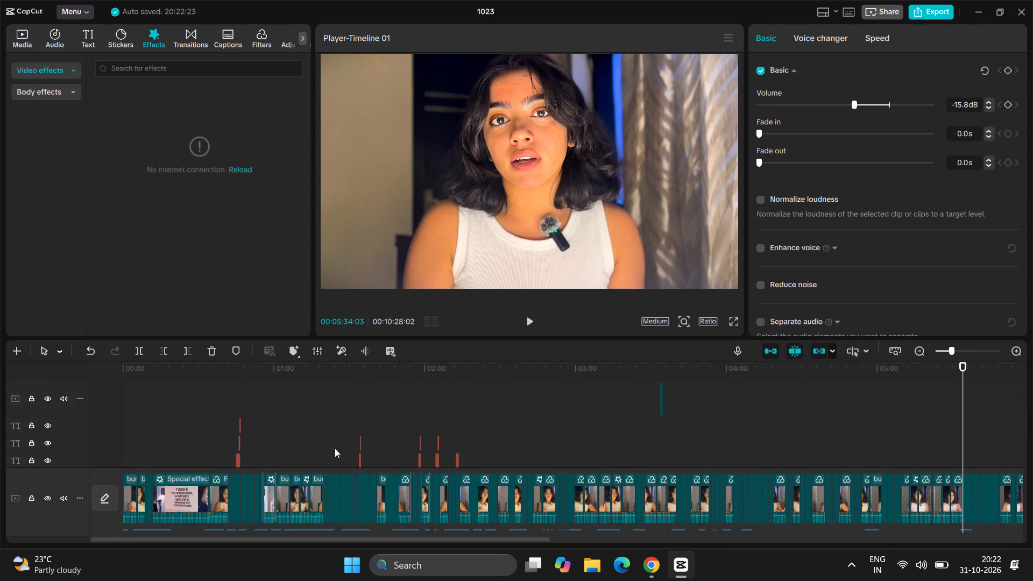
left_click(220, 422)
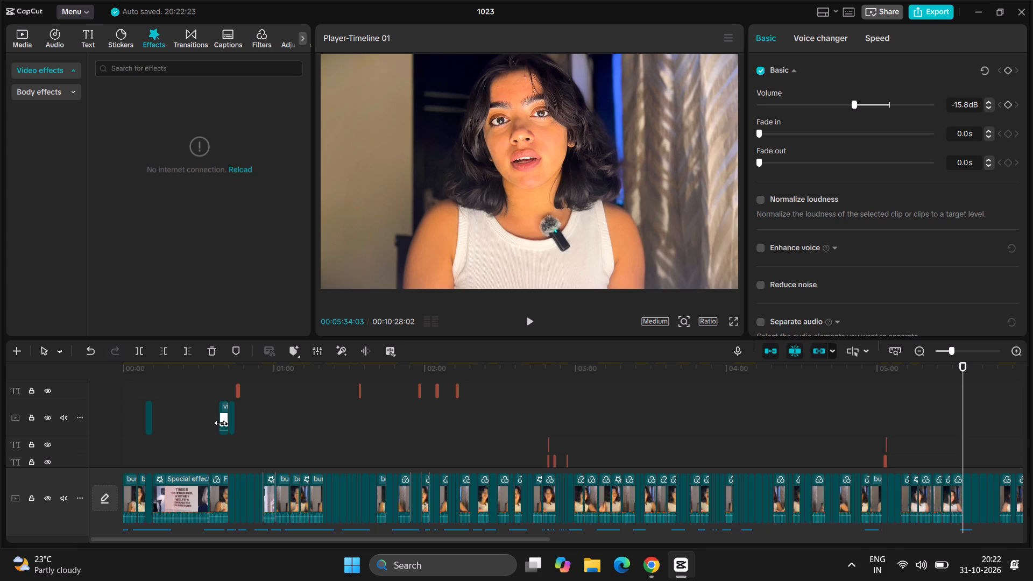
key("ctrl+c")
key("ctrl+v")
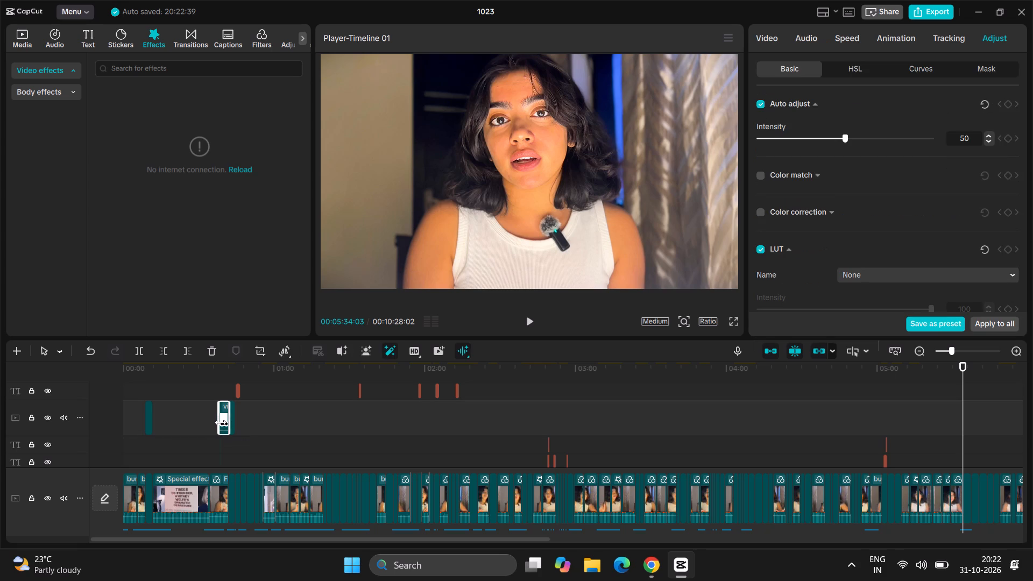
key("space")
key("space")
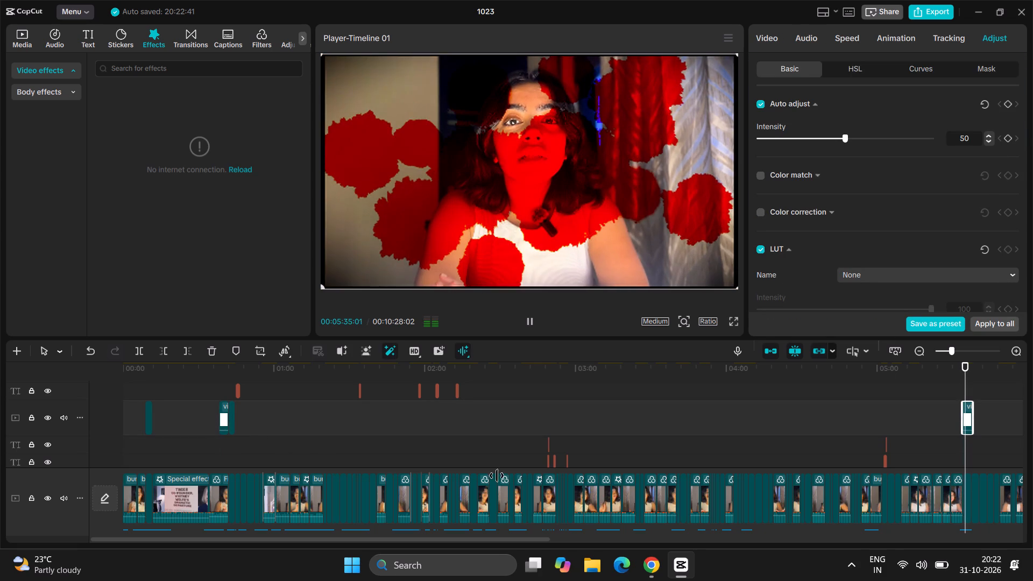
Move the pasted red ink blast overlay earlier so it starts at about 5:32:29, and play it over the talking-head clip.
scroll(869, 419, "left", 1)
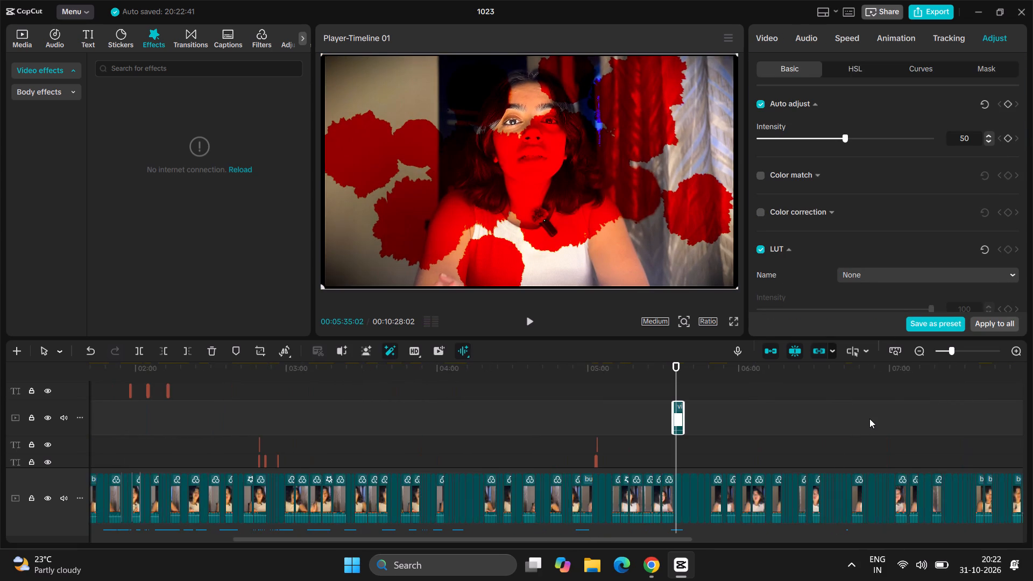
scroll(869, 419, "up", 16, "ctrl")
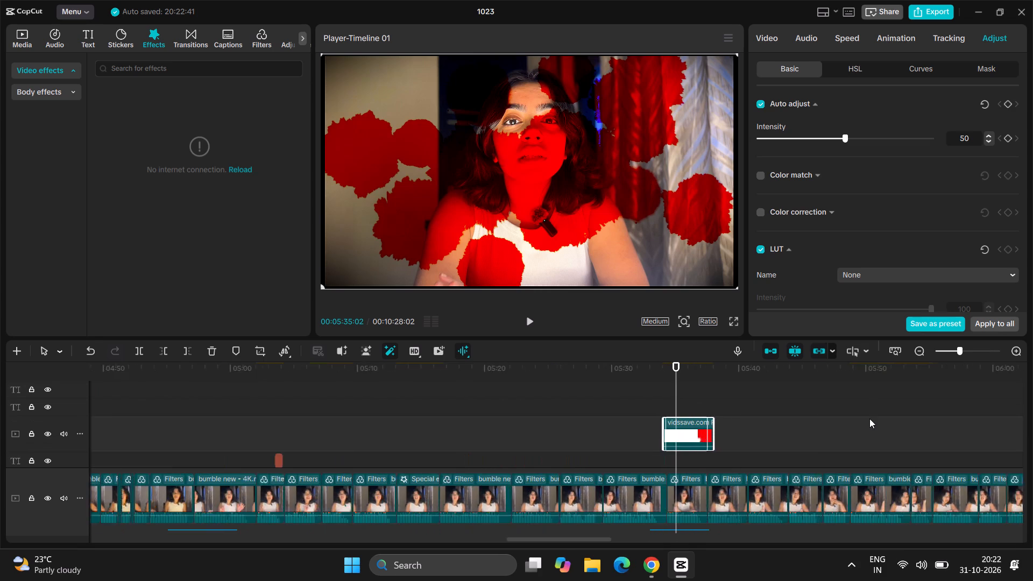
scroll(869, 419, "up", 8, "ctrl")
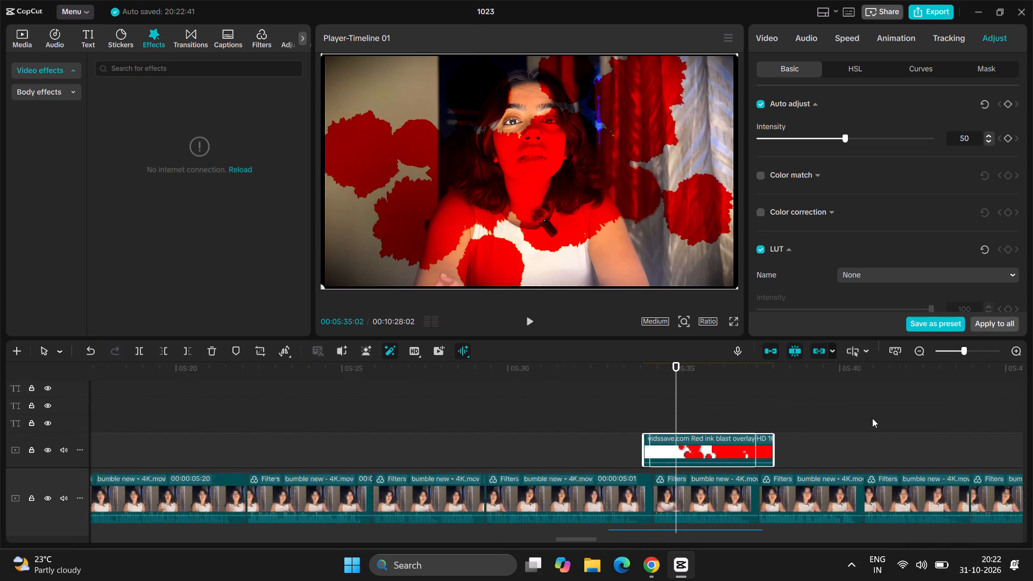
scroll(872, 418, "up", 3, "ctrl")
scroll(872, 418, "down", 1)
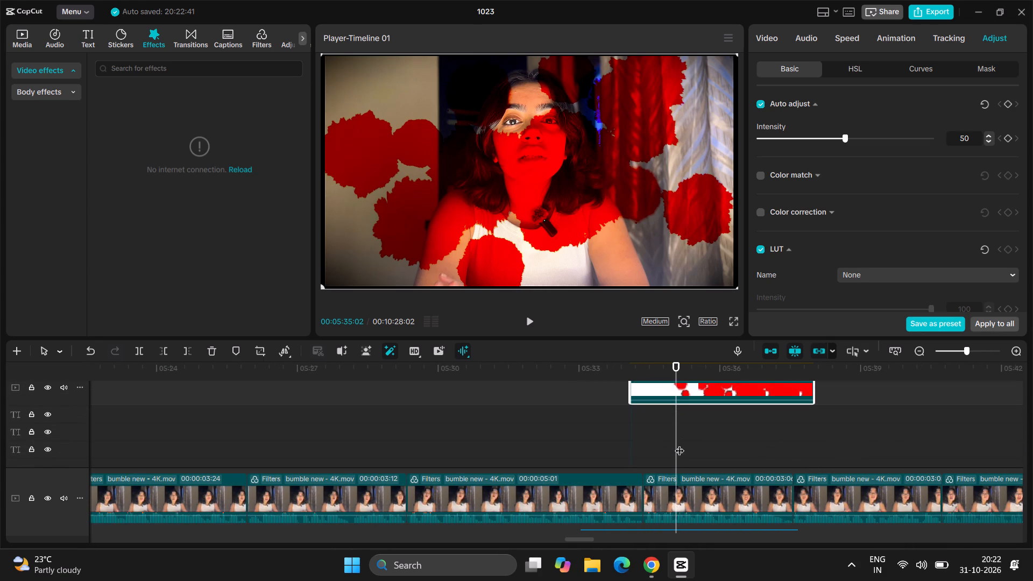
left_click_drag(680, 444, 577, 467)
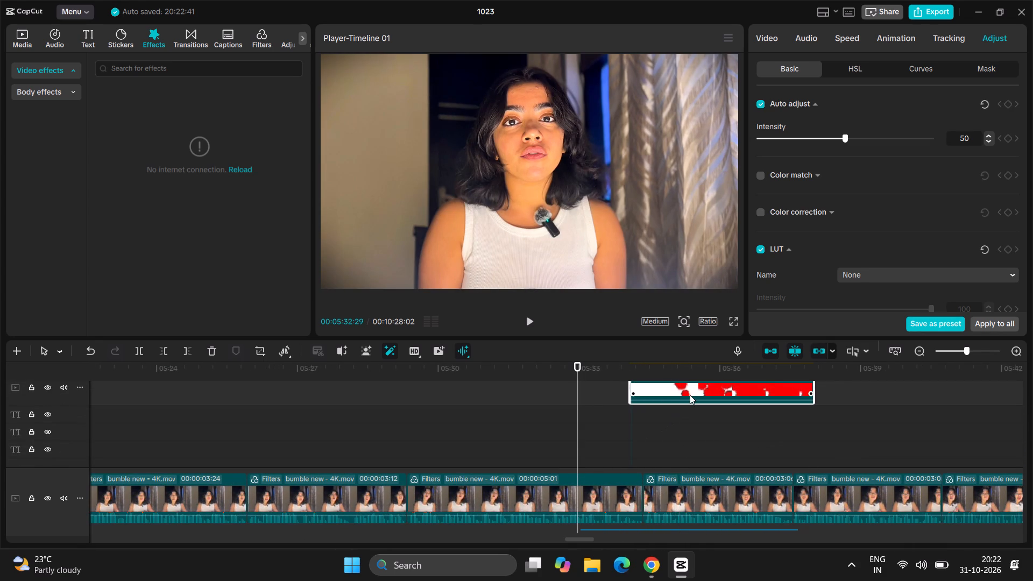
left_click_drag(690, 393, 640, 395)
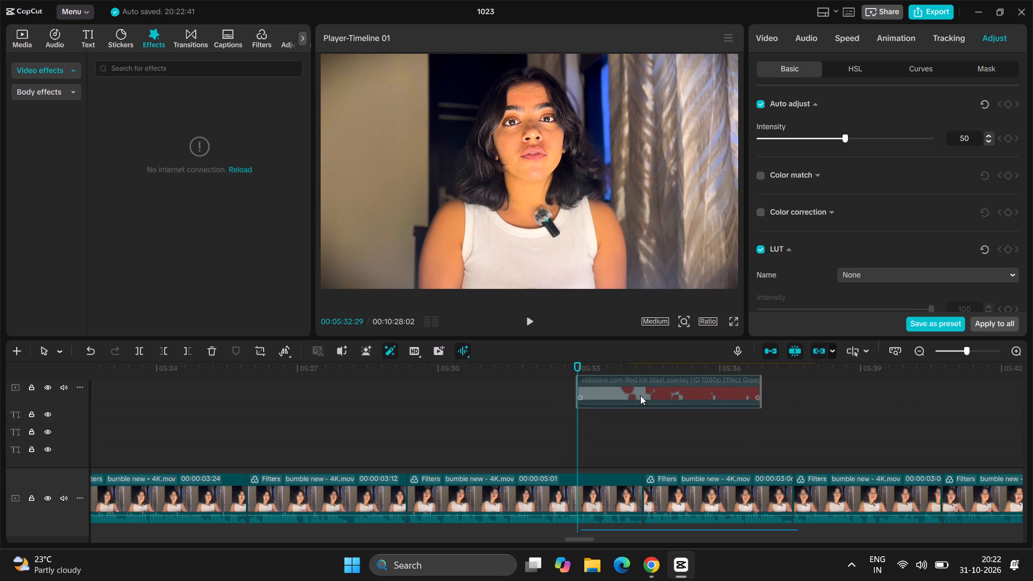
left_click_drag(640, 395, 638, 395)
key("space")
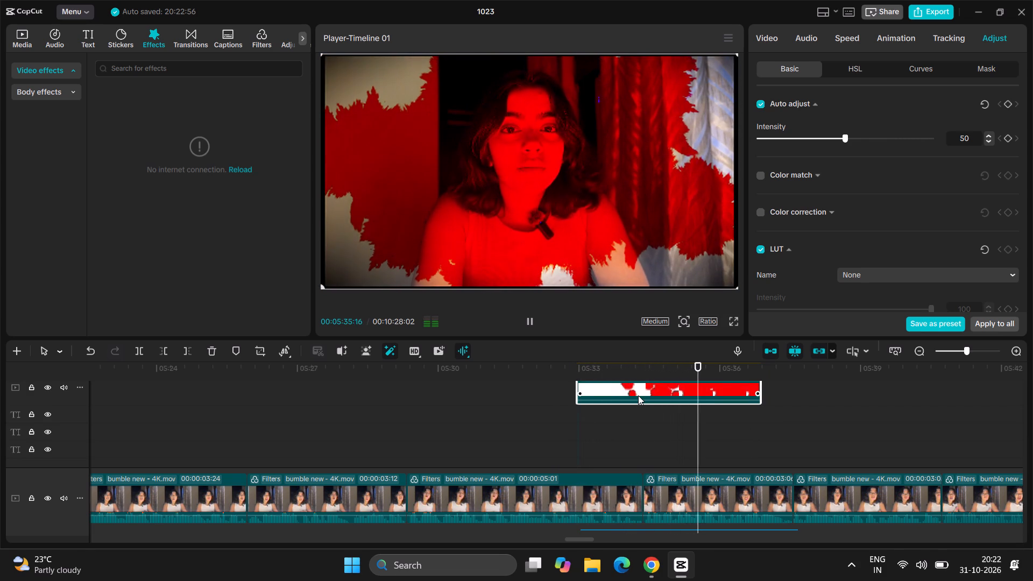
key("space")
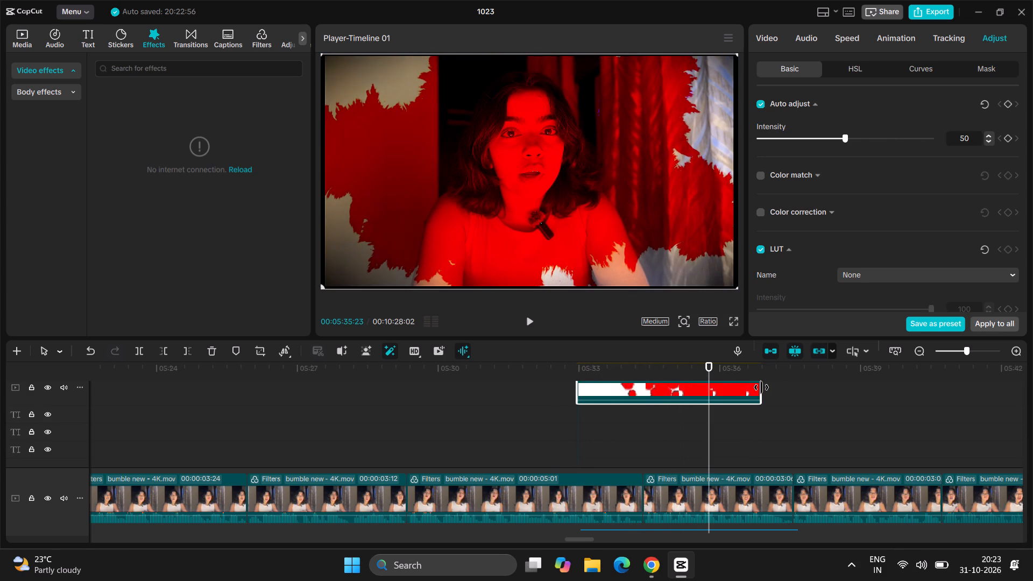
Trim the end of the red ink blast overlay back to the talking-head cut just after 5:34.
left_click_drag(761, 387, 633, 421)
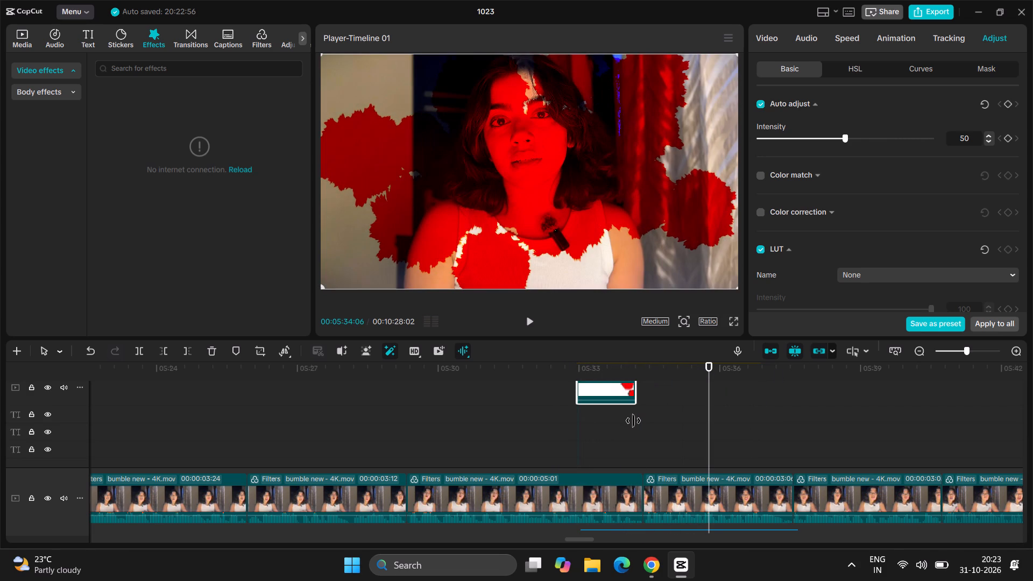
left_click_drag(633, 421, 642, 424)
Play the timeline from about 5:35 to 5:54 to review the talking-head clips and the quote captions over the Whitney Wolfe Herd image.
key("space")
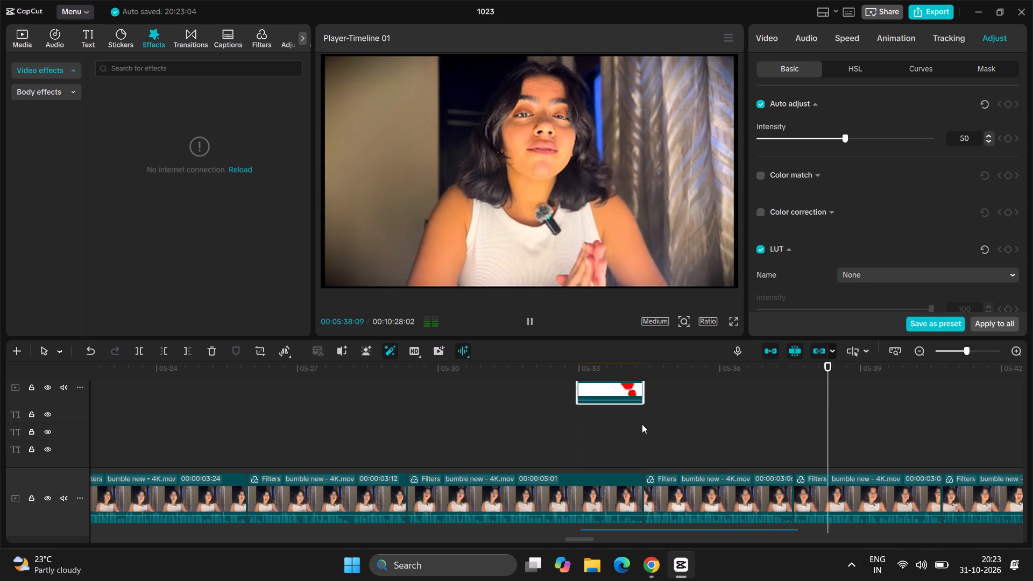
scroll(923, 492, "left", 1)
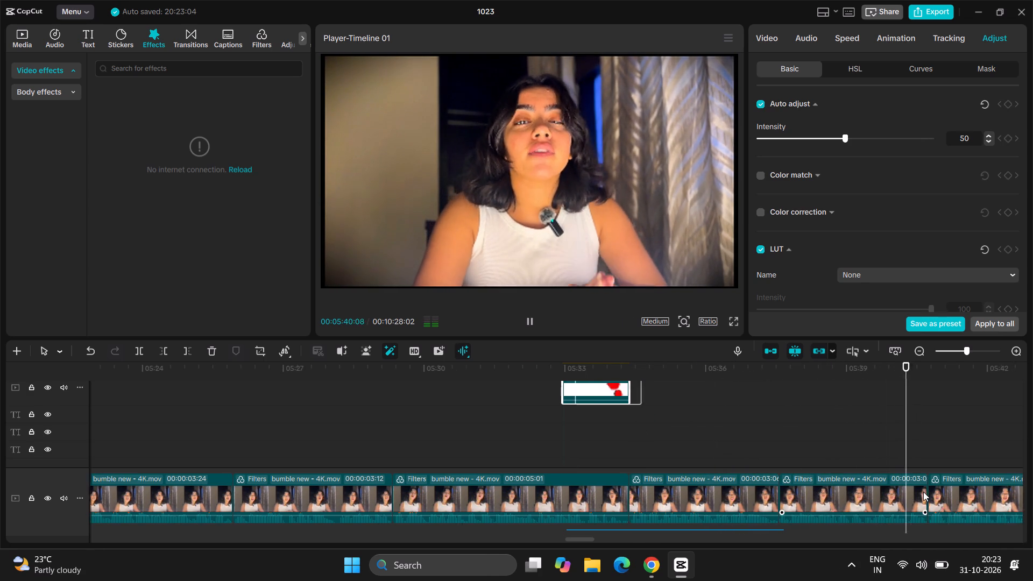
scroll(923, 492, "left", 1)
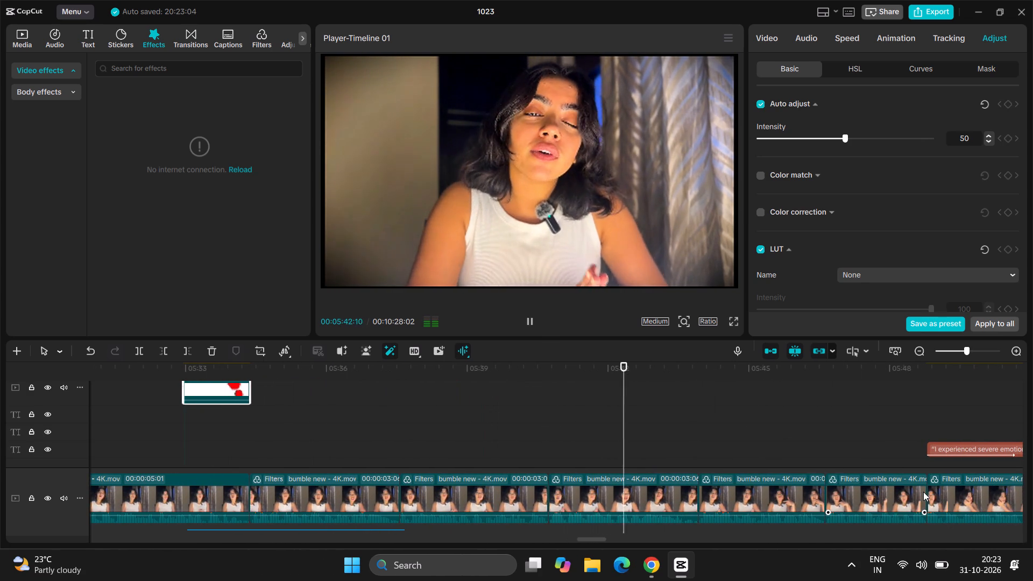
scroll(923, 492, "down", 2)
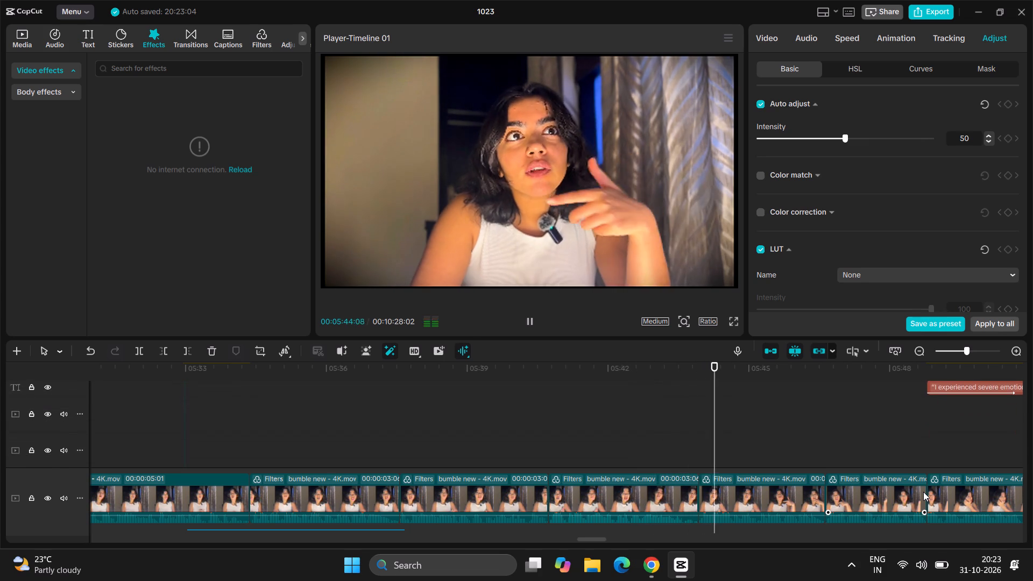
scroll(923, 492, "down", 2)
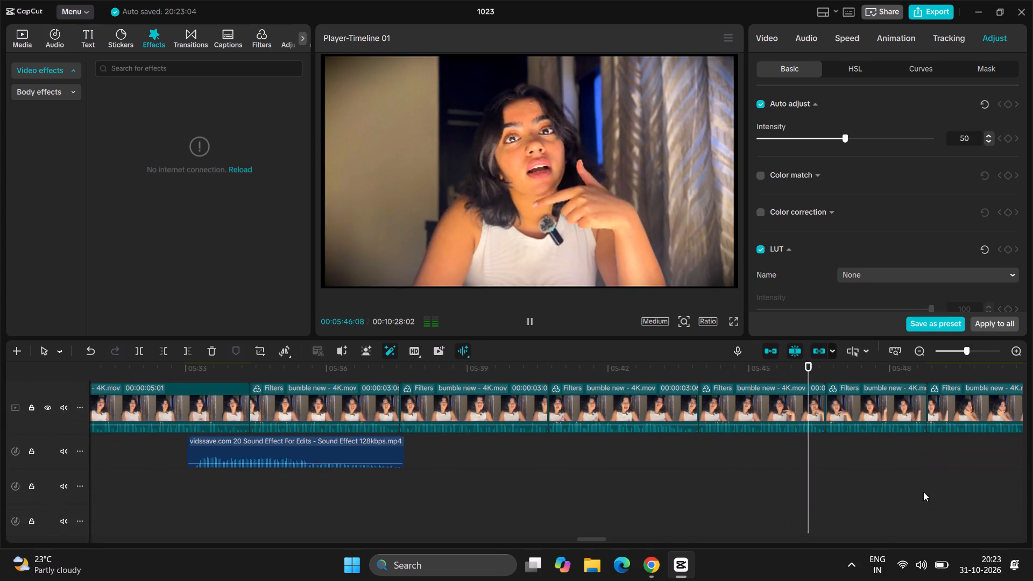
scroll(923, 492, "down", 3)
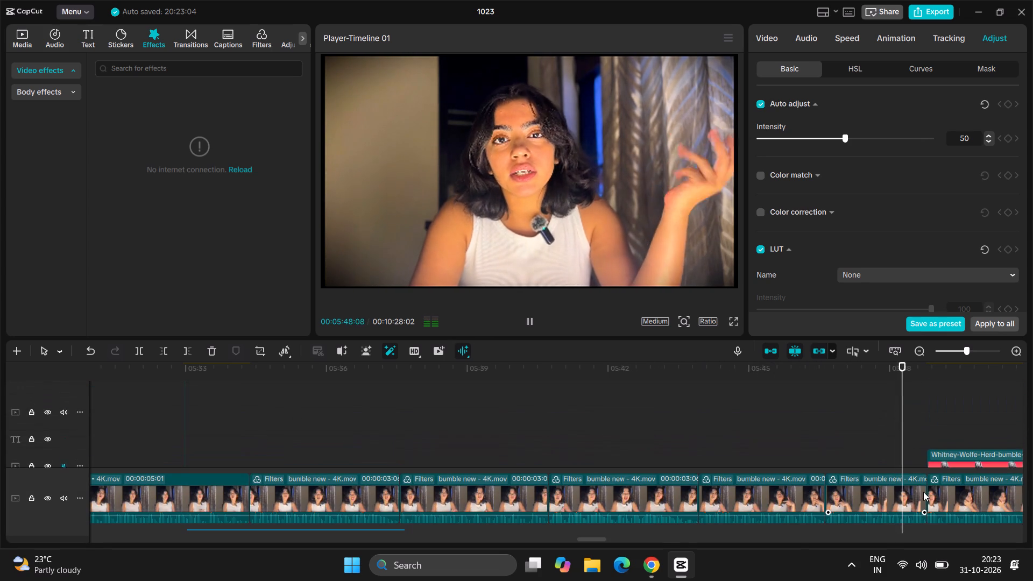
scroll(923, 492, "down", 1)
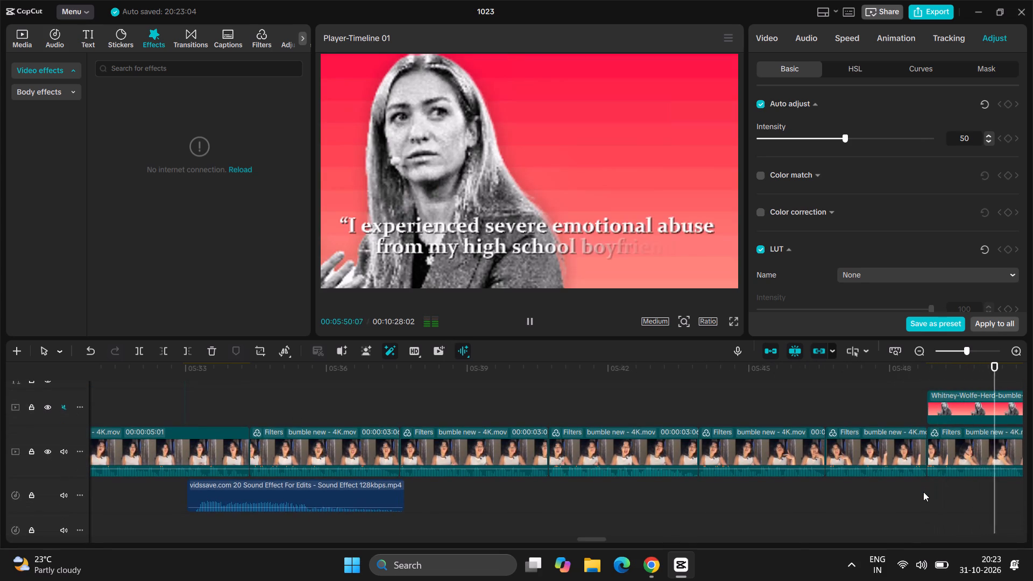
scroll(694, 464, "right", 1)
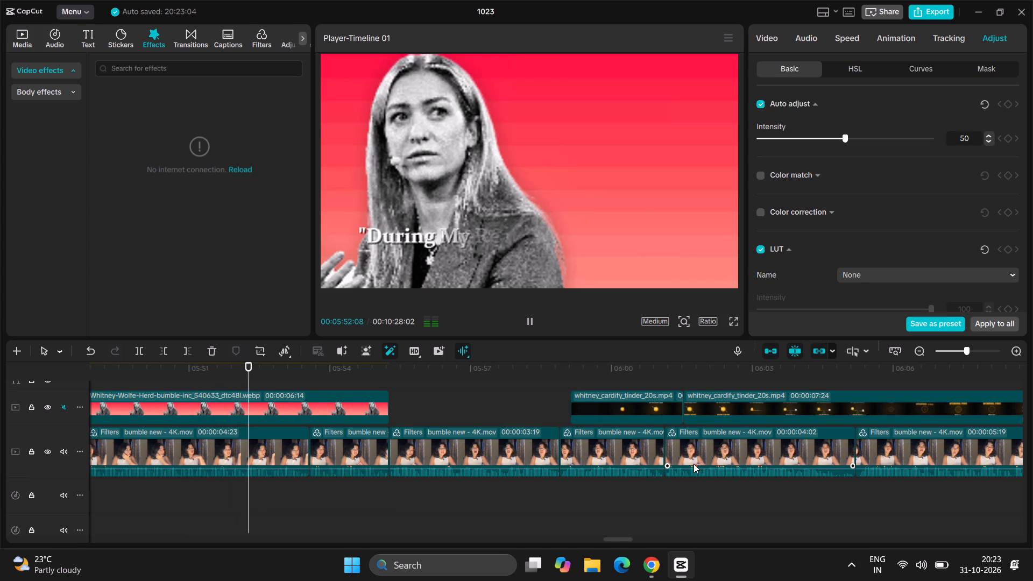
scroll(694, 464, "right", 1)
key("space")
key("space")
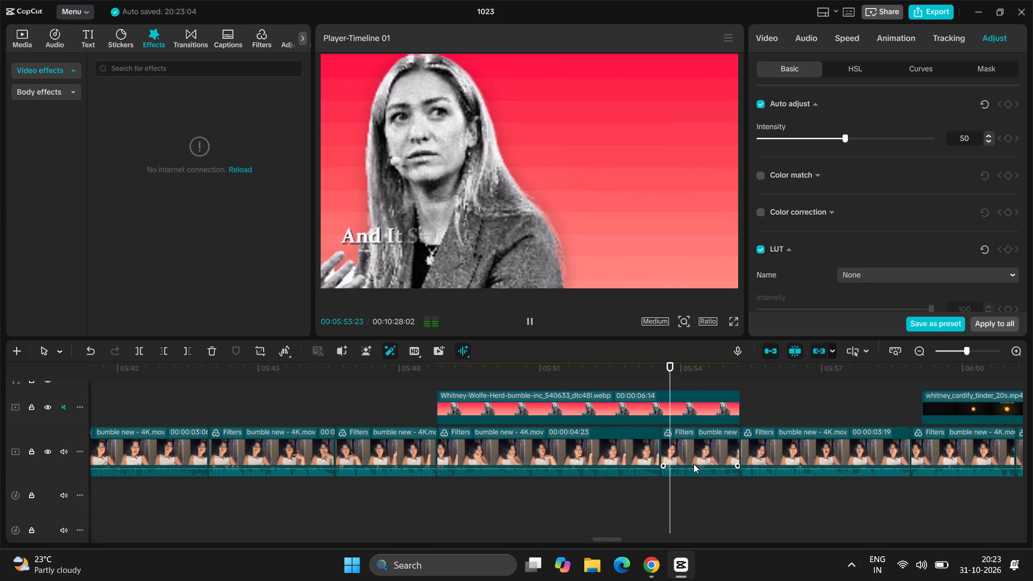
key("space")
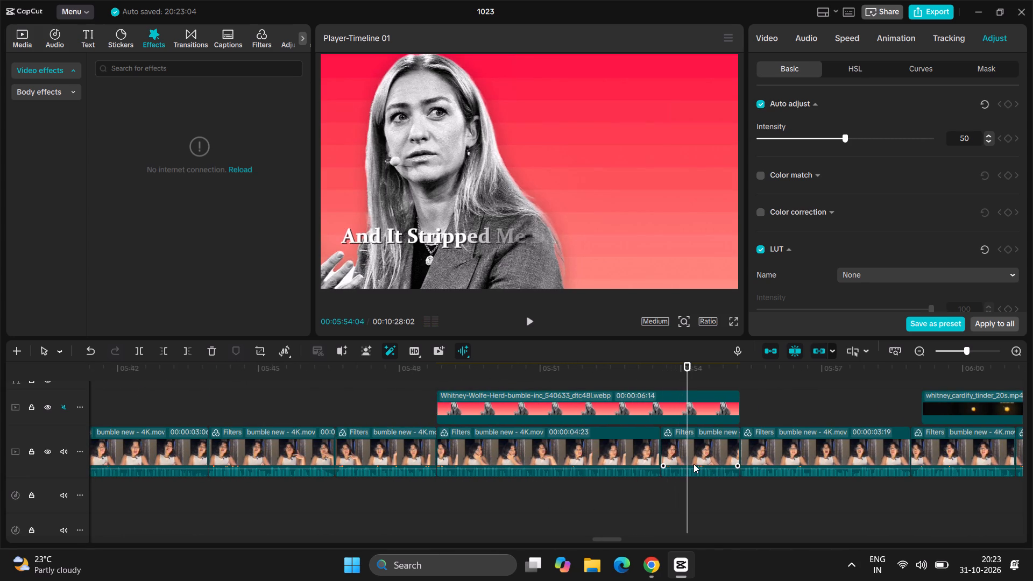
Select the three quote captions over the Whitney Wolfe Herd image and change their font to the bold sans-serif listed just before Dubai Light.
scroll(601, 399, "up", 1)
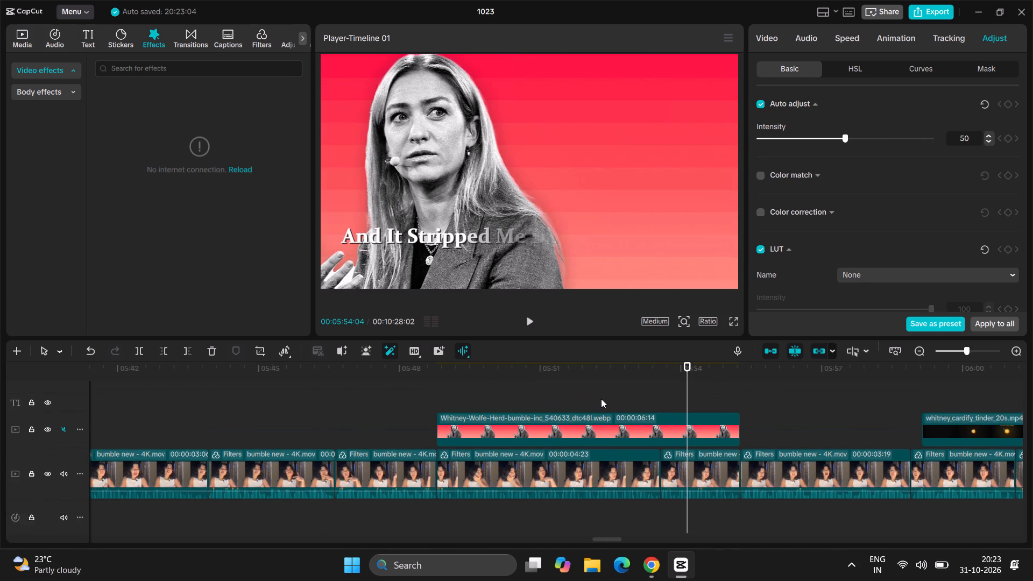
scroll(601, 399, "up", 2)
right_click(601, 399)
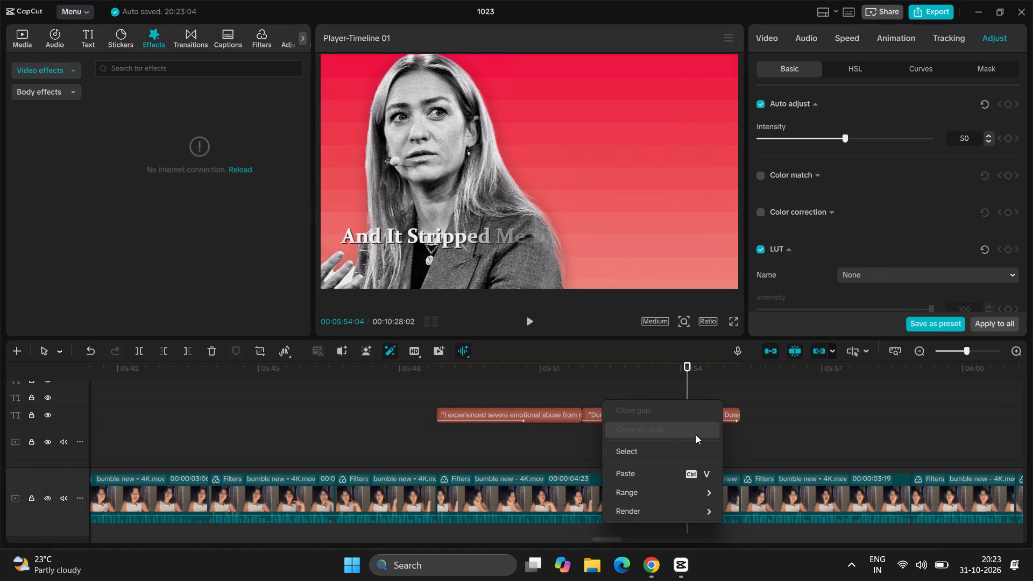
left_click(814, 429)
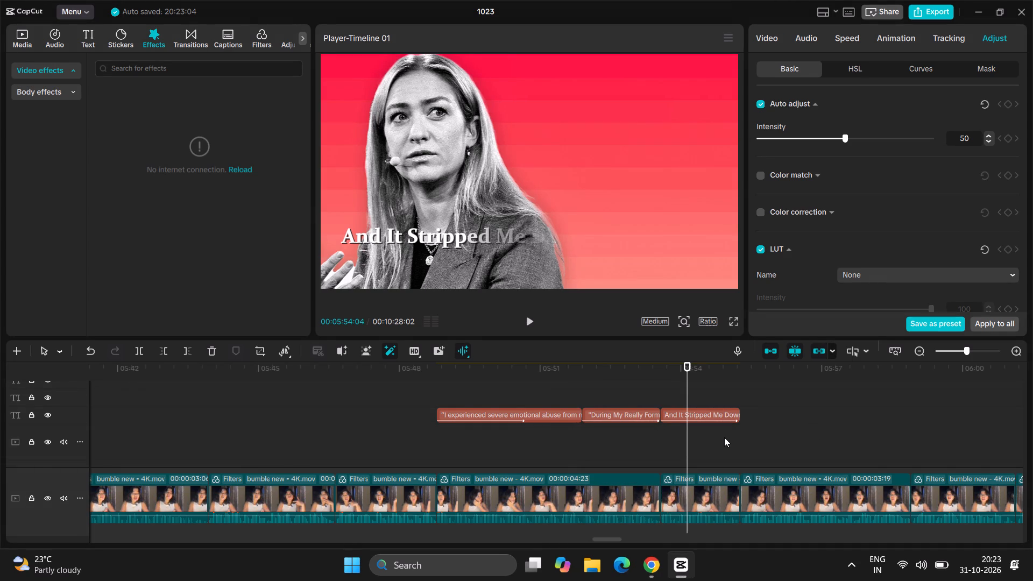
left_click_drag(724, 437, 507, 415)
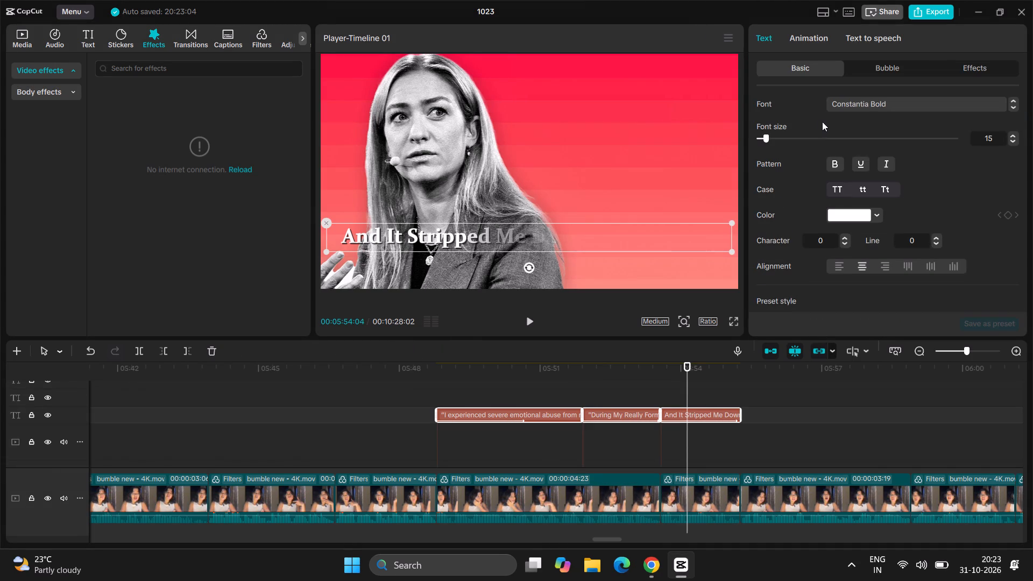
left_click(1014, 109)
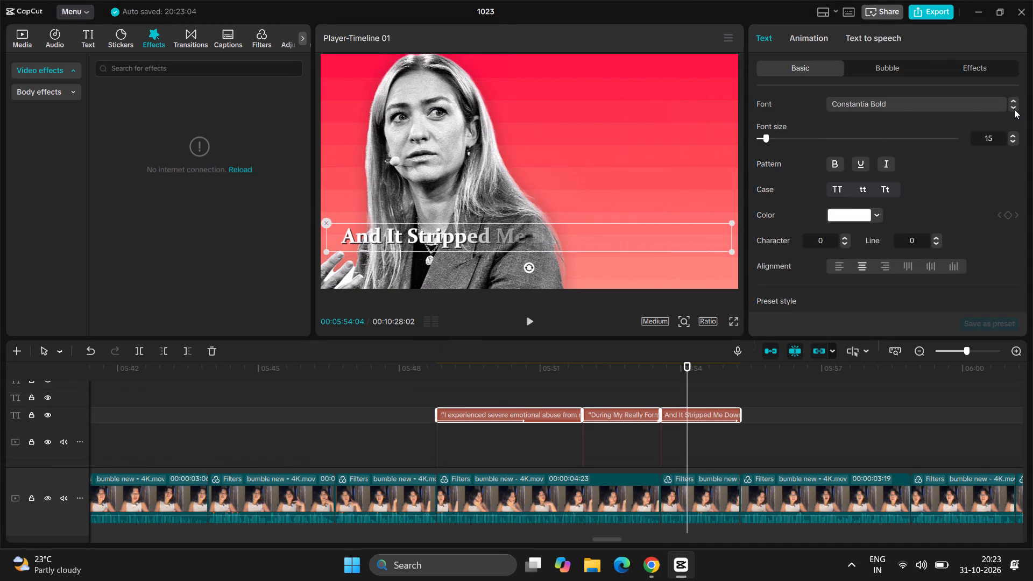
left_click(1014, 109)
triple_click(1014, 109)
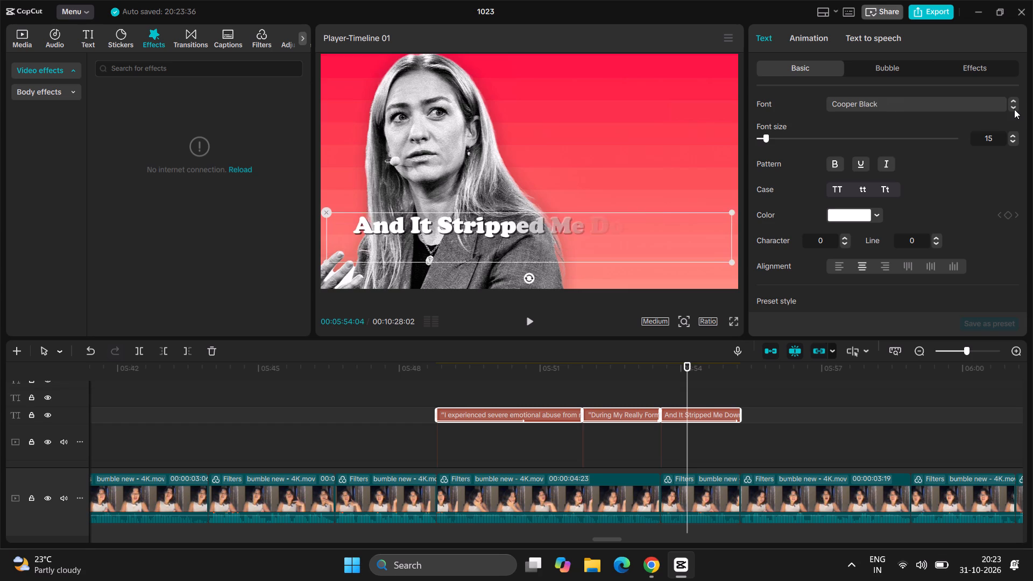
left_click(1014, 109)
left_click(1014, 109)
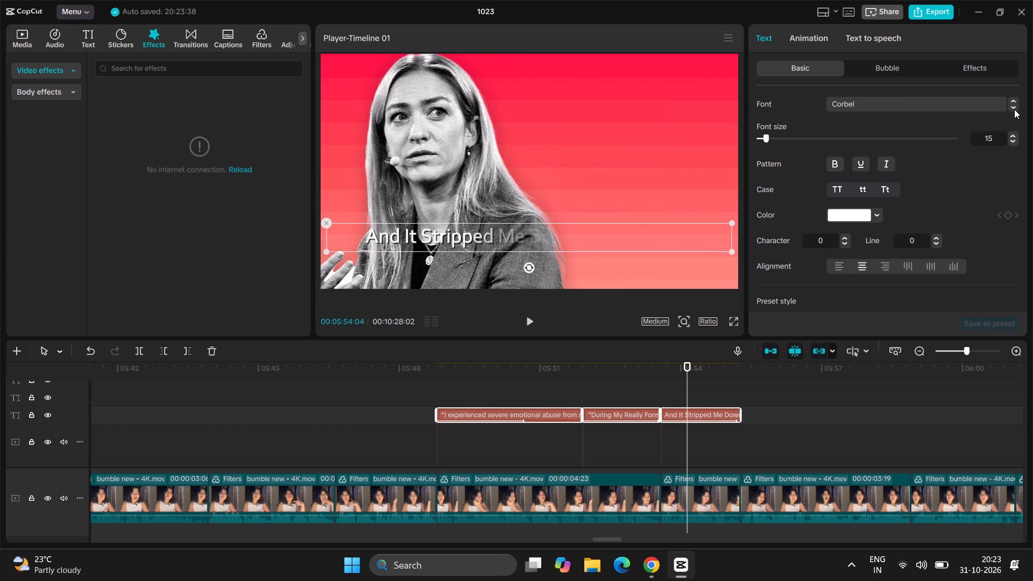
left_click(1014, 109)
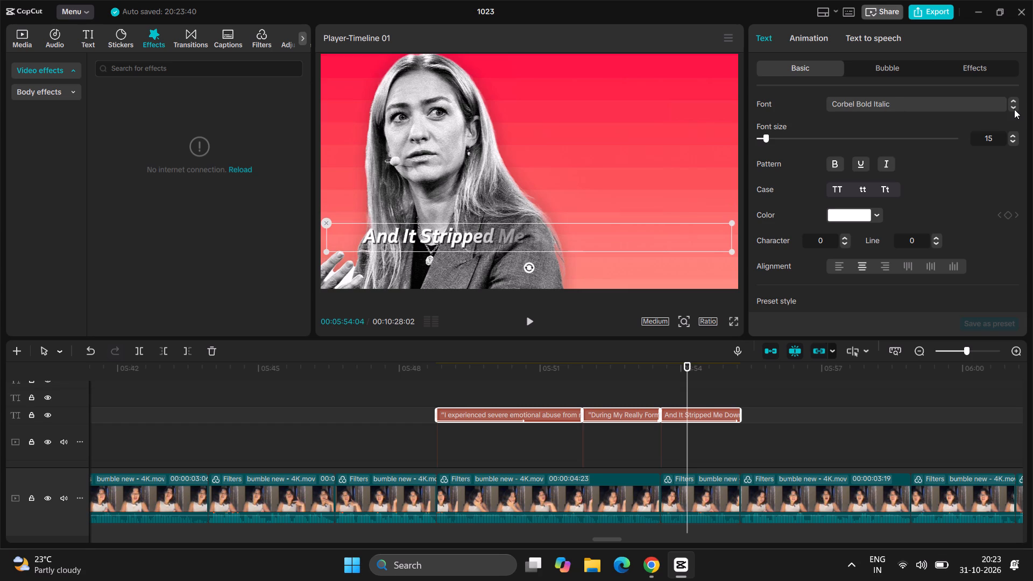
left_click(1014, 109)
left_click(1014, 109)
triple_click(1014, 109)
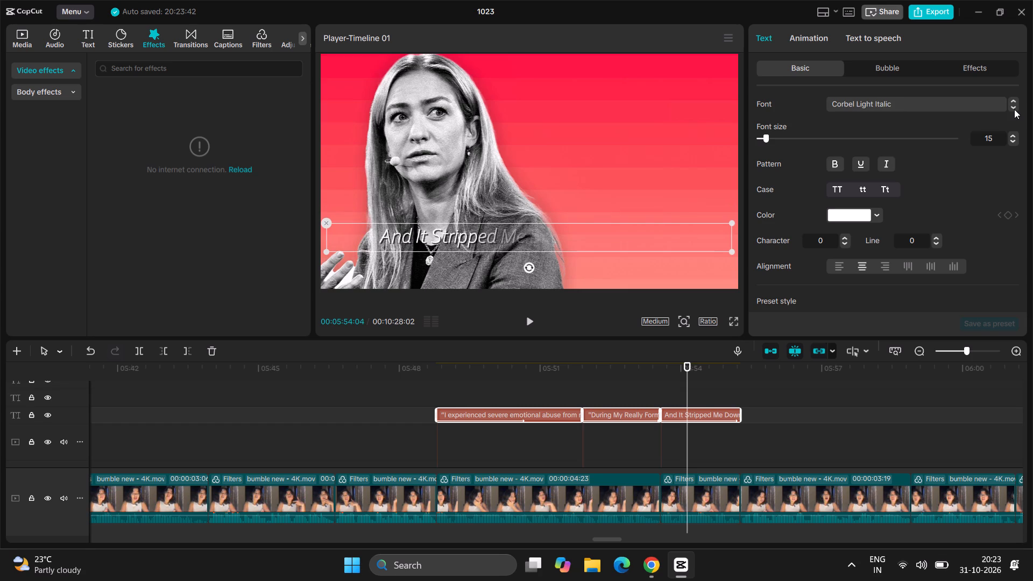
double_click(1014, 109)
triple_click(1014, 109)
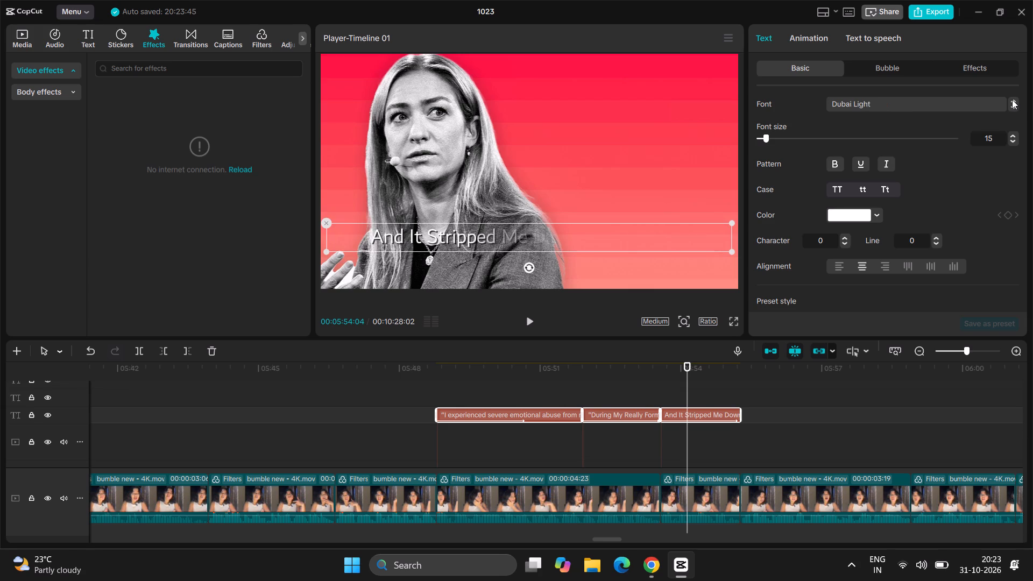
left_click(1012, 100)
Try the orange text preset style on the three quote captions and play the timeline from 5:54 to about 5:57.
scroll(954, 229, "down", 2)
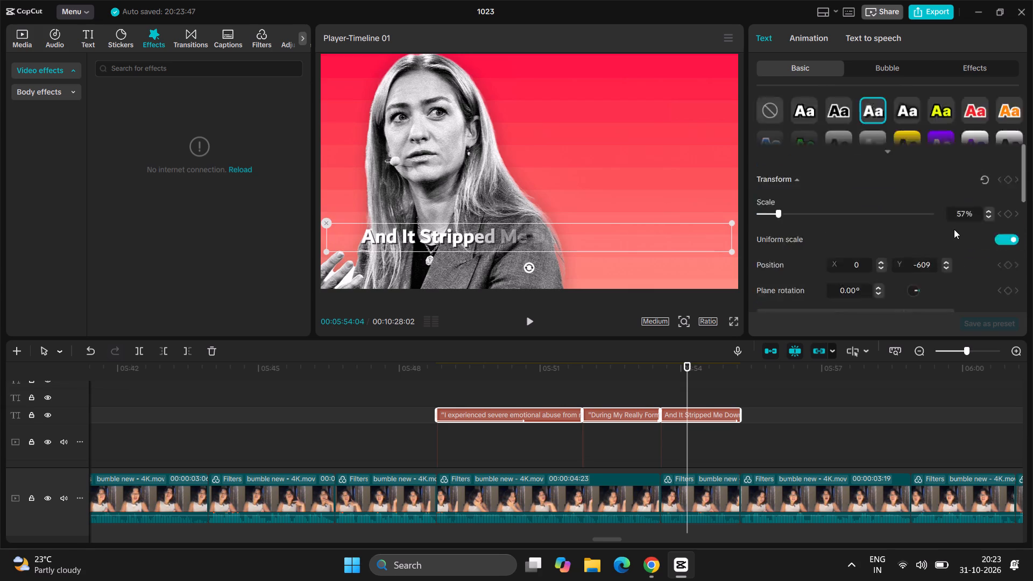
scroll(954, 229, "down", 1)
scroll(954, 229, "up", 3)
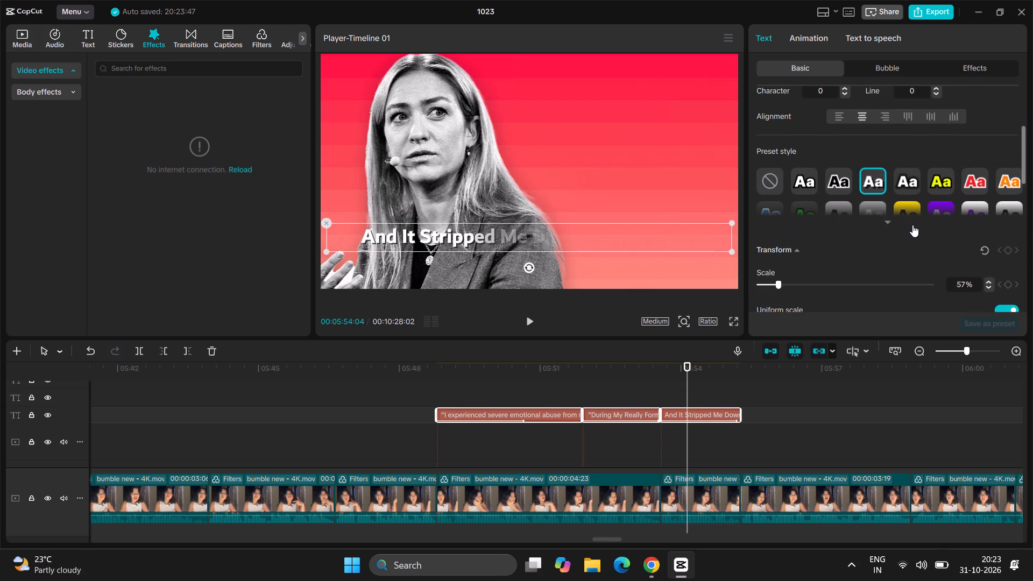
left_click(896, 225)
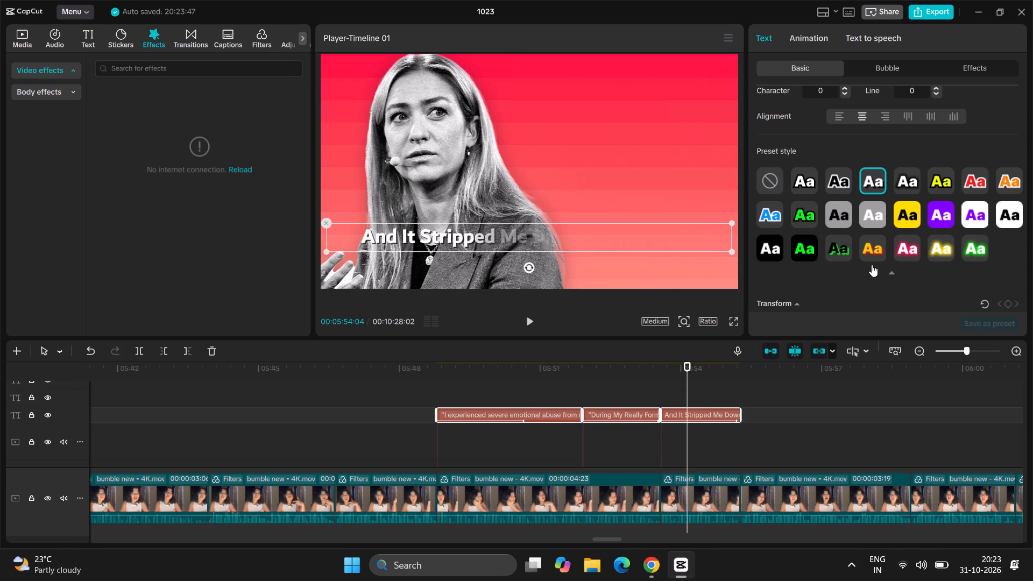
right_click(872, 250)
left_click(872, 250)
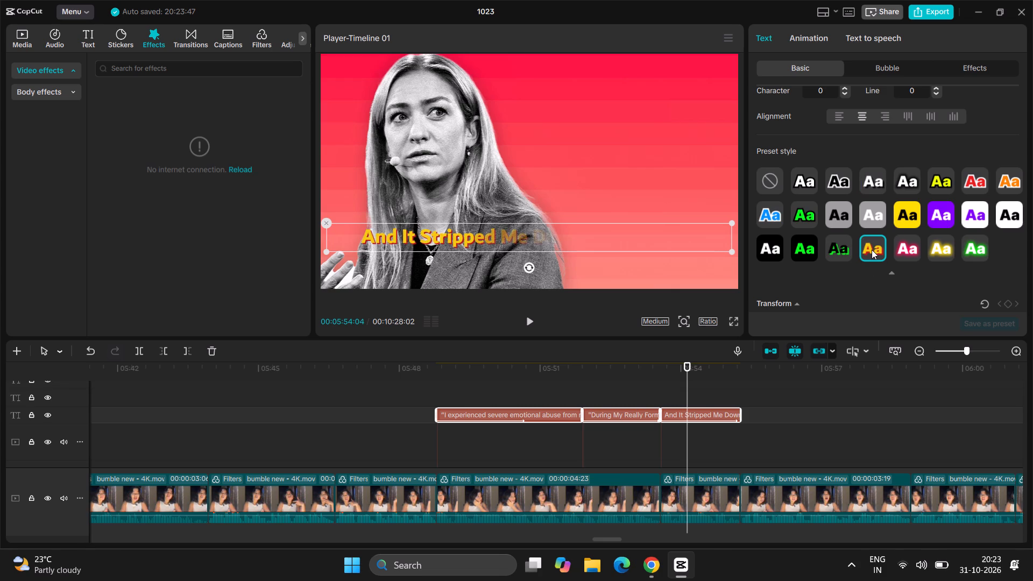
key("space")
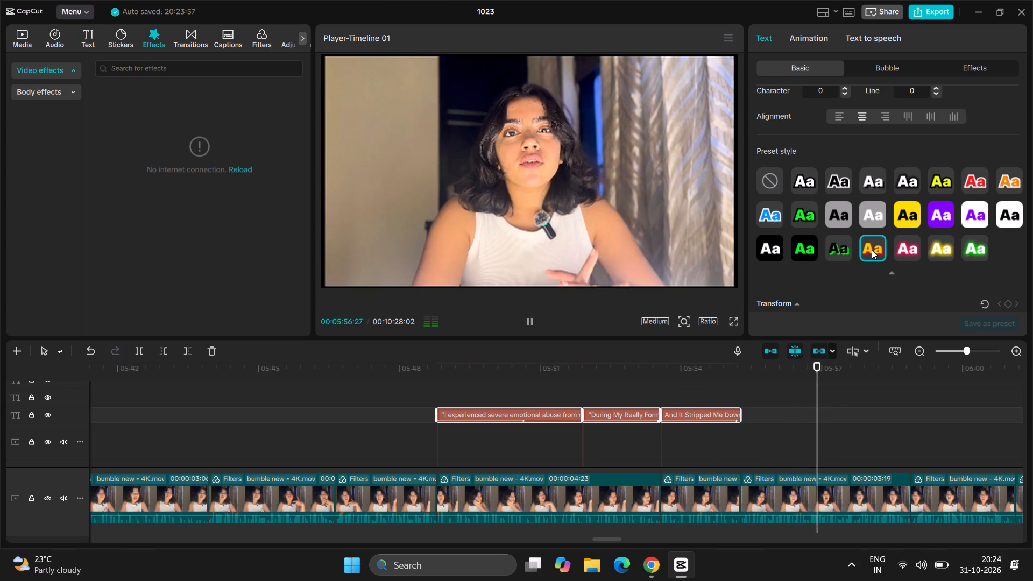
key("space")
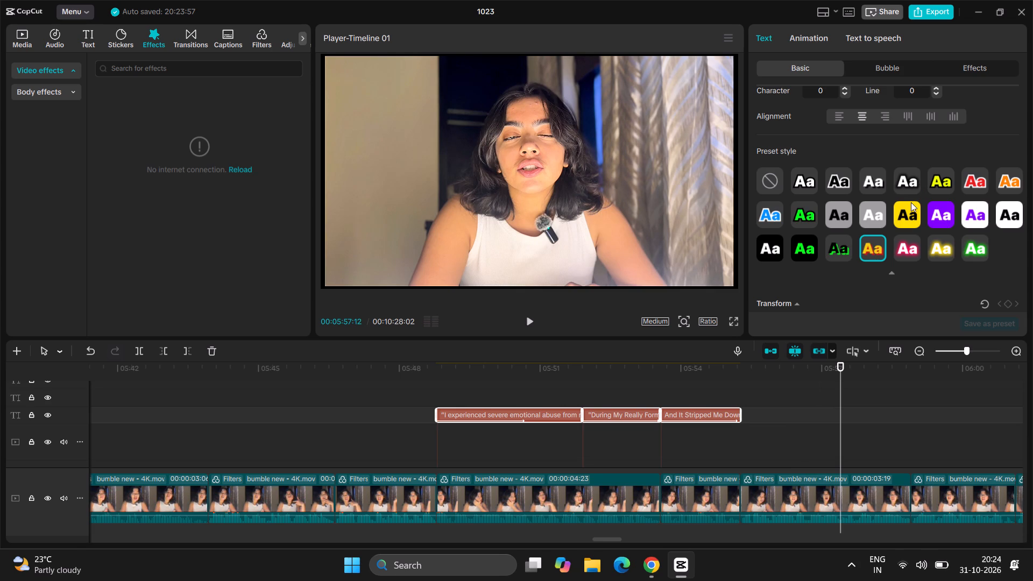
Apply the preset style with black text on a yellow background to the three quote captions and check it at about 5:53.
left_click(911, 202)
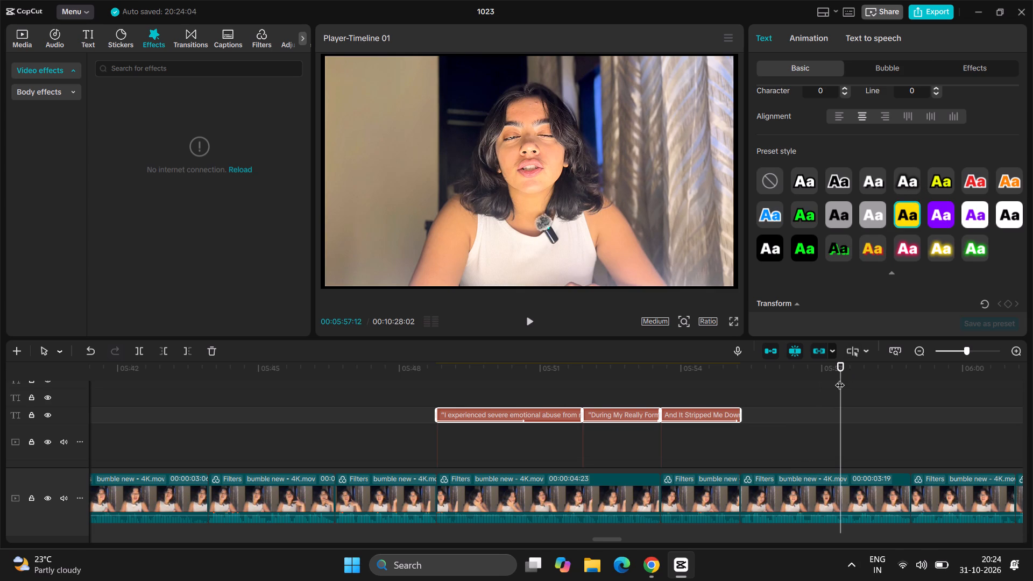
left_click_drag(839, 378, 634, 412)
left_click_drag(634, 412, 545, 415)
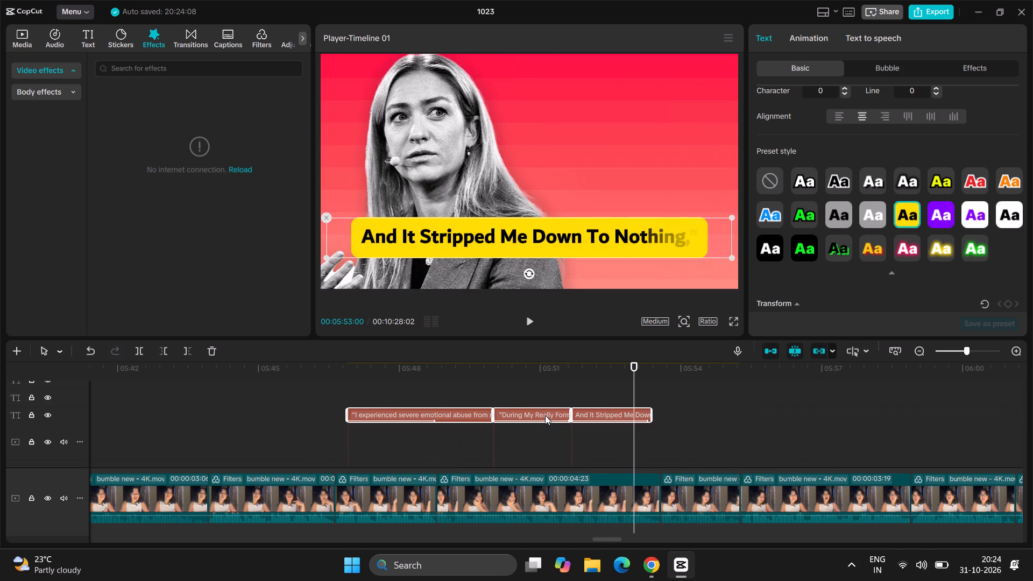
key("ctrl+z")
key("space")
key("space")
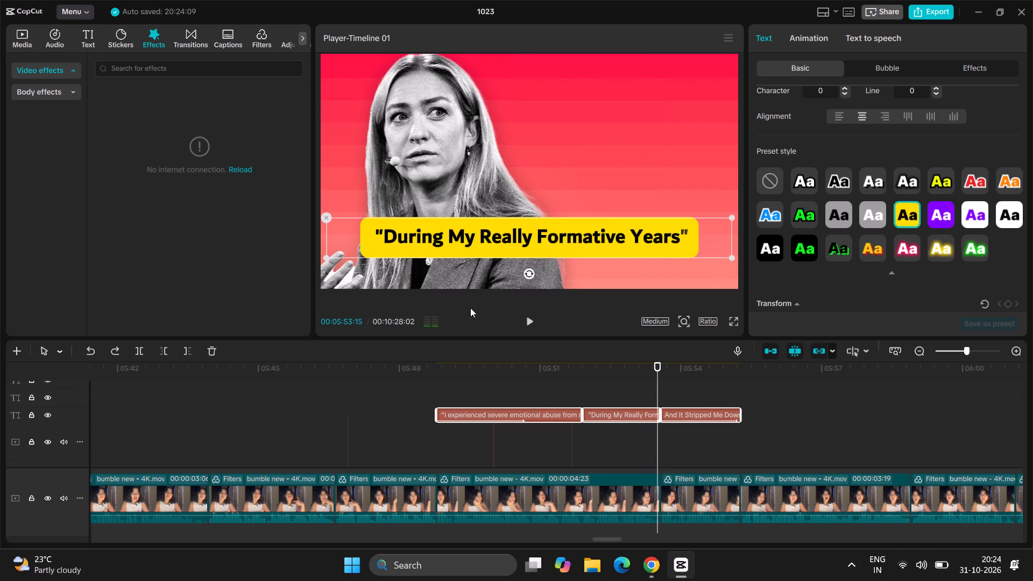
Move the "During My Really Formative Years" caption down to the bottom edge of the frame, keeping it horizontally centred.
left_click_drag(522, 238, 526, 259)
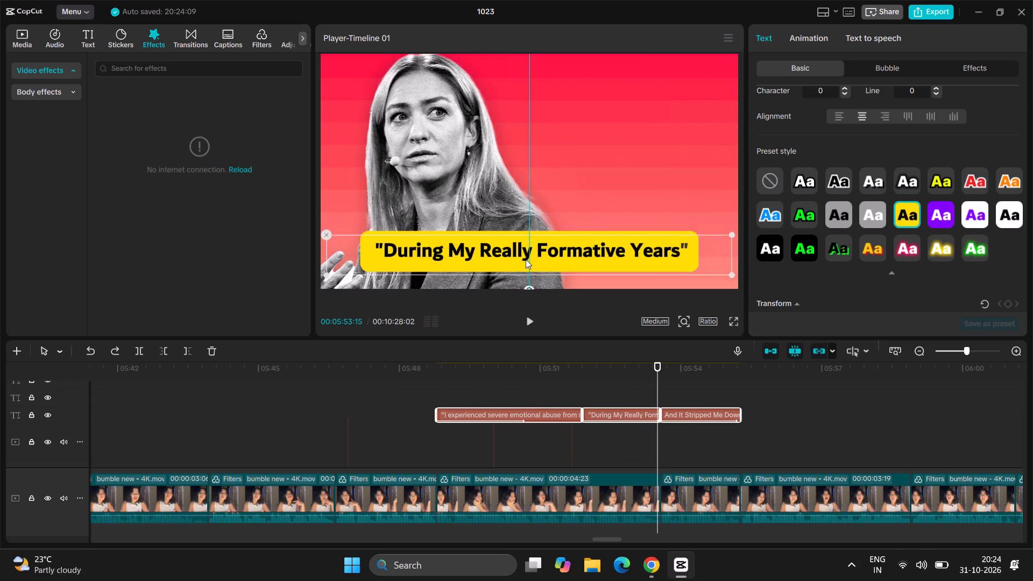
left_click_drag(526, 259, 520, 266)
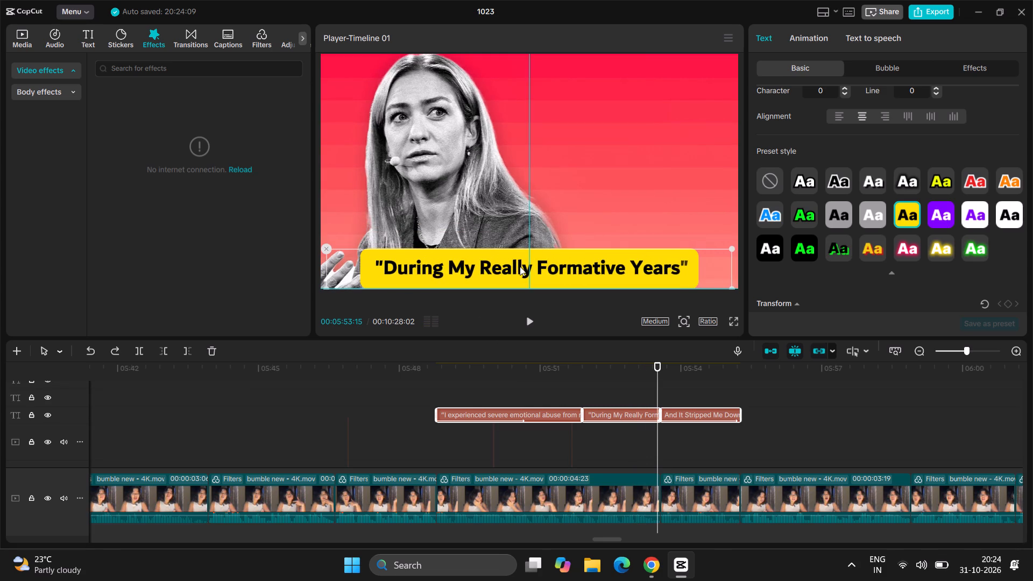
left_click_drag(520, 266, 520, 266)
Switch the quote captions' yellow background to the second background shape.
scroll(801, 217, "down", 3)
scroll(801, 217, "up", 1)
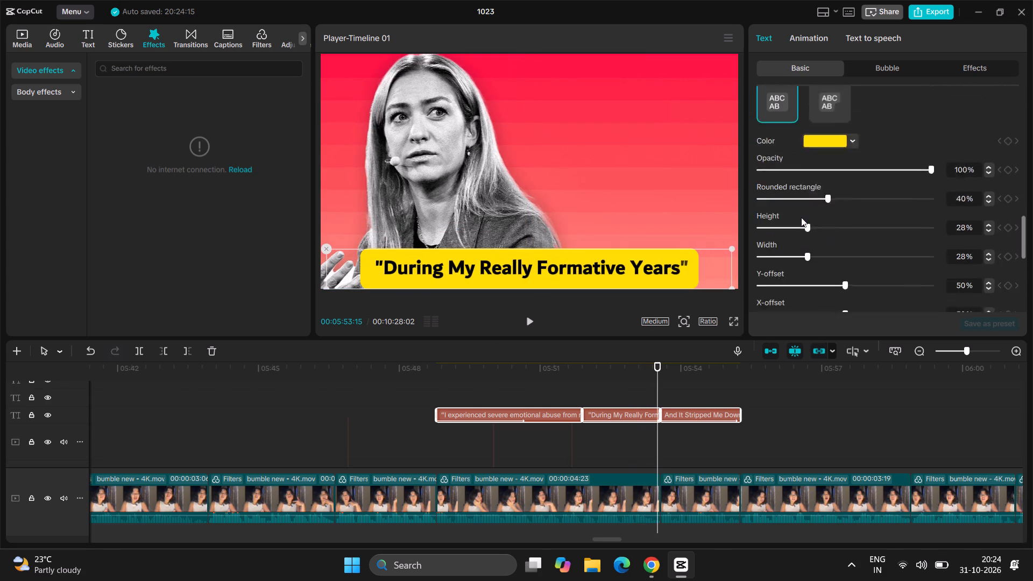
scroll(801, 217, "up", 1)
left_click(826, 130)
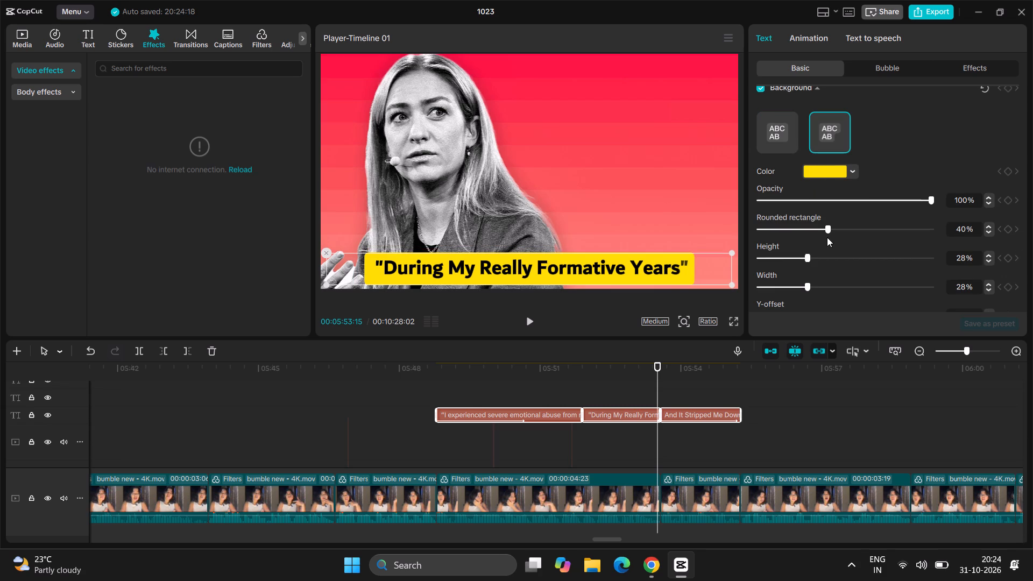
Set the opacity of the quote captions' yellow background to 59%.
scroll(827, 237, "up", 1)
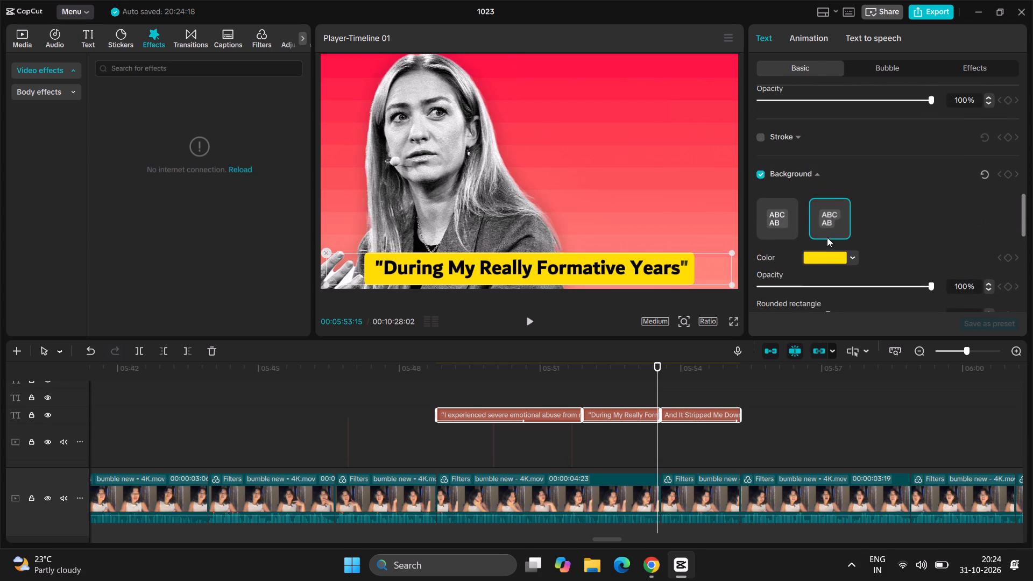
scroll(788, 229, "down", 1)
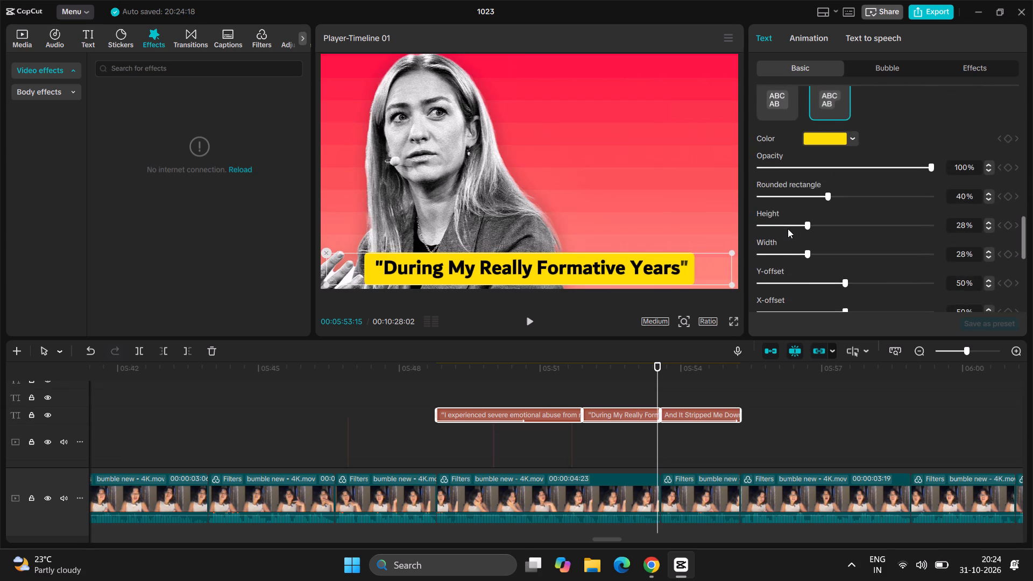
scroll(788, 229, "down", 1)
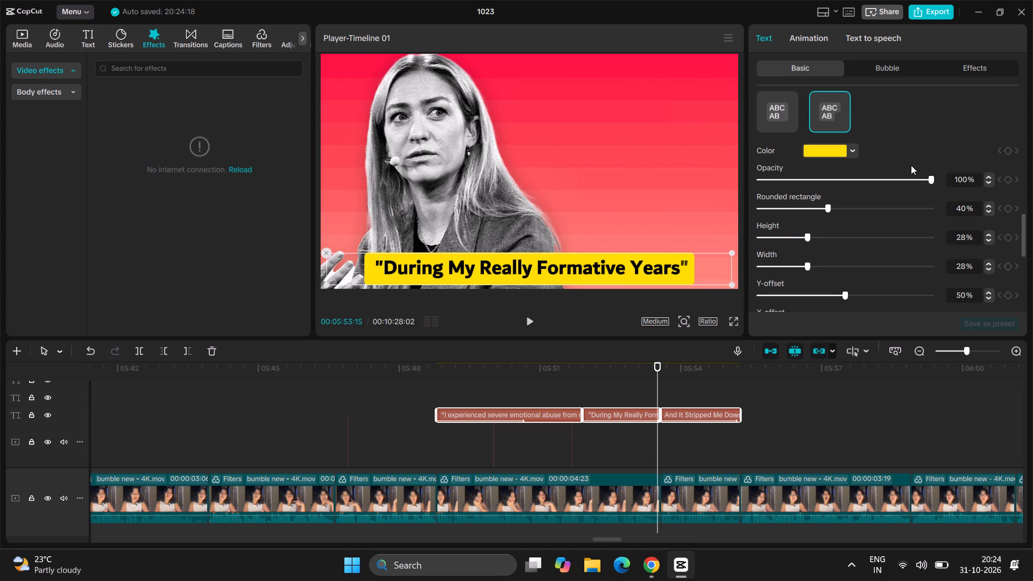
left_click_drag(918, 178, 858, 199)
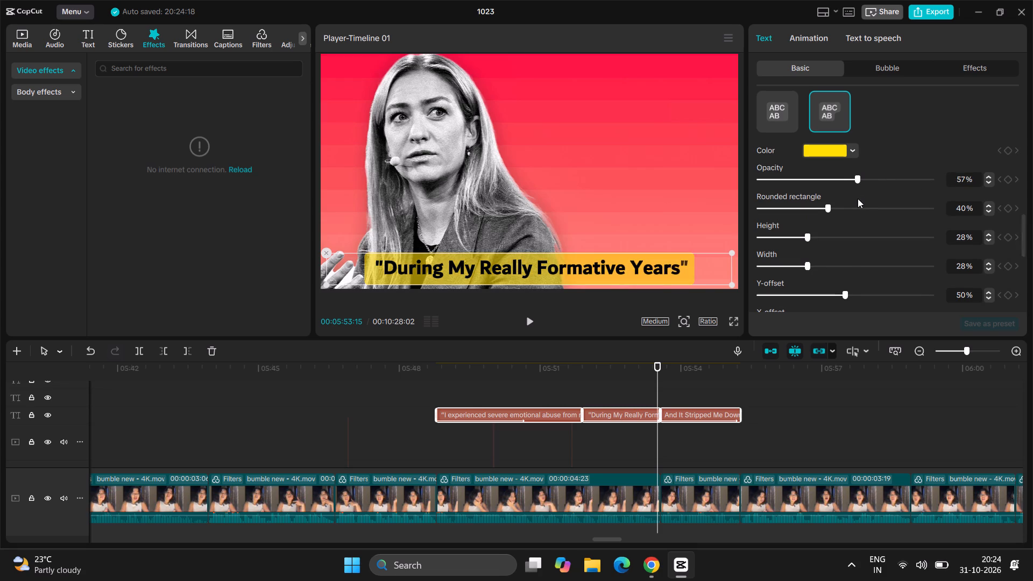
left_click_drag(858, 199, 861, 199)
Play ahead to about 5:54 and move the "And It Stripped Me Down To Nothing" caption down near the frame's bottom edge, keeping it centred.
key("space")
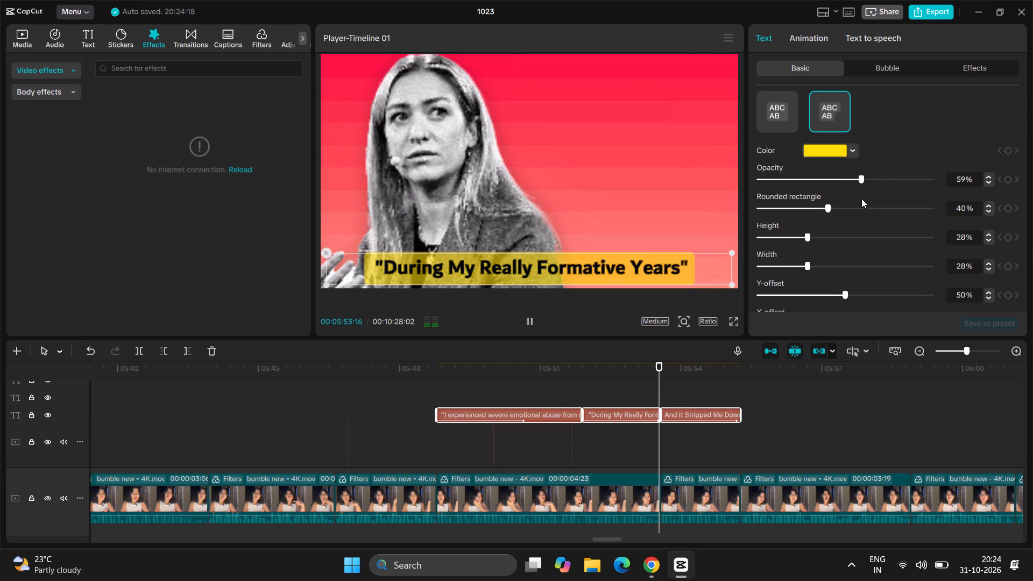
key("space")
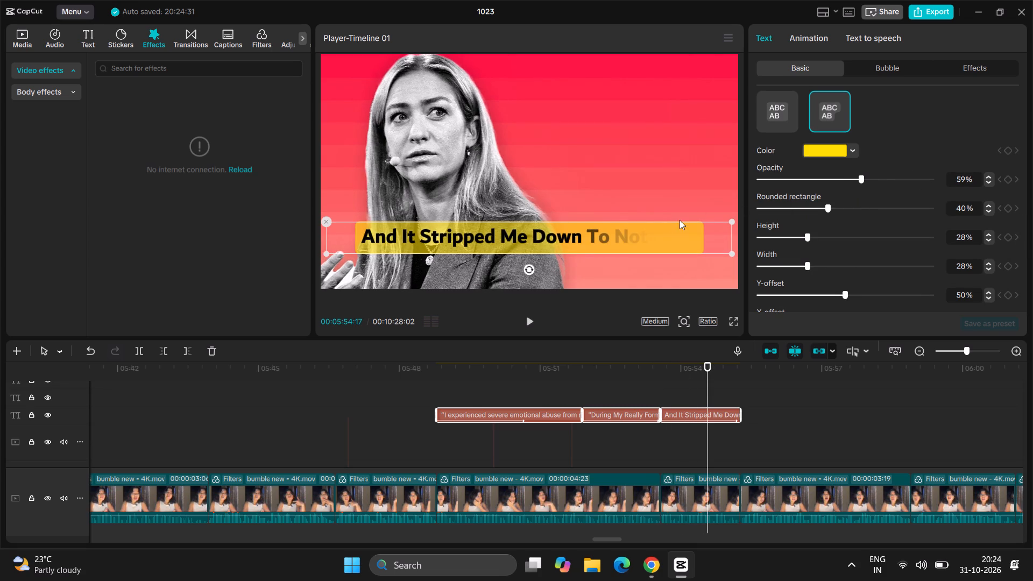
left_click(659, 236)
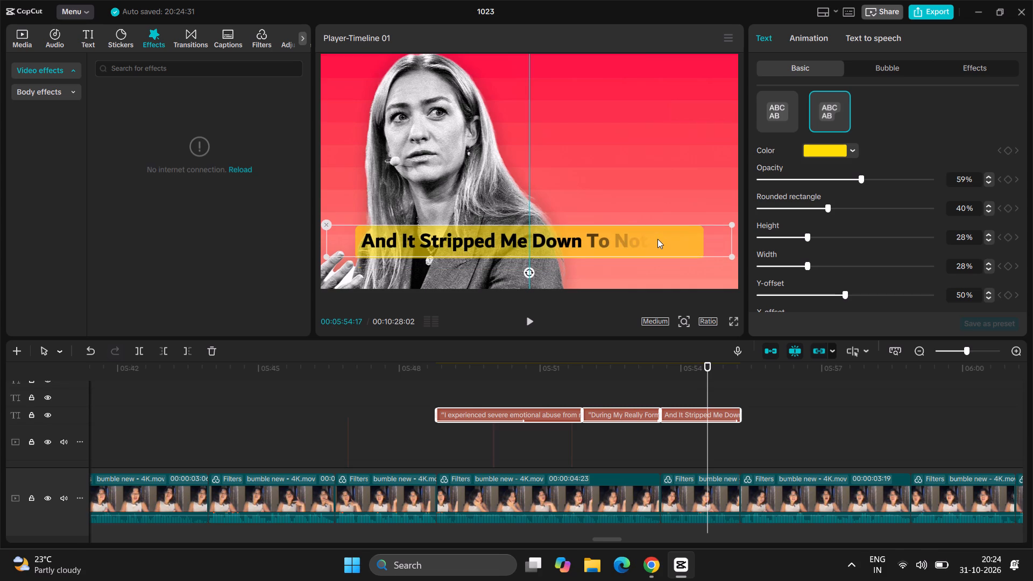
left_click_drag(657, 239, 660, 261)
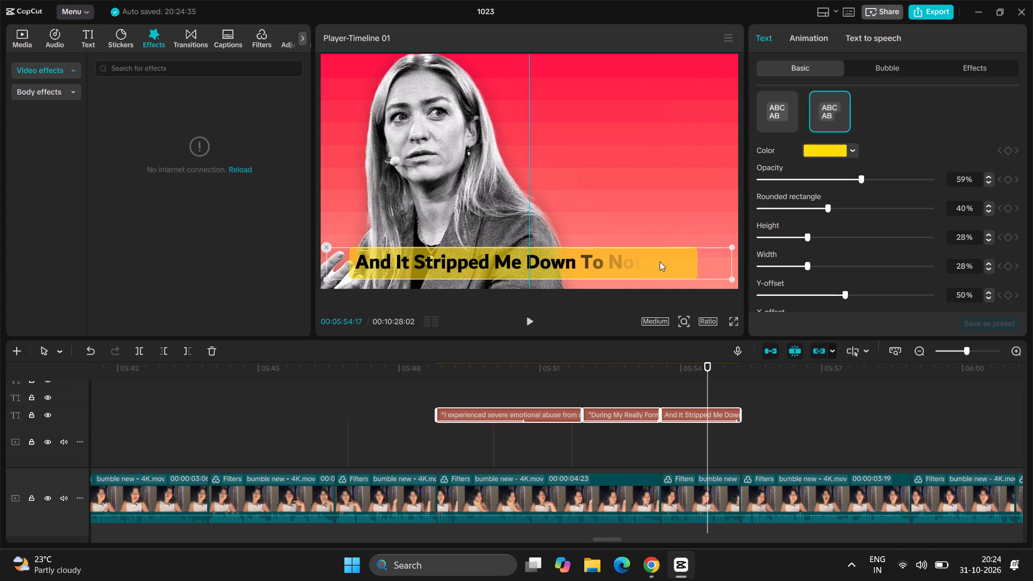
left_click_drag(660, 261, 659, 262)
Play past the quote captions to about 5:55 and scrub back to 5:53:00 to compare the placement of the last two.
key("space")
key("space")
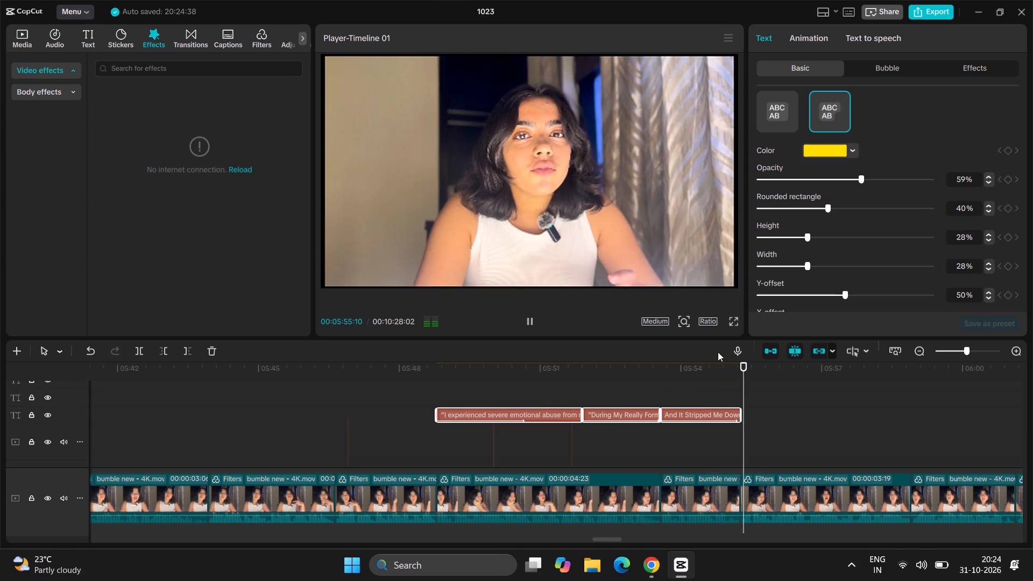
left_click(659, 397)
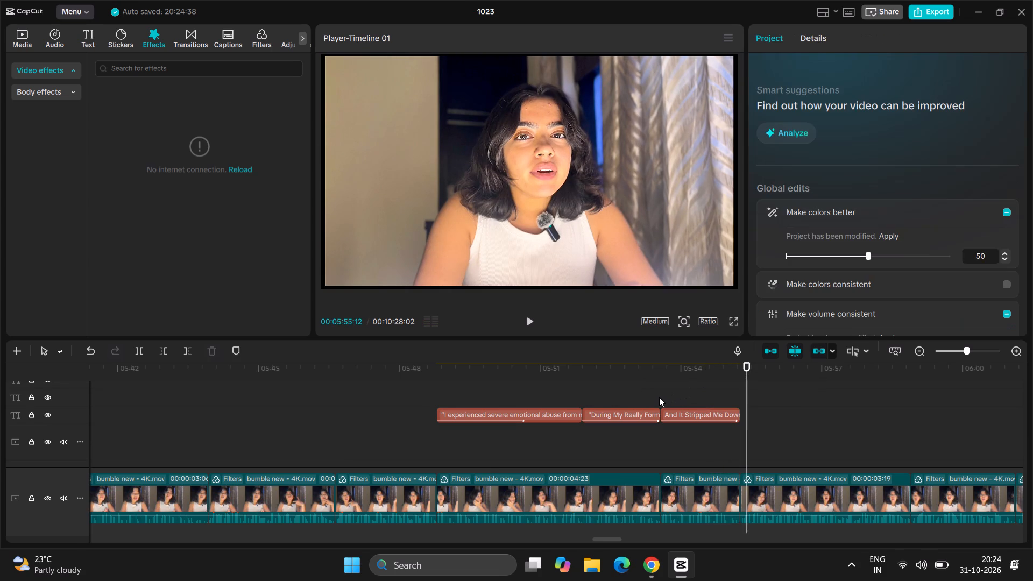
left_click_drag(659, 397, 681, 398)
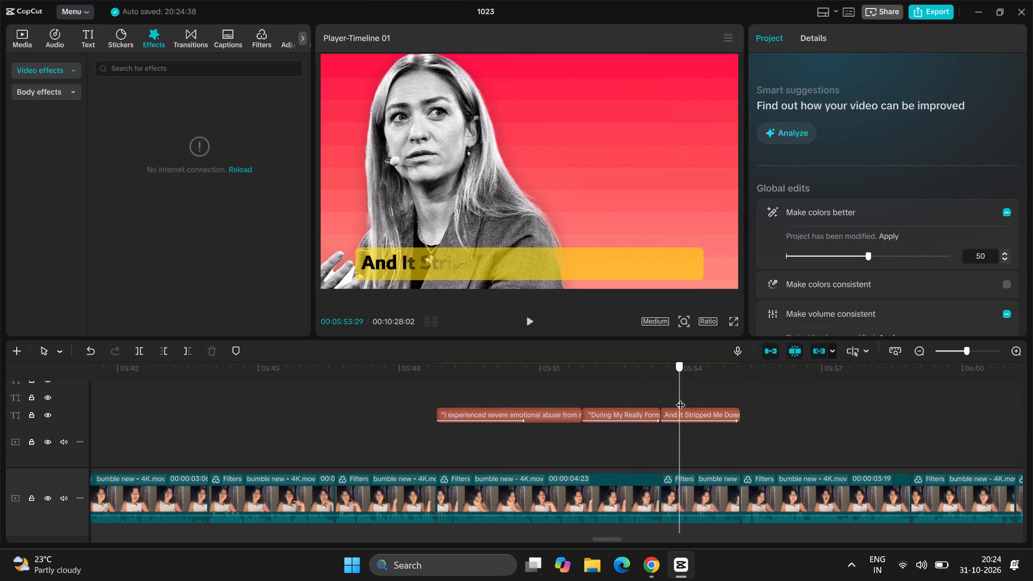
left_click_drag(681, 398, 634, 413)
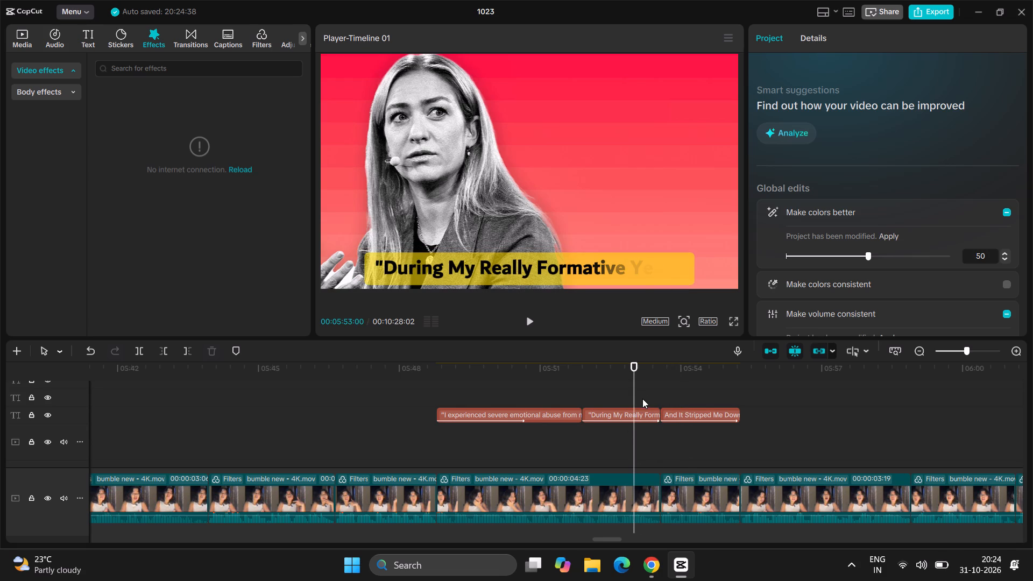
Nudge the "And It Stripped Me Down To Nothing" caption slightly lower, centred and level with the "During My Really Formative" caption.
left_click(686, 412)
key("space")
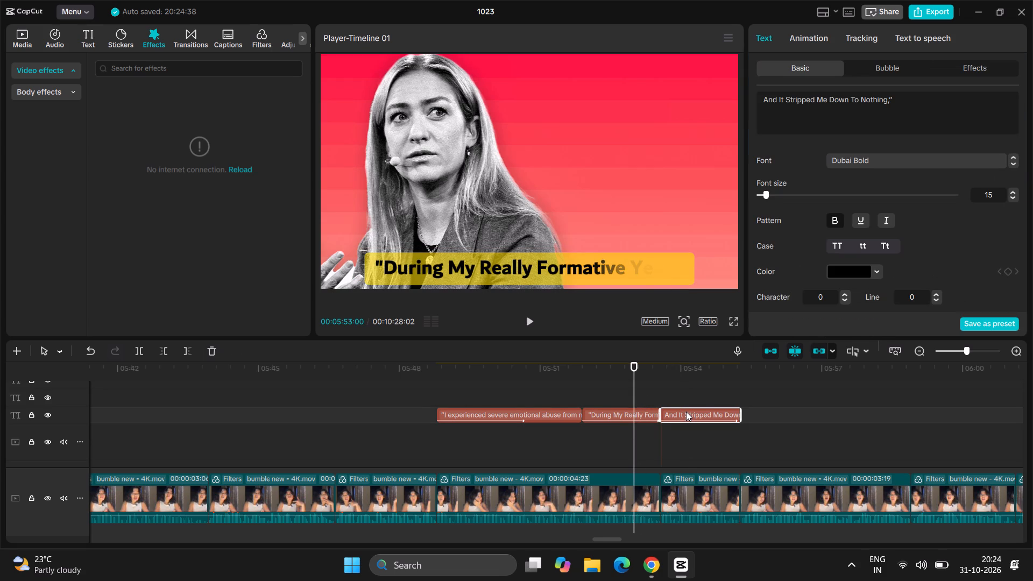
key("space")
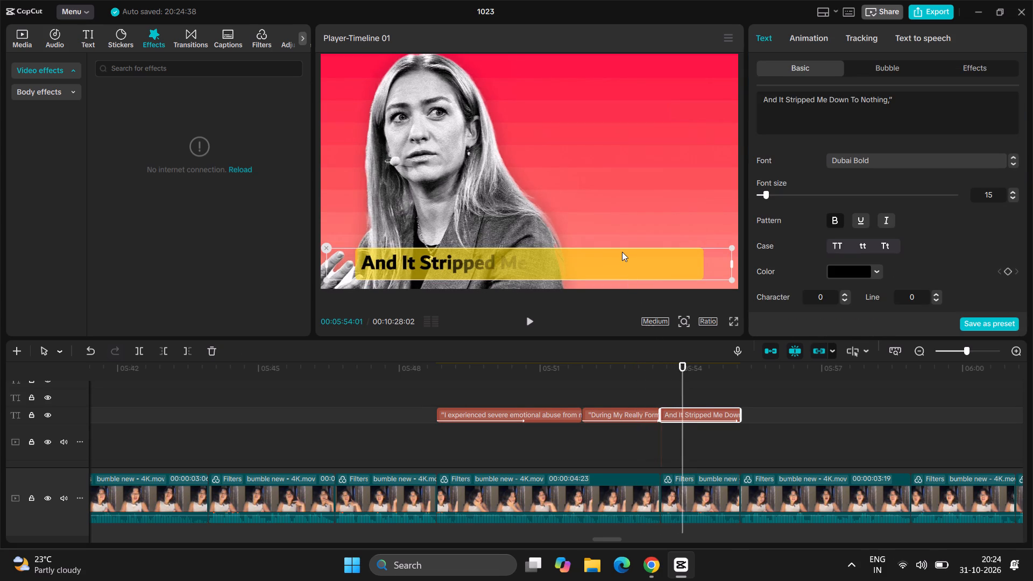
left_click_drag(622, 267, 620, 279)
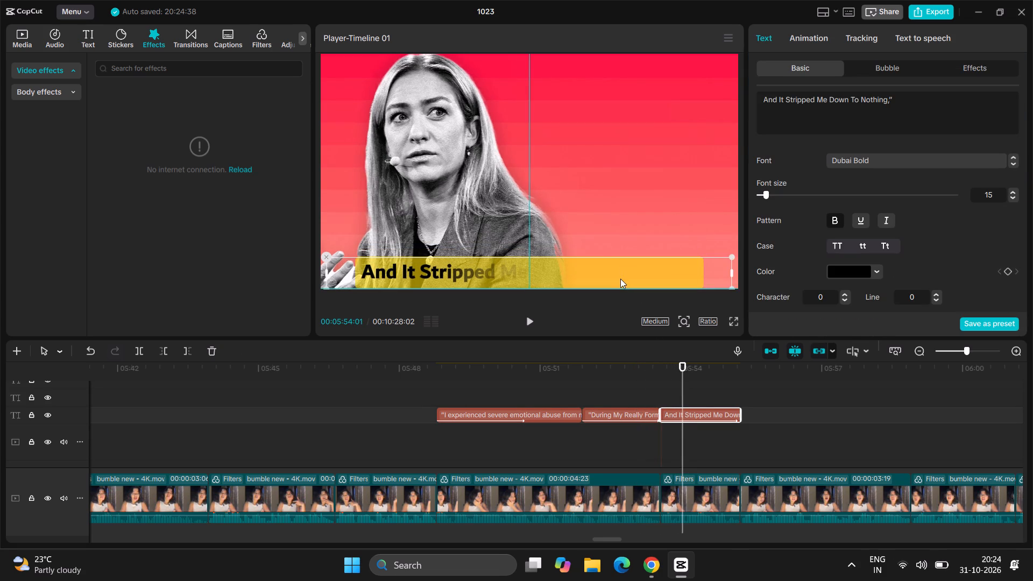
left_click_drag(620, 279, 620, 273)
left_click_drag(620, 273, 619, 273)
left_click_drag(618, 274, 624, 274)
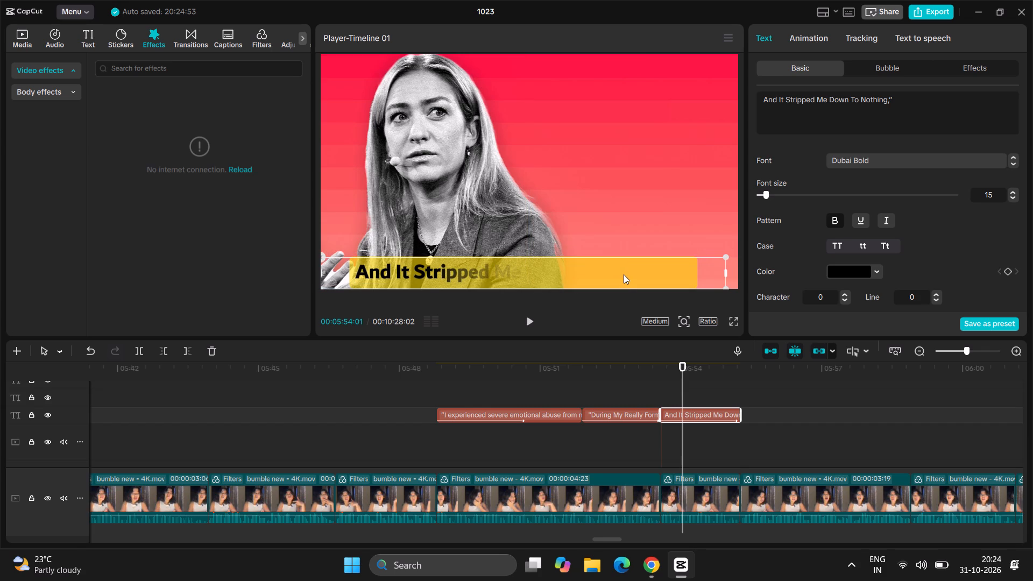
left_click_drag(624, 274, 628, 270)
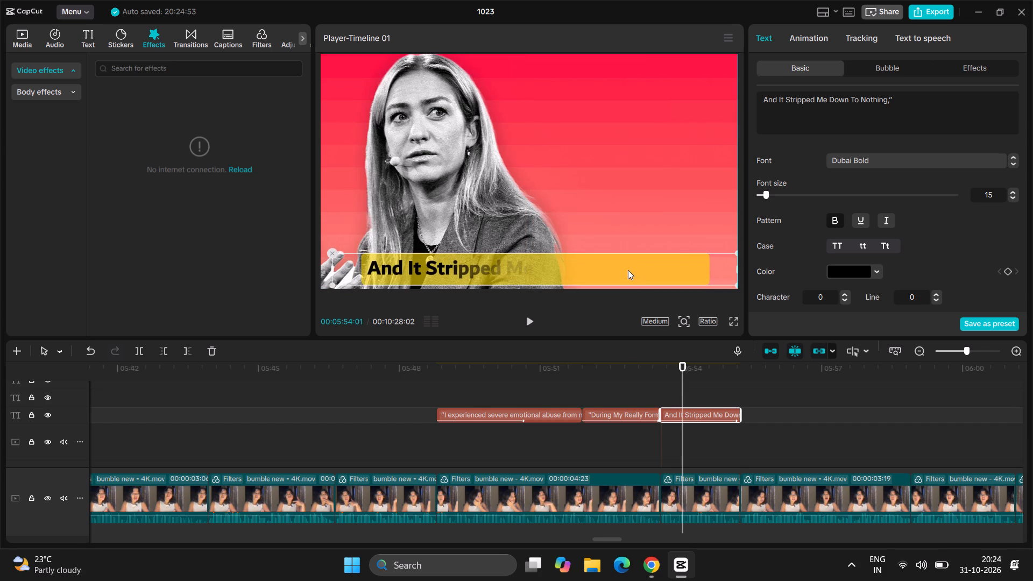
left_click_drag(628, 270, 626, 270)
Move the "I experienced severe emotional abuse" caption straight down to the bottom edge of the frame, keeping it centred.
left_click_drag(683, 383, 525, 406)
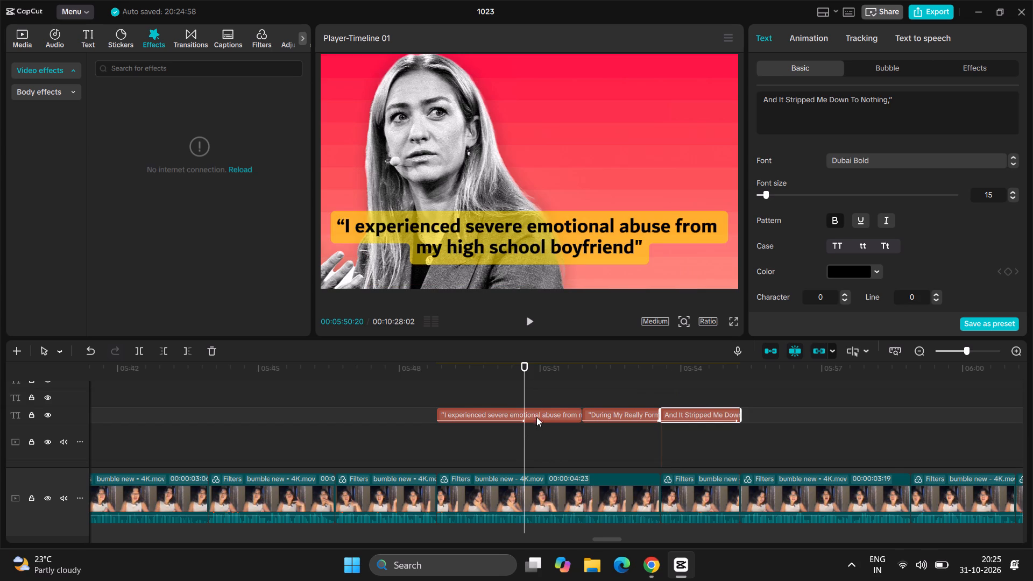
left_click(537, 416)
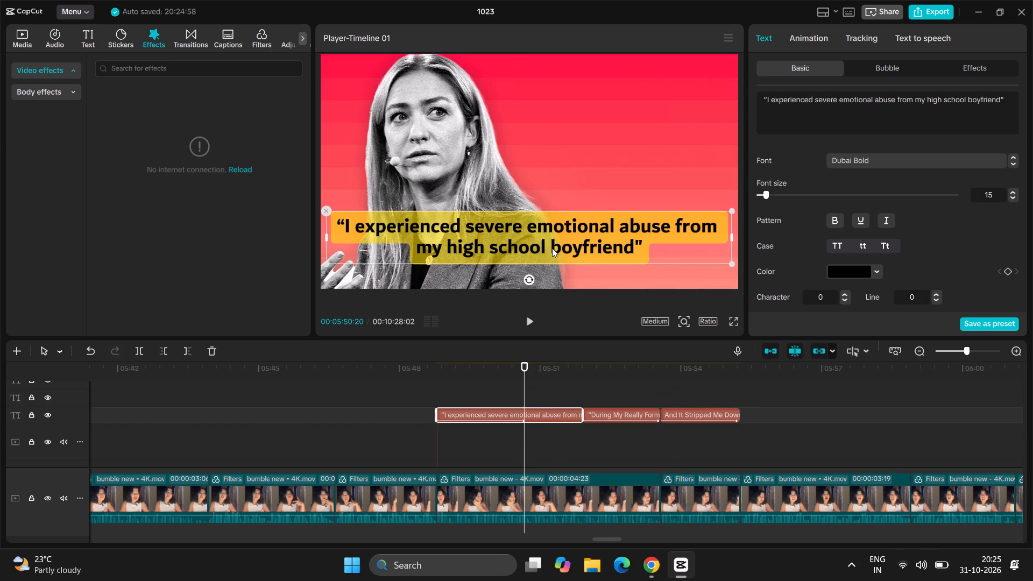
left_click_drag(552, 248, 555, 274)
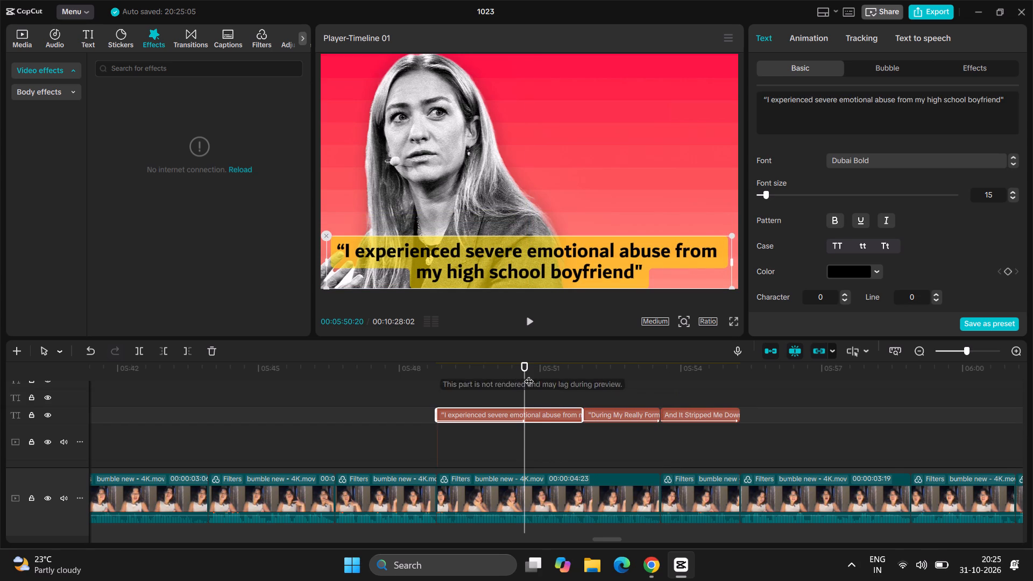
Go to the start of the quote captions at 5:48:24 and look through the imported media, previewing candidate overlay clips.
left_click_drag(528, 375, 440, 400)
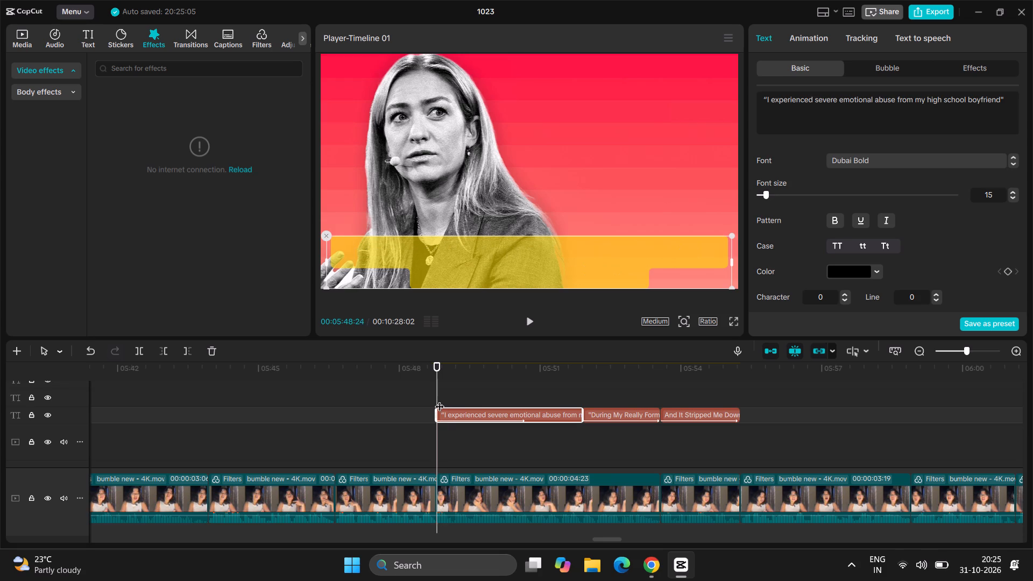
left_click(18, 29)
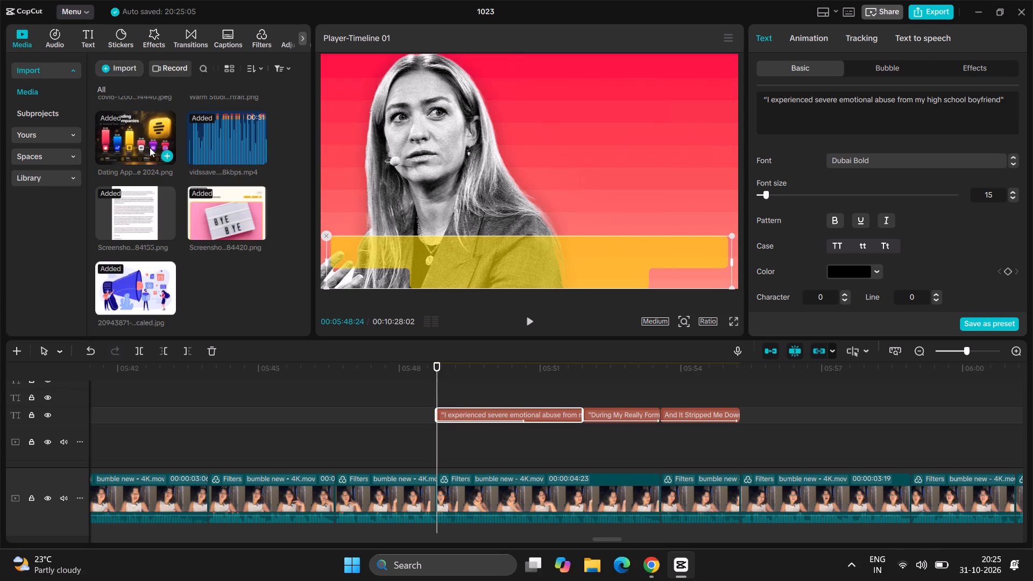
scroll(150, 147, "up", 3)
scroll(167, 197, "up", 1)
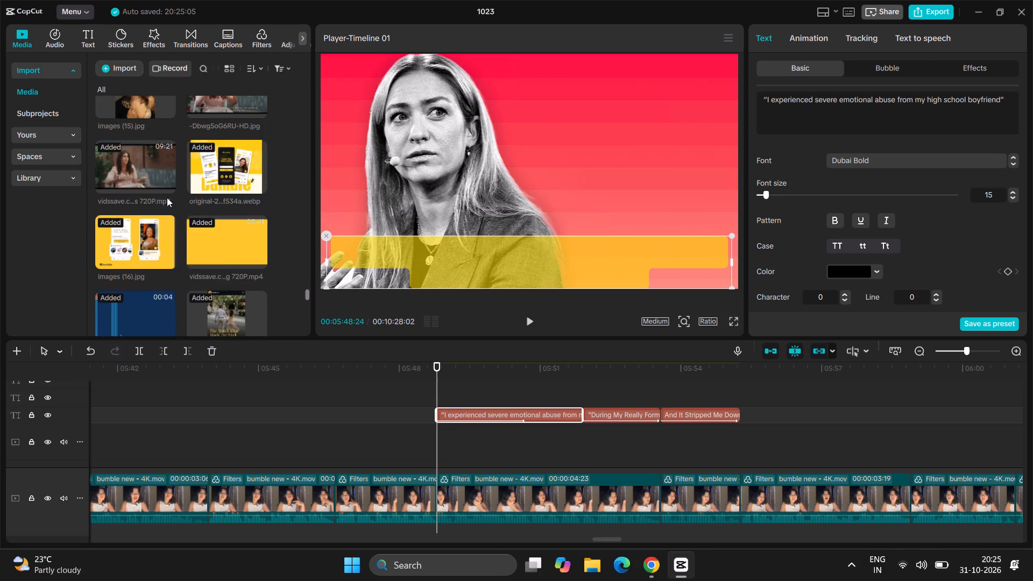
scroll(167, 197, "up", 3)
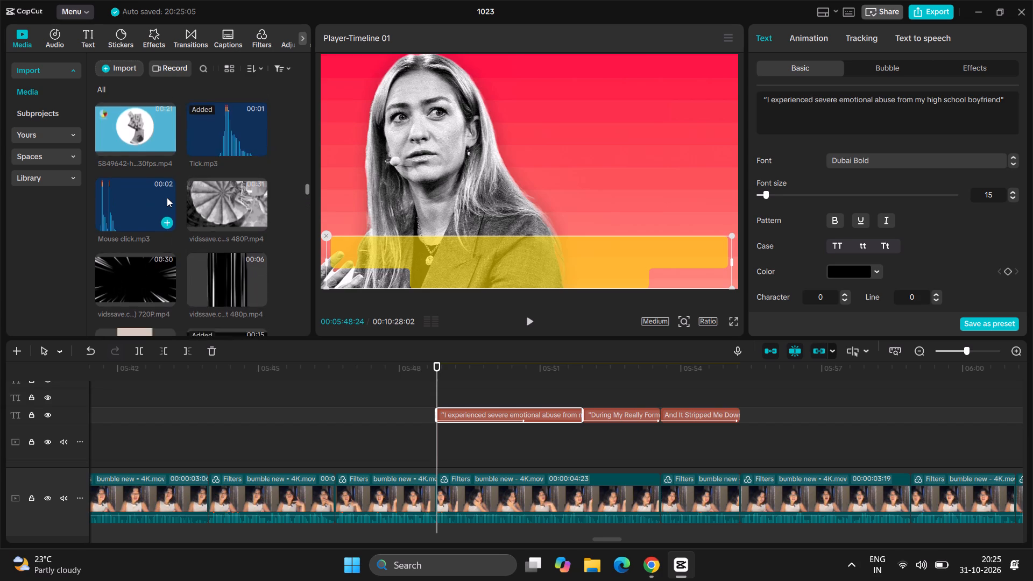
left_click(195, 197)
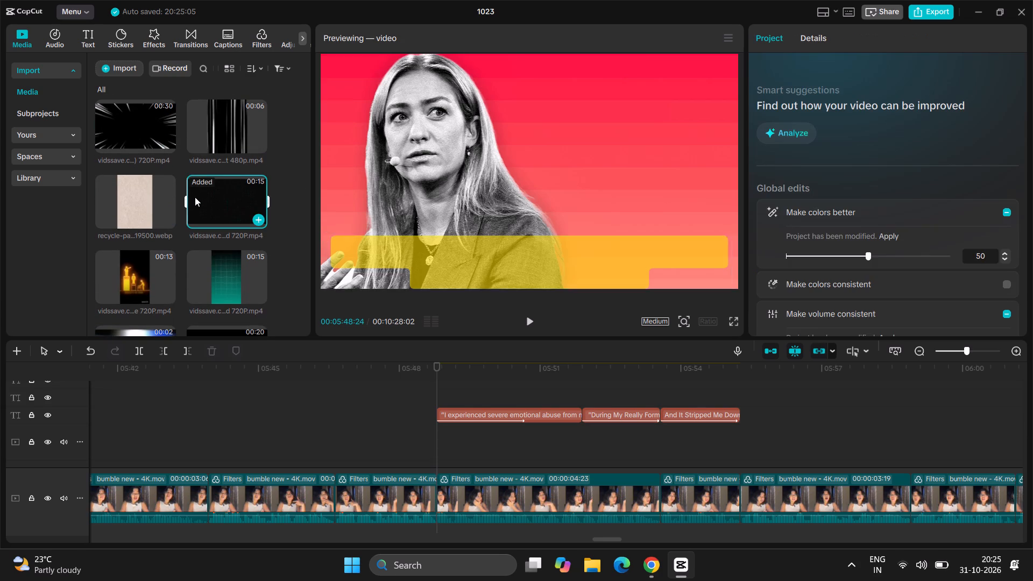
scroll(195, 197, "up", 5)
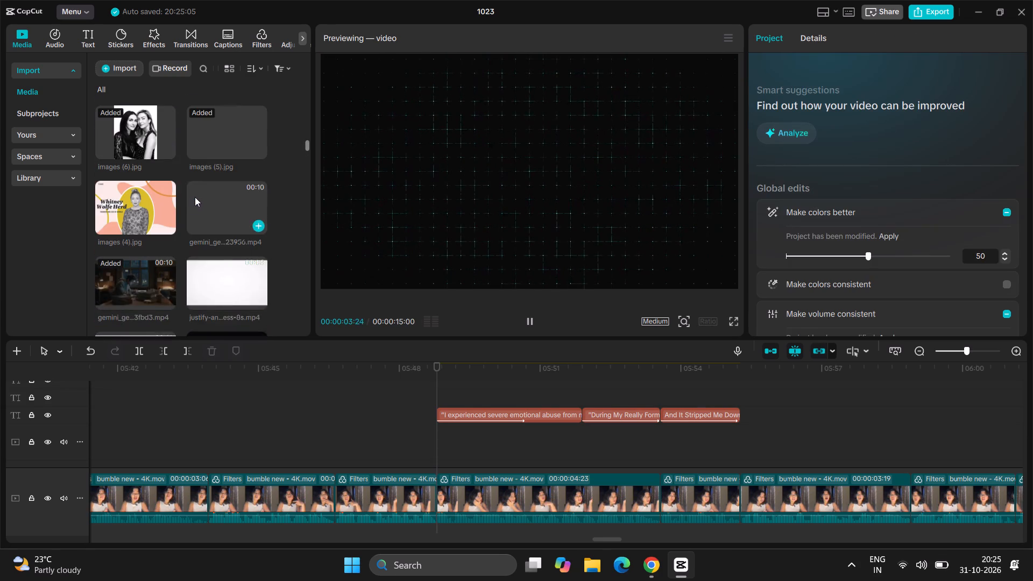
scroll(195, 197, "right", 1)
scroll(195, 197, "up", 1)
scroll(195, 197, "right", 1)
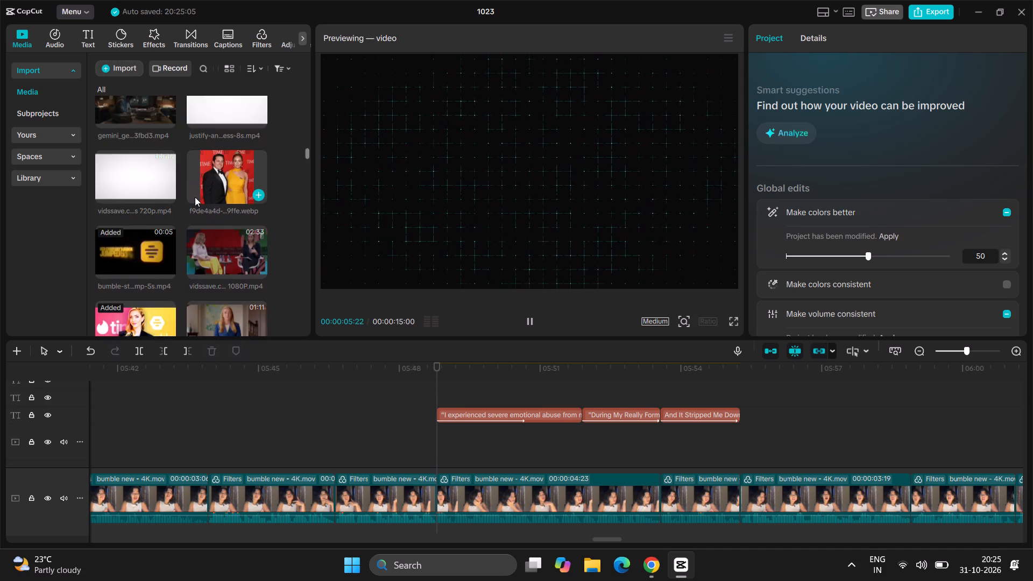
scroll(195, 197, "right", 1)
scroll(195, 197, "up", 2)
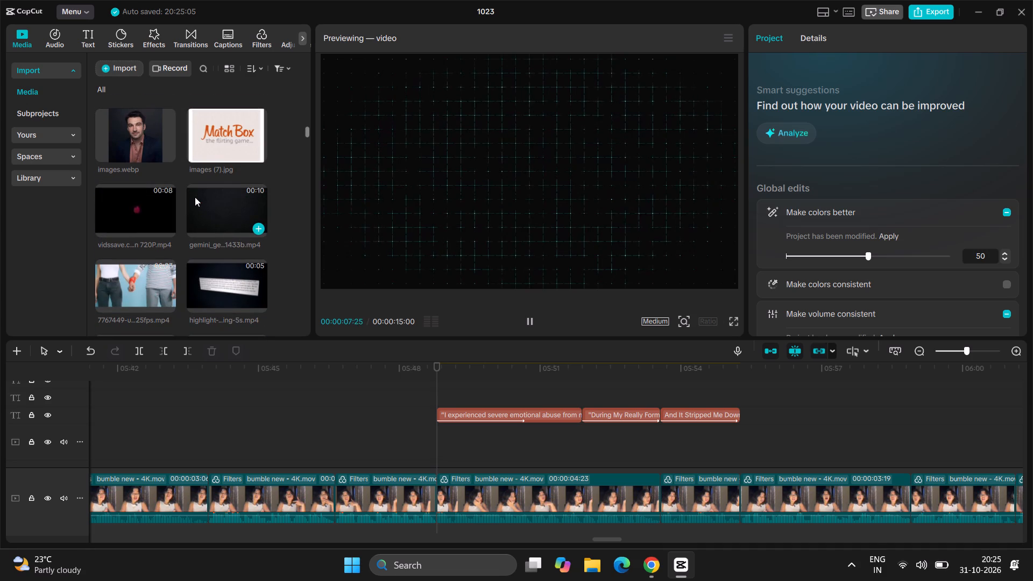
left_click(195, 197)
left_click(111, 210)
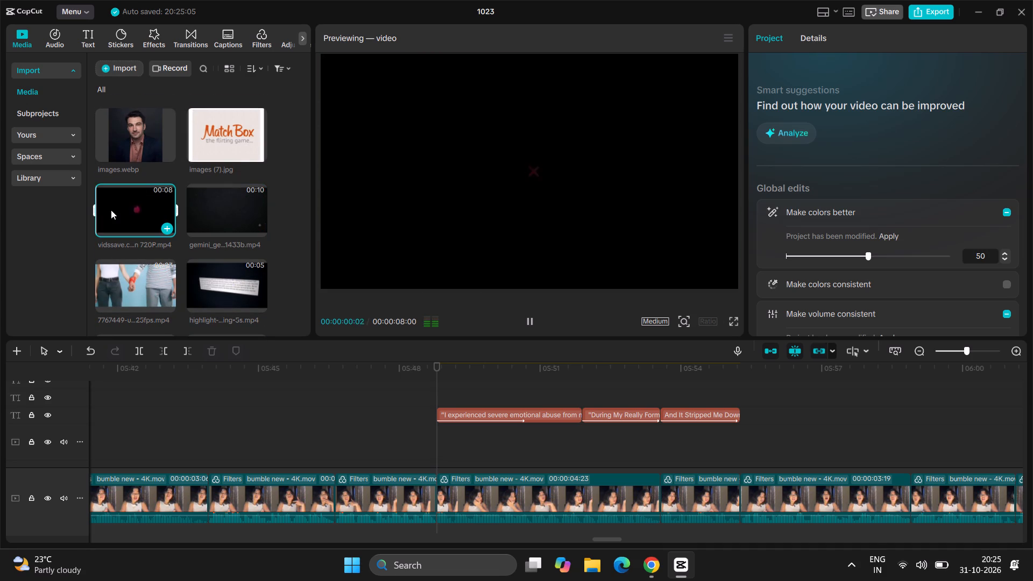
scroll(202, 211, "up", 3)
scroll(202, 211, "down", 1)
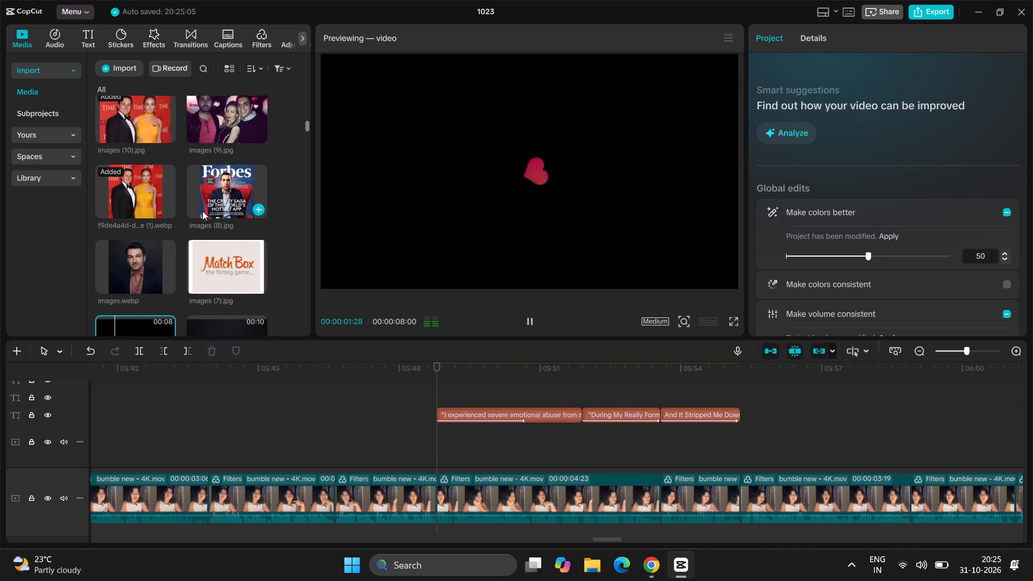
scroll(202, 211, "down", 1)
left_click(228, 267)
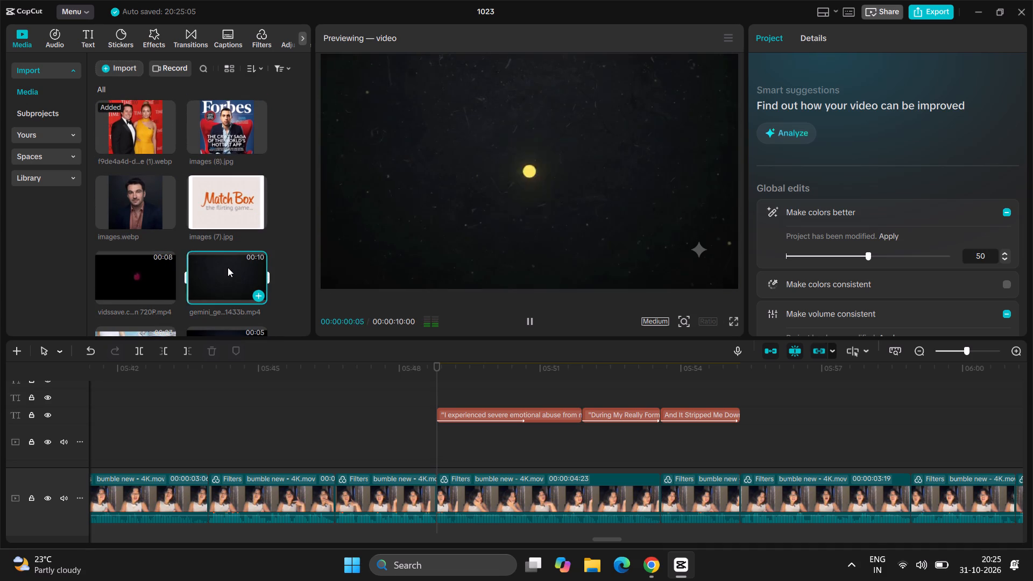
scroll(228, 267, "up", 4)
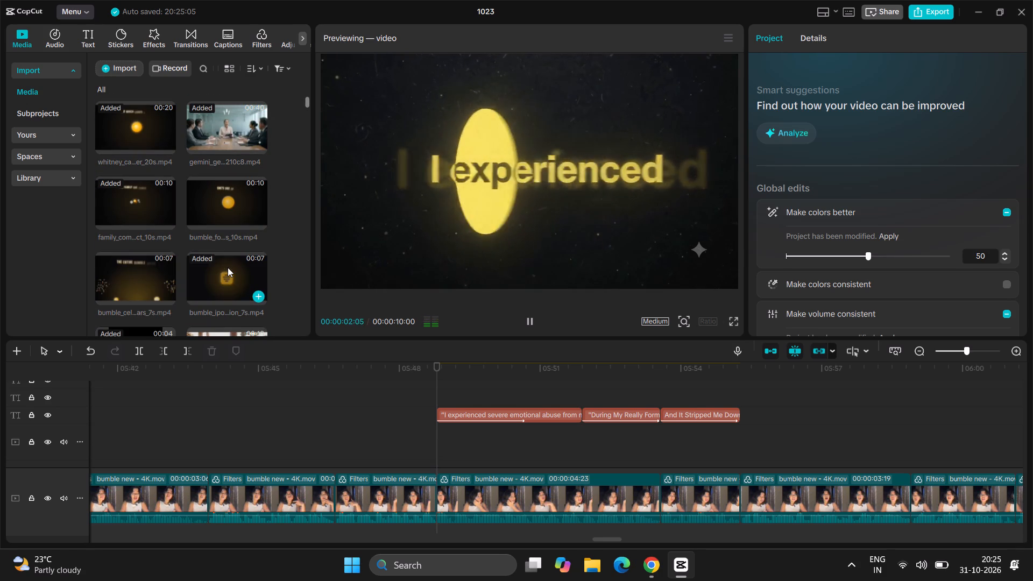
Find the Dust10 (1).mov clip in the imported media and place it as an overlay starting at 5:48:24.
scroll(228, 267, "down", 8)
scroll(228, 267, "up", 1)
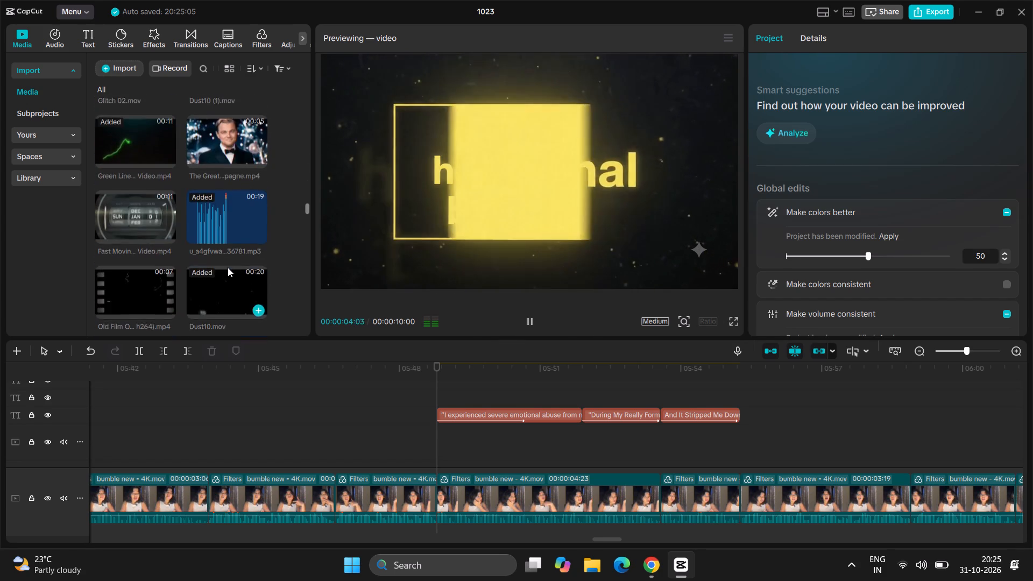
scroll(228, 267, "up", 1)
left_click(228, 267)
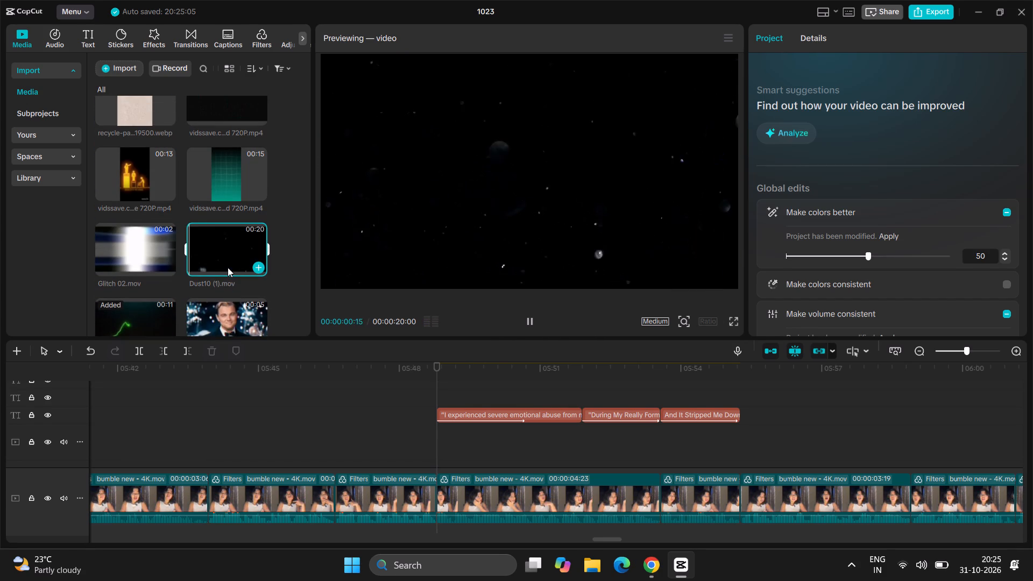
left_click_drag(228, 267, 454, 374)
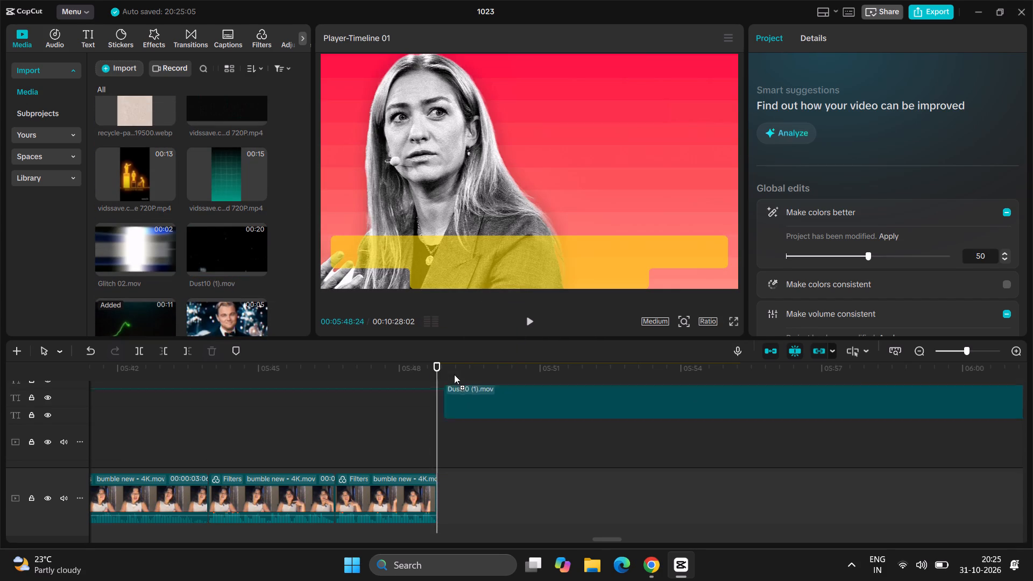
left_click_drag(454, 374, 434, 385)
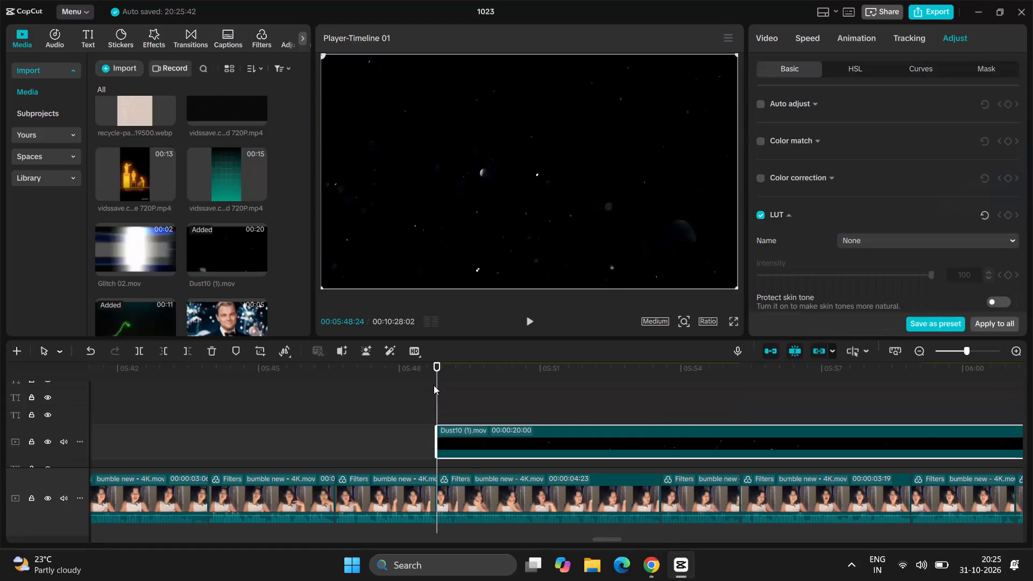
Set the dust overlay's blend mode to Screen and play the captioned section to check it.
scroll(434, 385, "down", 1)
key("space")
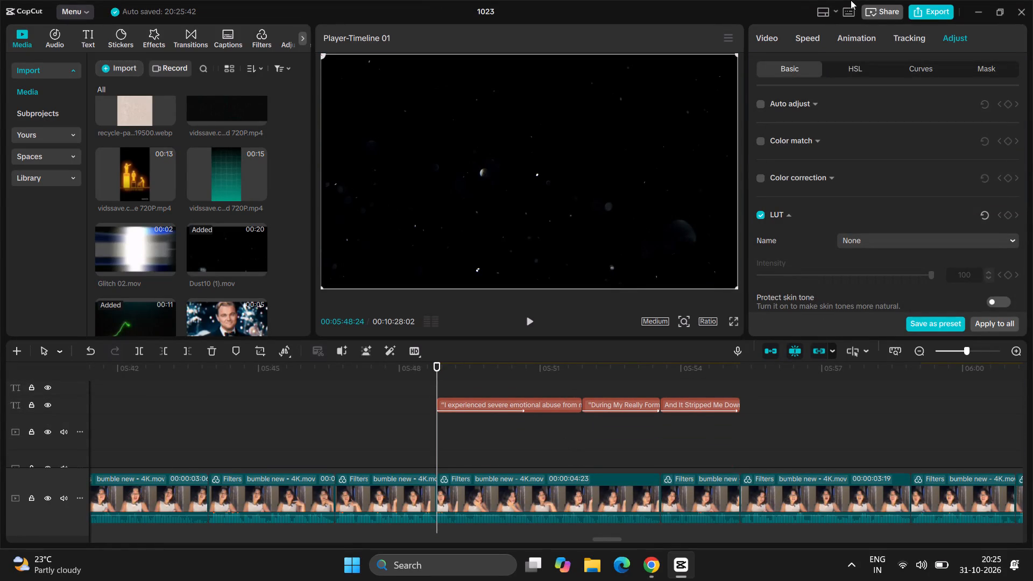
left_click(770, 41)
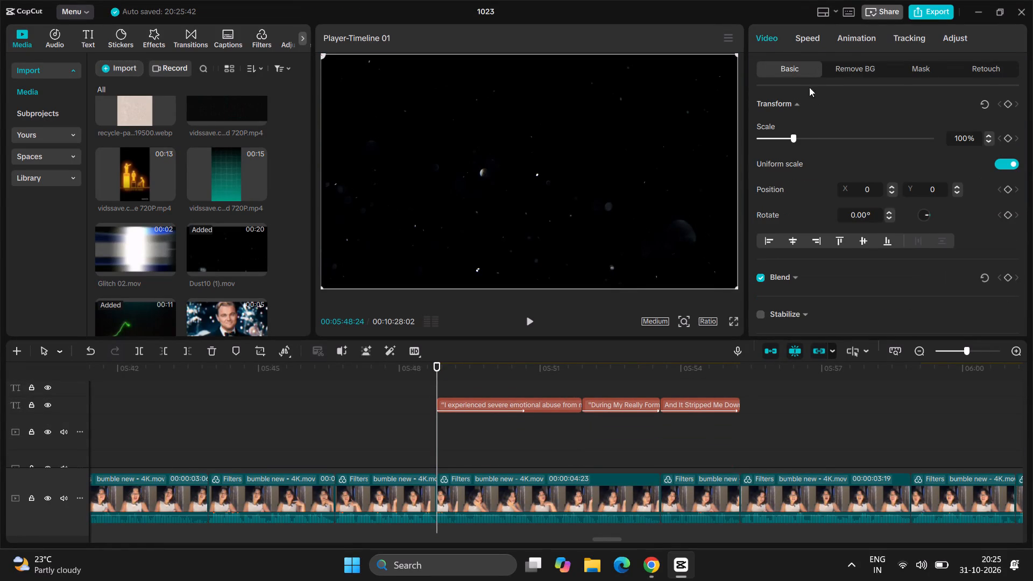
left_click(801, 199)
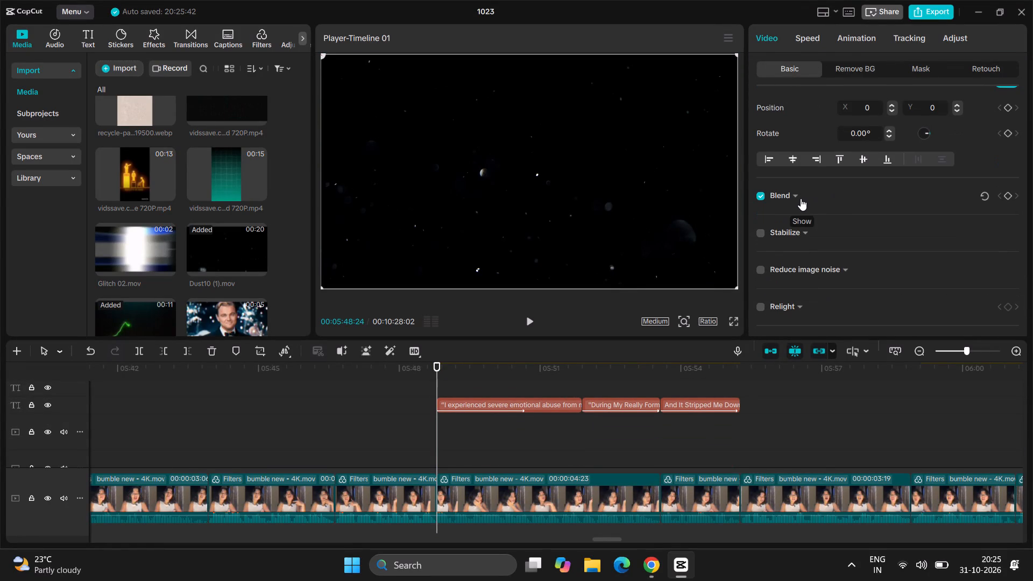
left_click(881, 223)
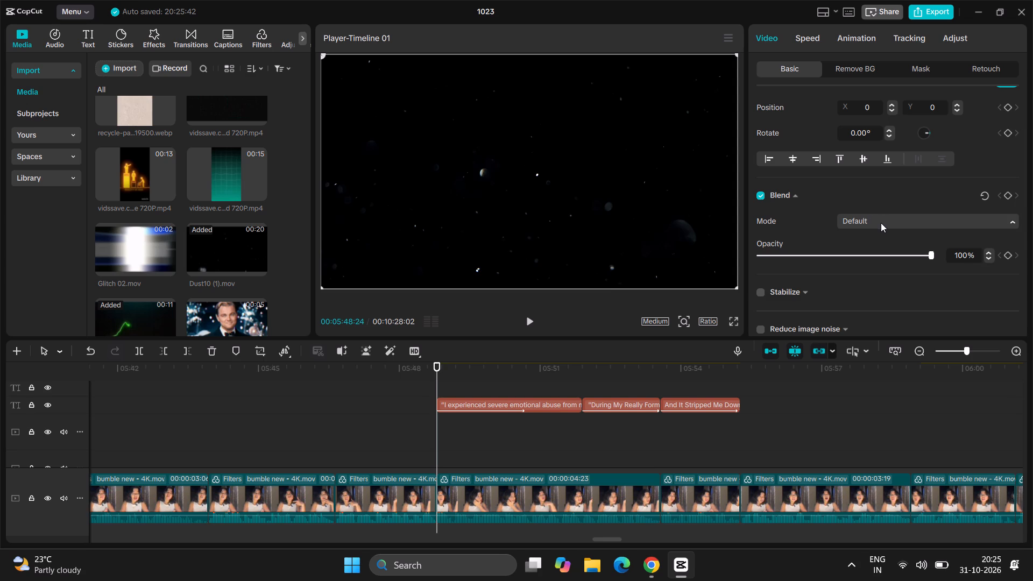
left_click(899, 295)
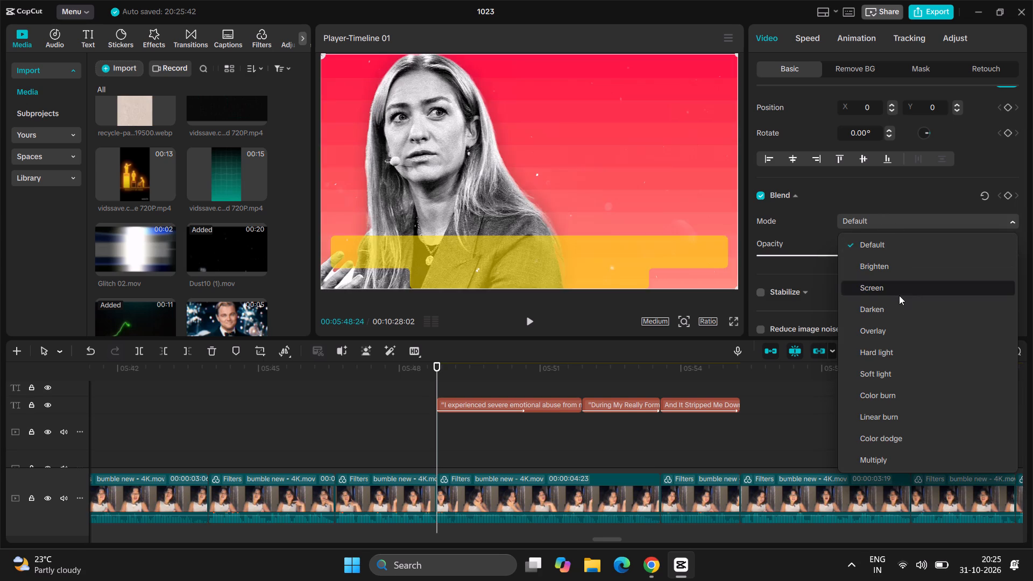
key("space")
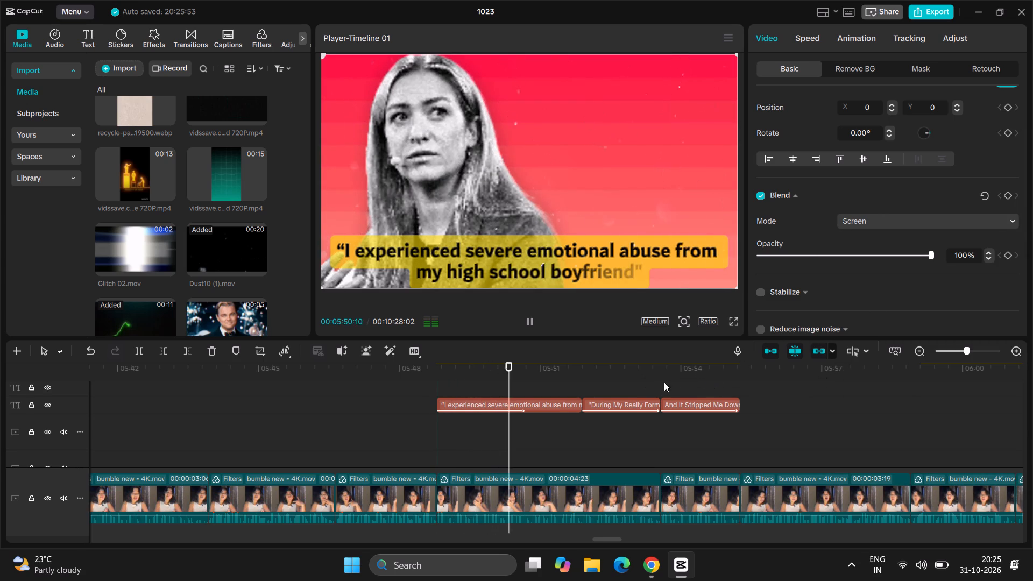
key("space")
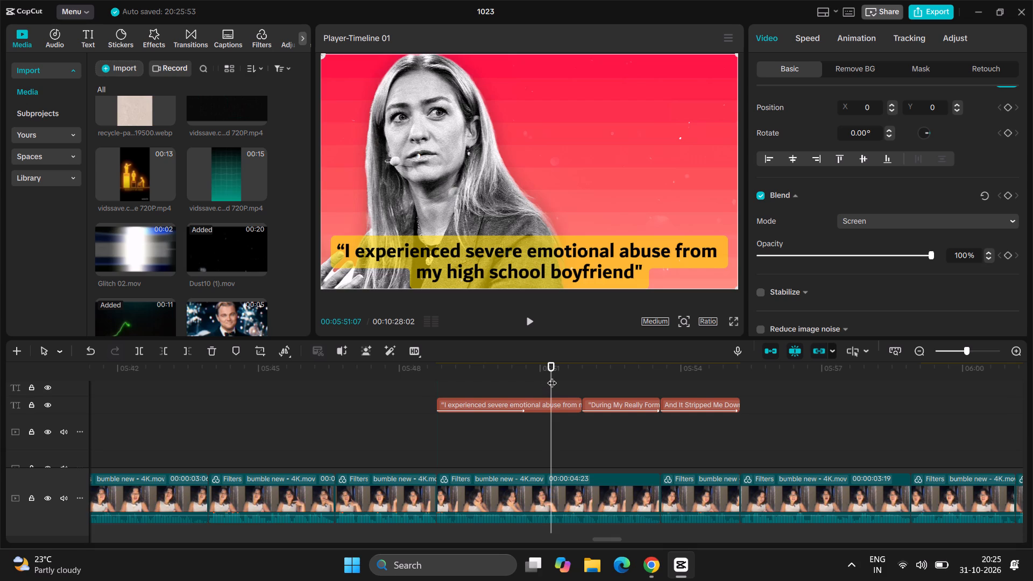
Trim the dust overlay to end at 5:55:08, together with the last quote caption.
left_click_drag(552, 376, 734, 393)
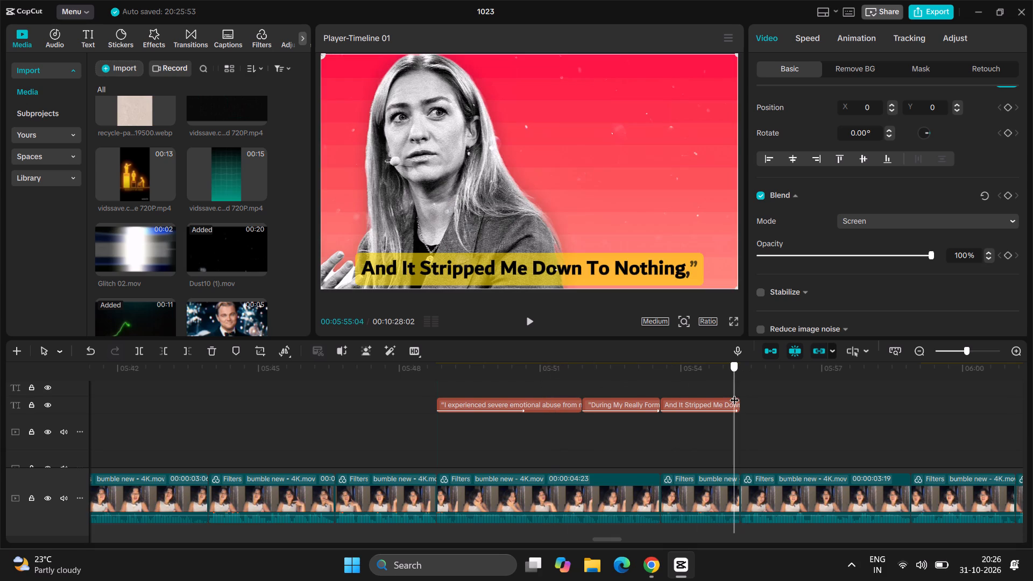
left_click_drag(734, 393, 738, 393)
scroll(738, 393, "up", 1)
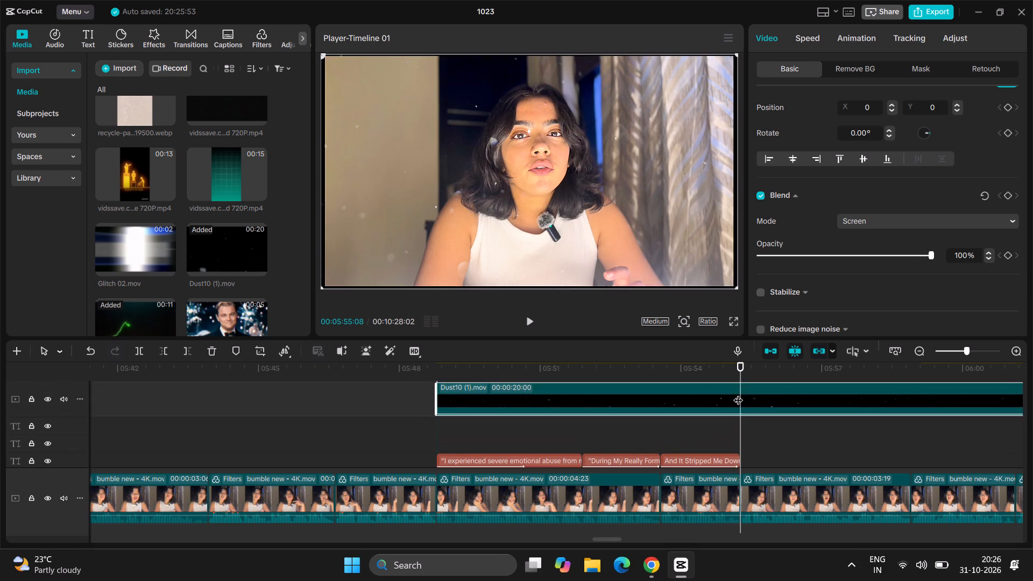
left_click(738, 393)
key("w")
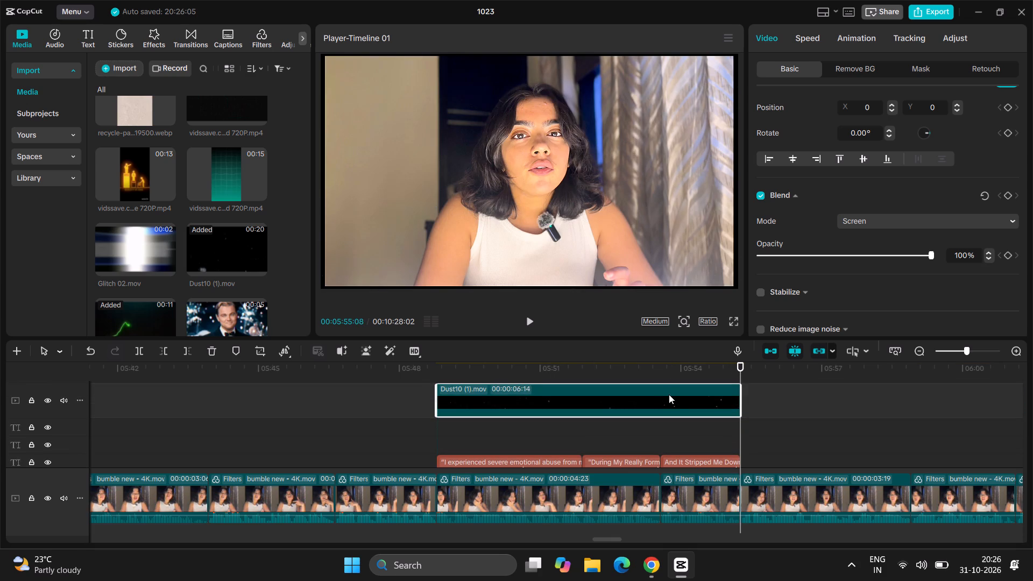
Replace the red-background Whitney Wolfe Herd image under the quote captions with the imported Wolfe.webp portrait in the yellow blazer.
scroll(667, 392, "down", 3)
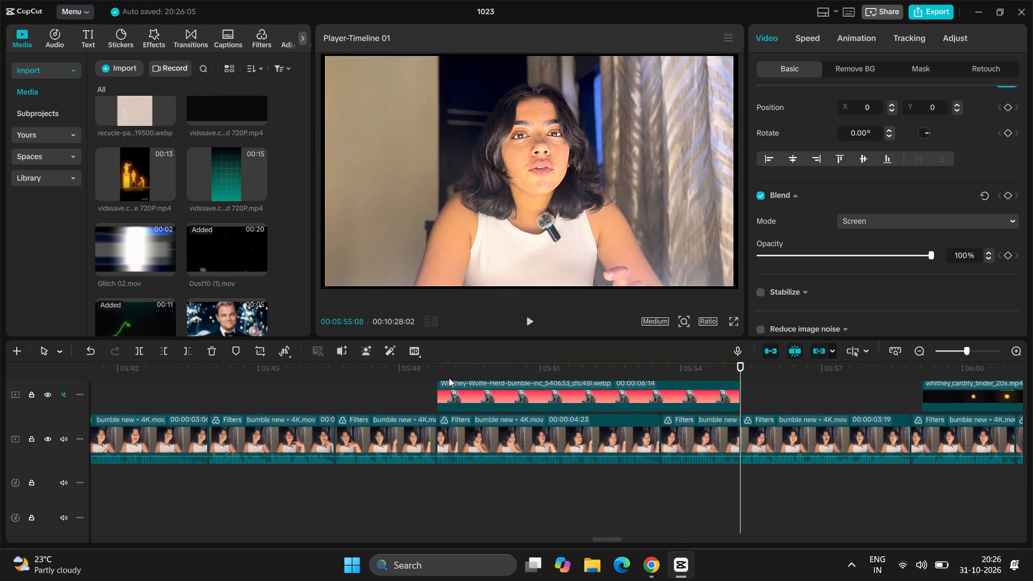
left_click(436, 377)
left_click_drag(436, 377, 502, 378)
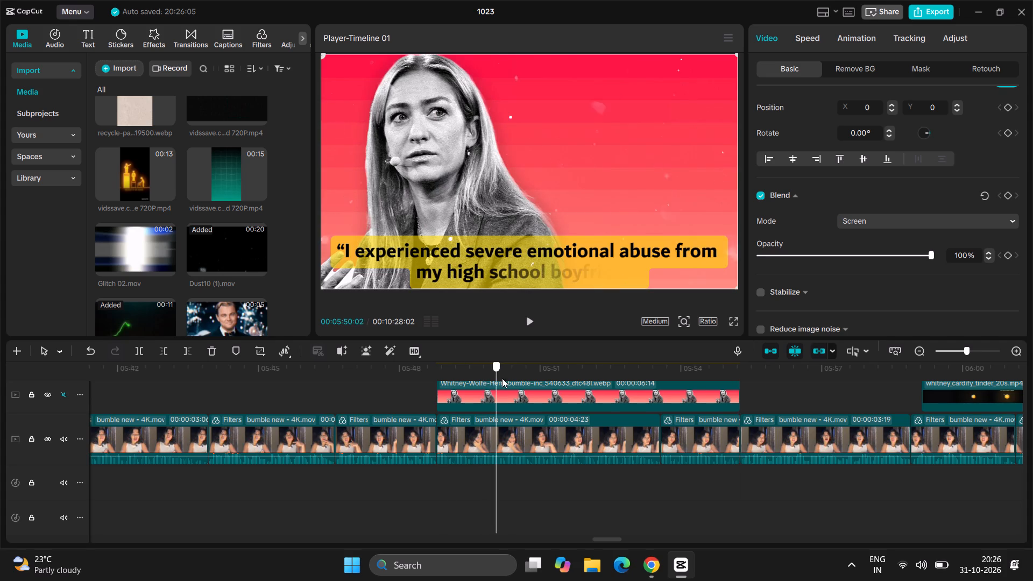
left_click_drag(502, 378, 544, 377)
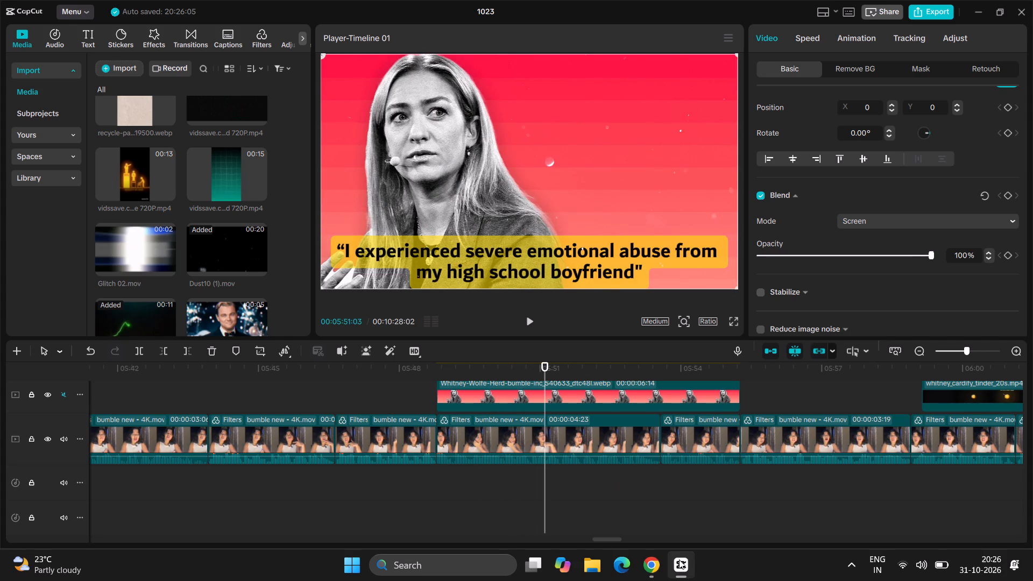
scroll(202, 265, "down", 2)
scroll(202, 265, "up", 4)
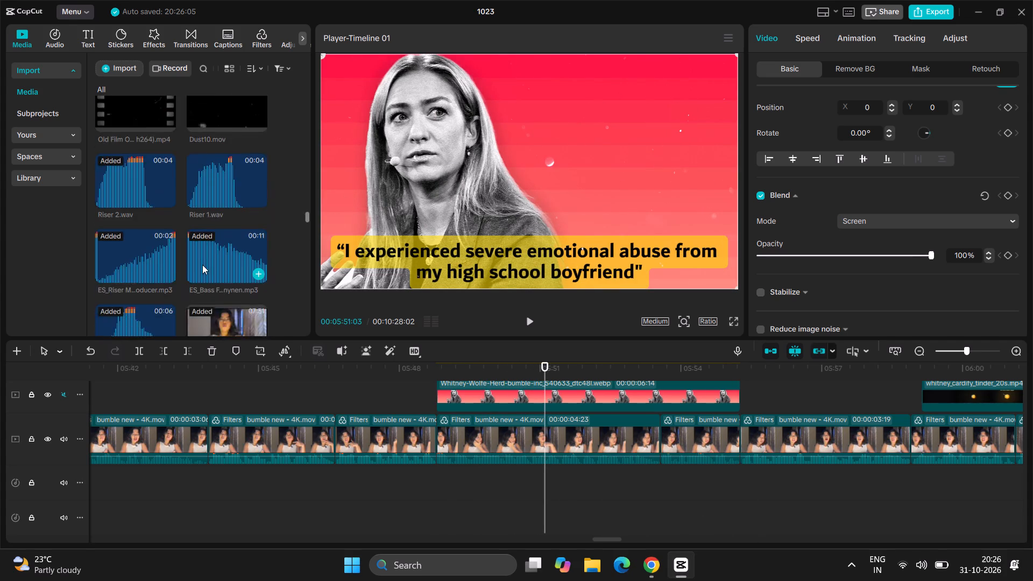
scroll(202, 265, "up", 8)
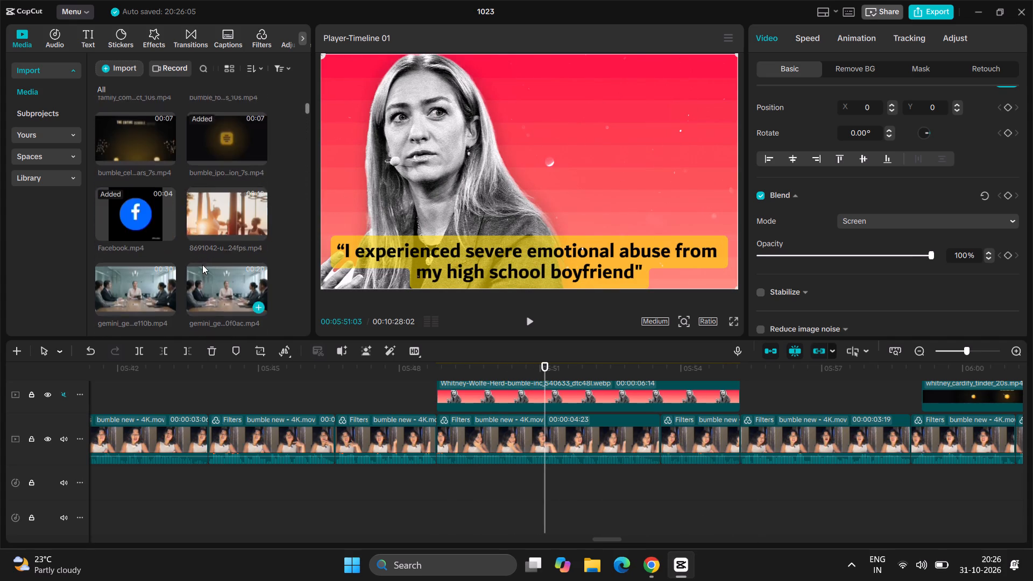
scroll(202, 265, "up", 4)
scroll(202, 265, "down", 7)
scroll(202, 265, "up", 1)
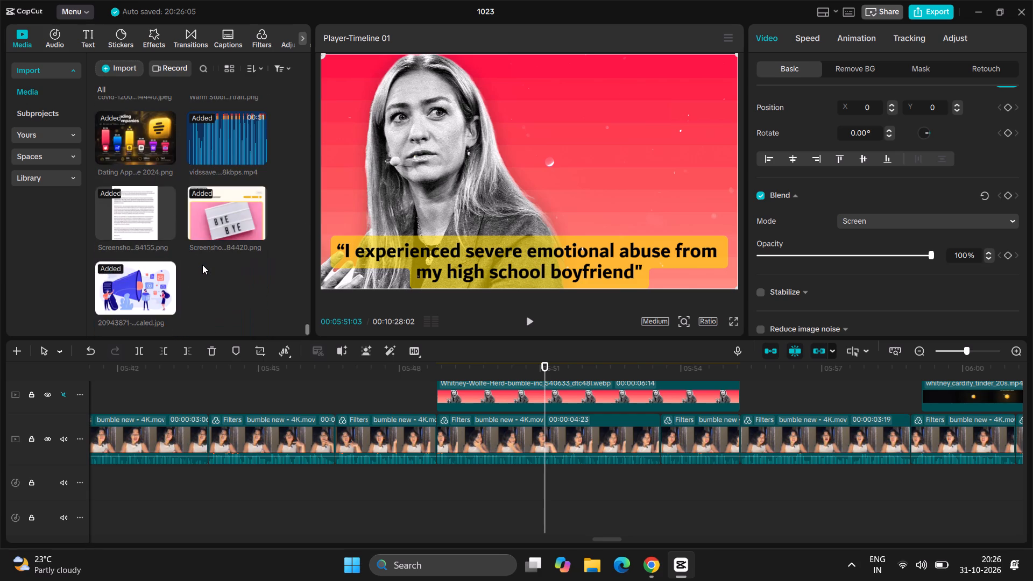
scroll(202, 265, "up", 1)
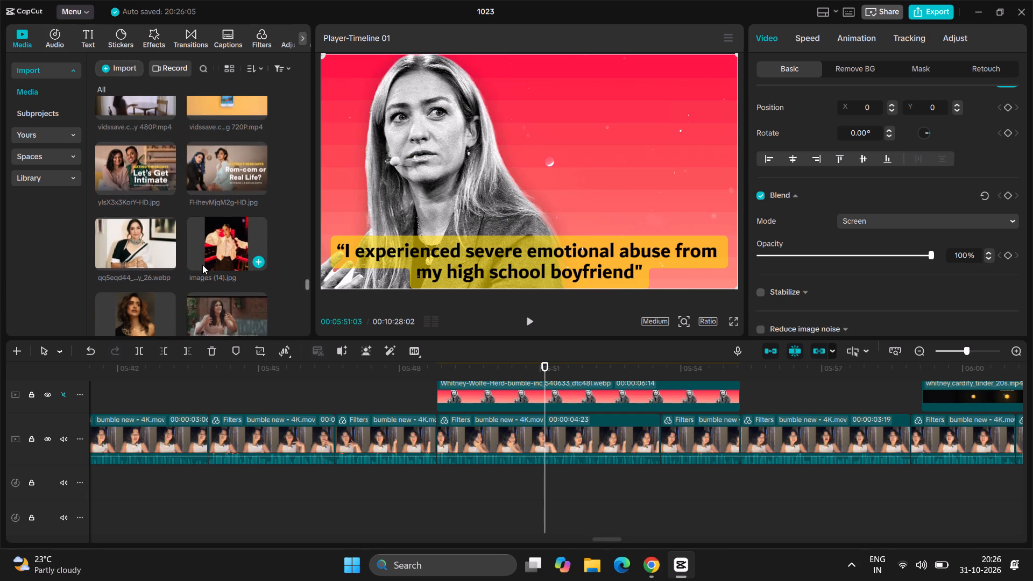
scroll(202, 265, "up", 1)
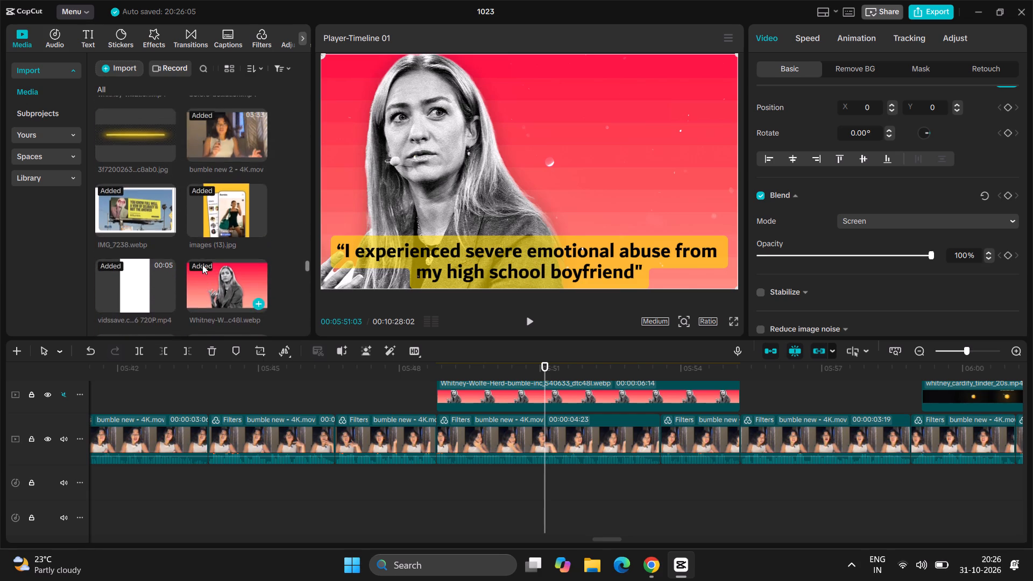
scroll(202, 265, "up", 1)
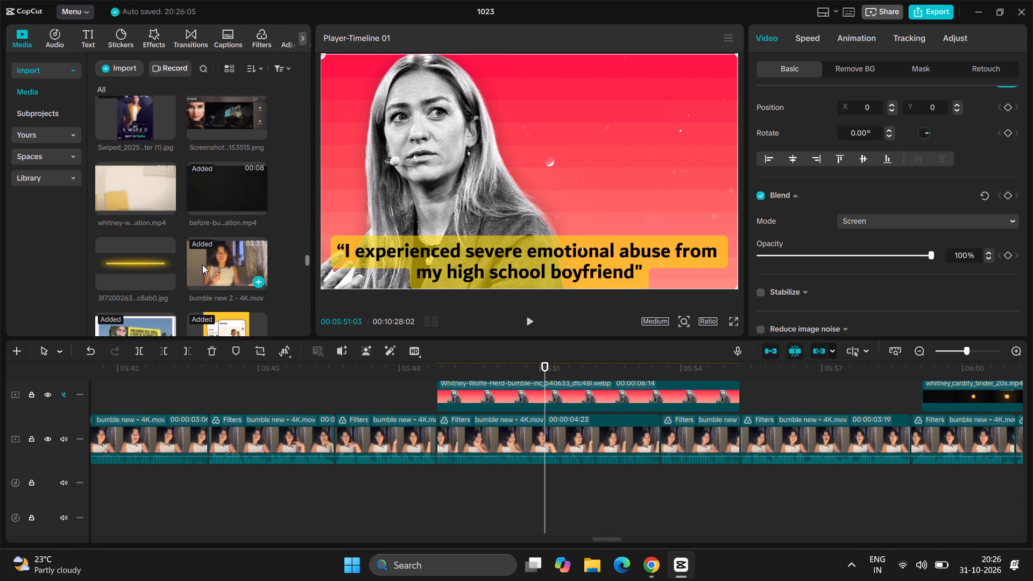
scroll(202, 265, "up", 1)
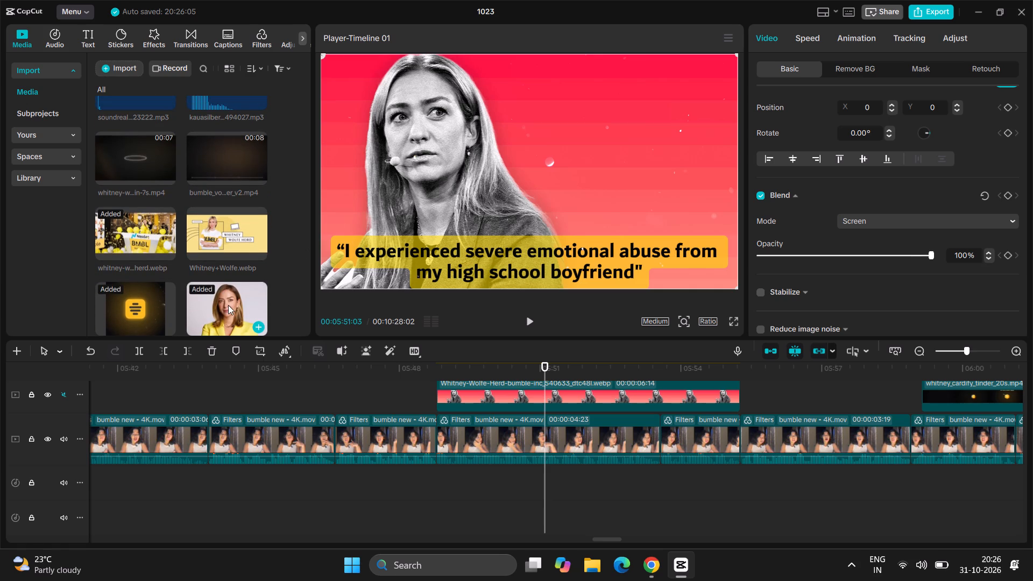
left_click_drag(228, 305, 457, 384)
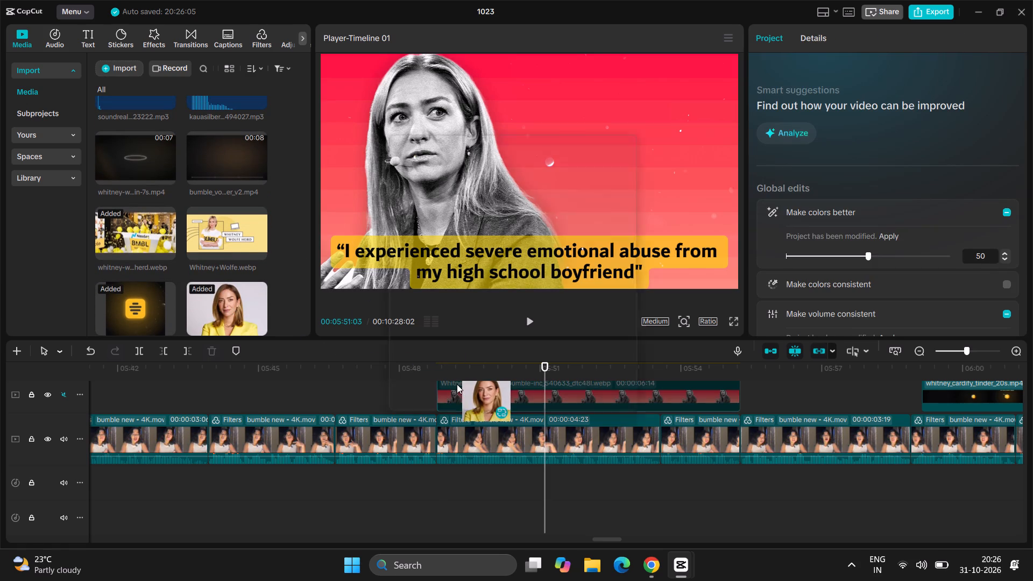
left_click(564, 407)
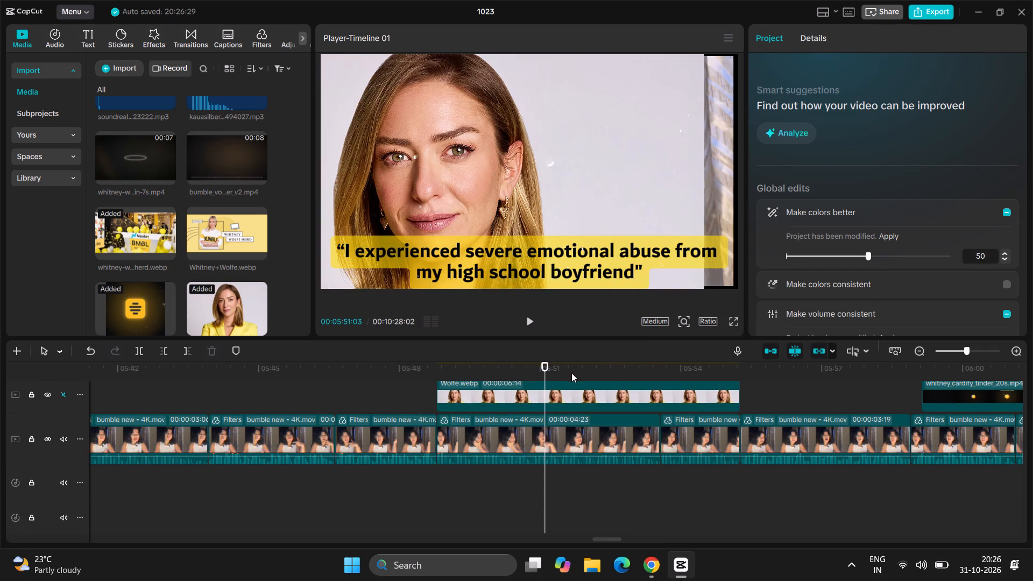
Reframe the Wolfe.webp portrait to fill the frame, centred at position 0, 0 and scaled to about 118%.
left_click(572, 371)
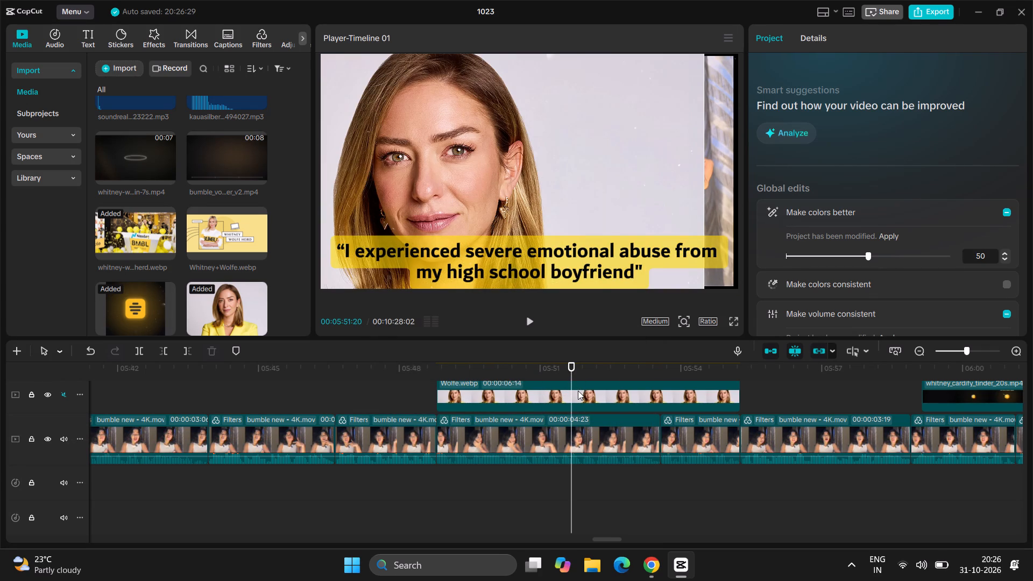
left_click(578, 391)
left_click_drag(593, 166, 713, 109)
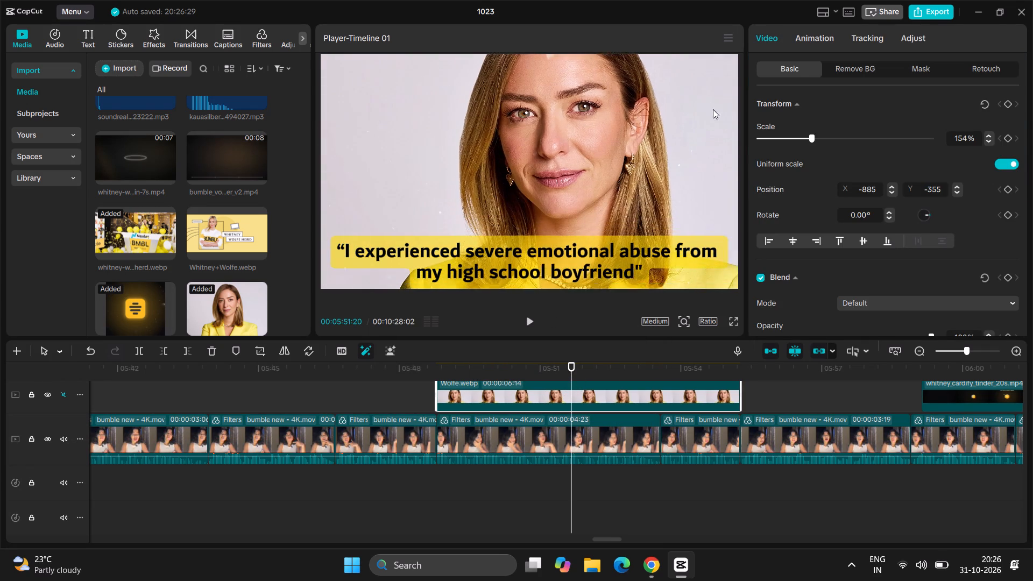
left_click_drag(713, 109, 697, 89)
scroll(697, 89, "down", 3, "ctrl")
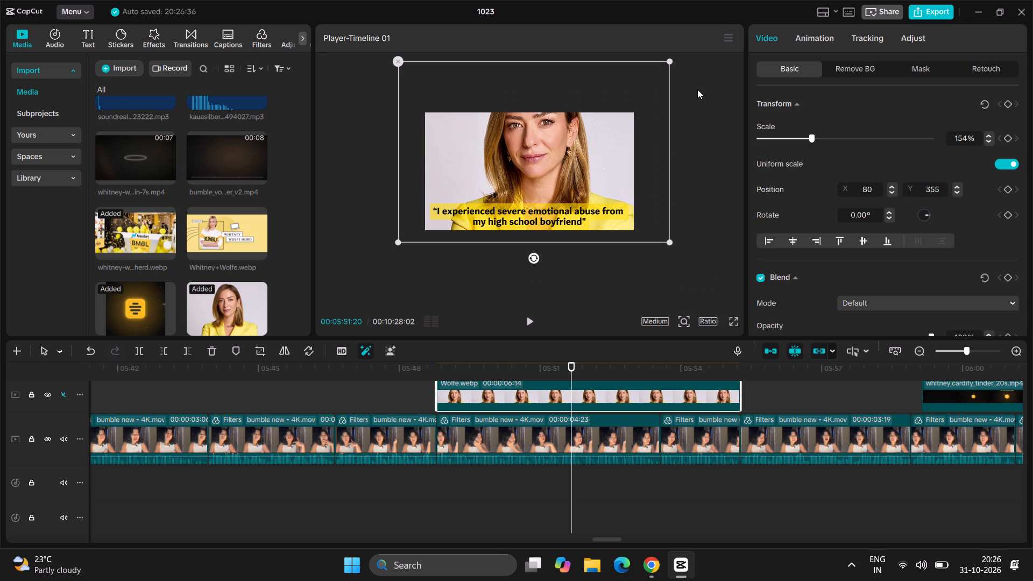
scroll(697, 89, "up", 6, "ctrl")
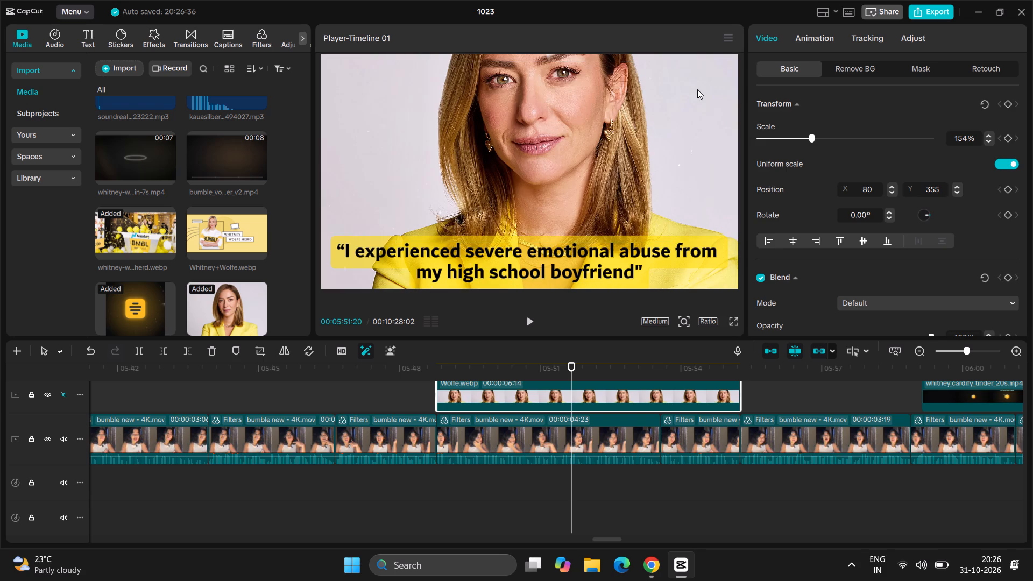
left_click_drag(790, 136, 772, 143)
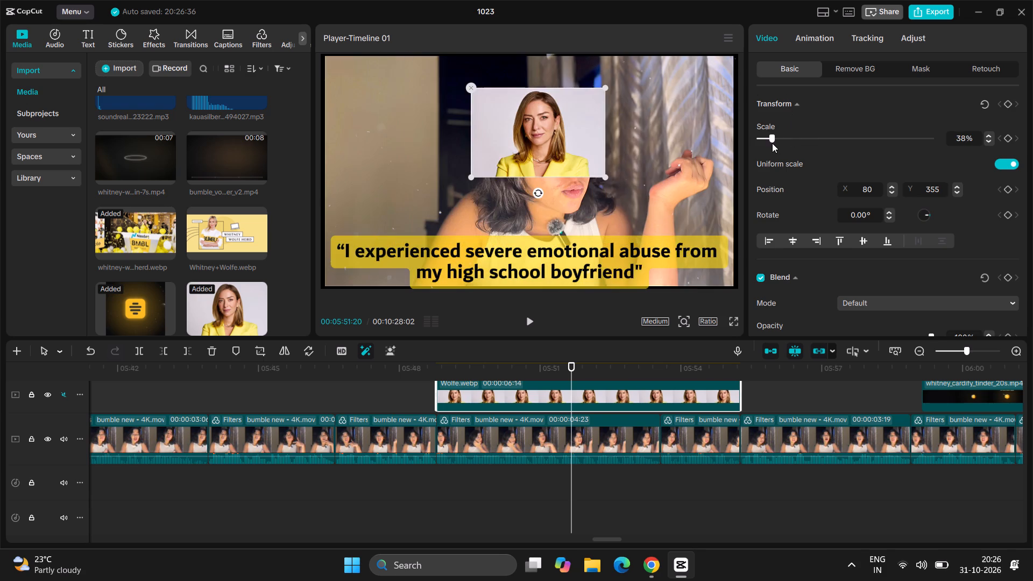
left_click_drag(772, 143, 782, 144)
left_click_drag(551, 148, 551, 149)
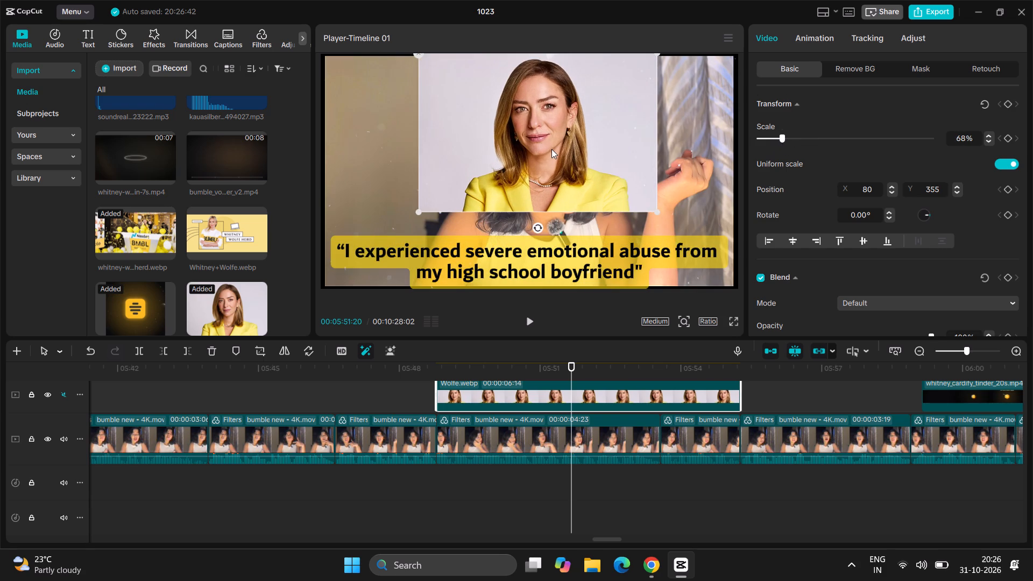
left_click_drag(551, 149, 543, 182)
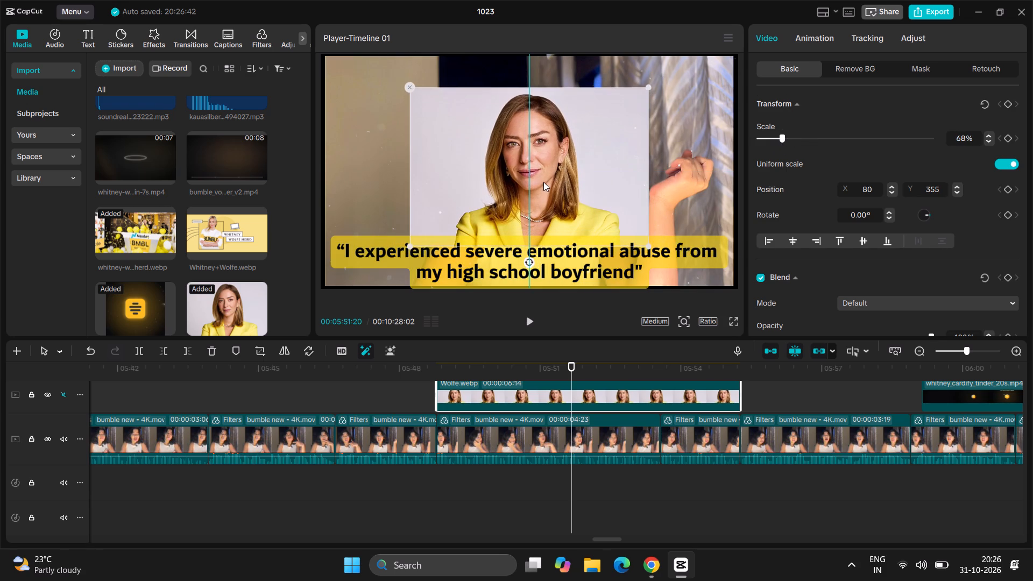
left_click_drag(543, 182, 542, 187)
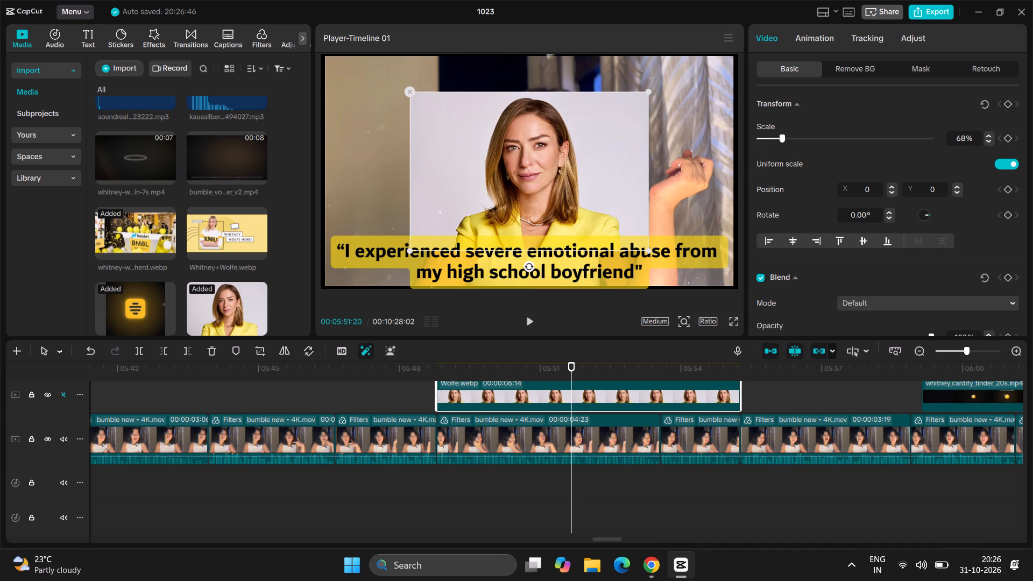
left_click_drag(647, 251, 687, 285)
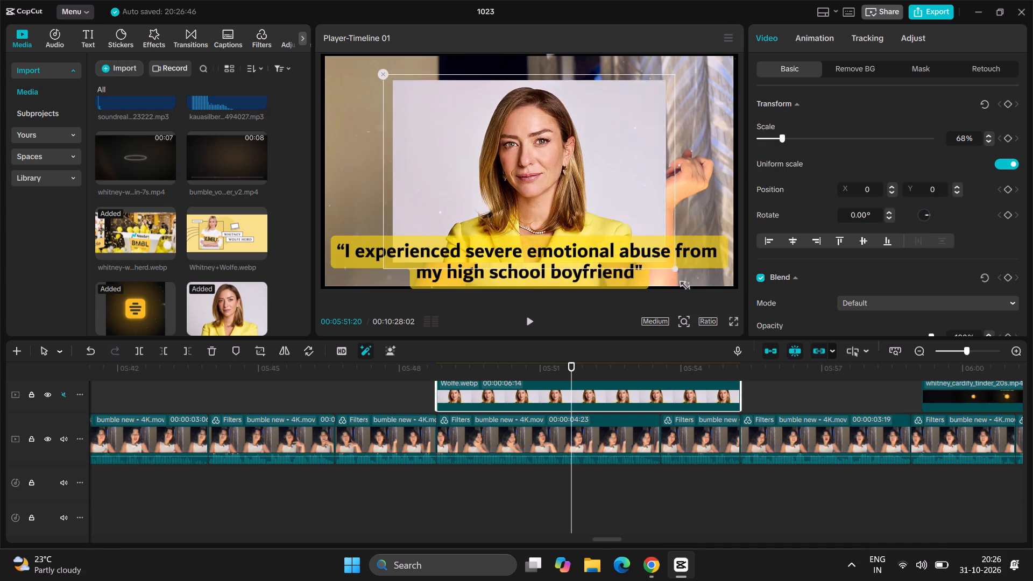
left_click_drag(687, 285, 788, 314)
Narrow the first quote caption's text box so its second line starts with "abuse from my high school boyfriend".
scroll(677, 409, "up", 2)
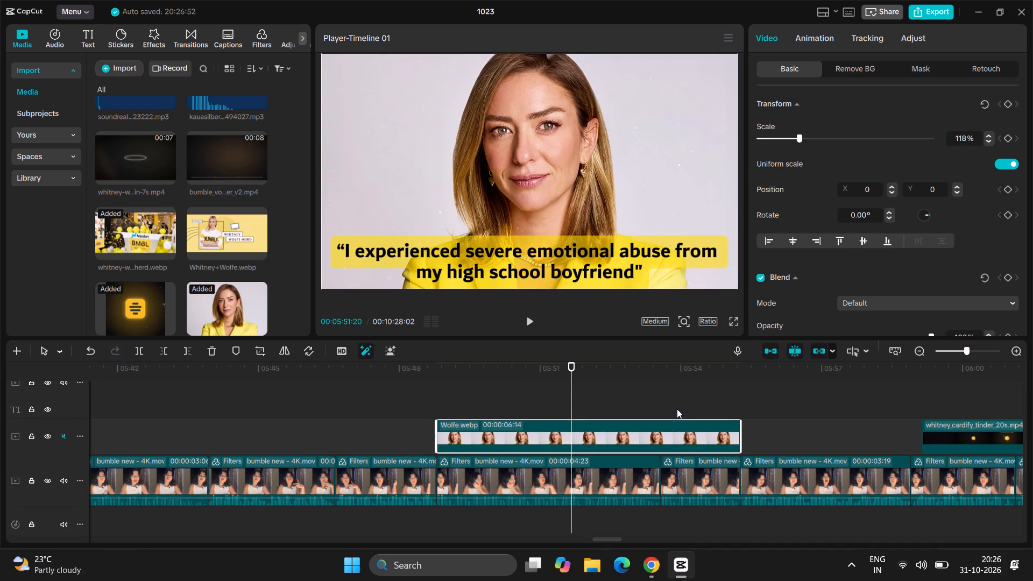
scroll(677, 409, "up", 5)
left_click(569, 405)
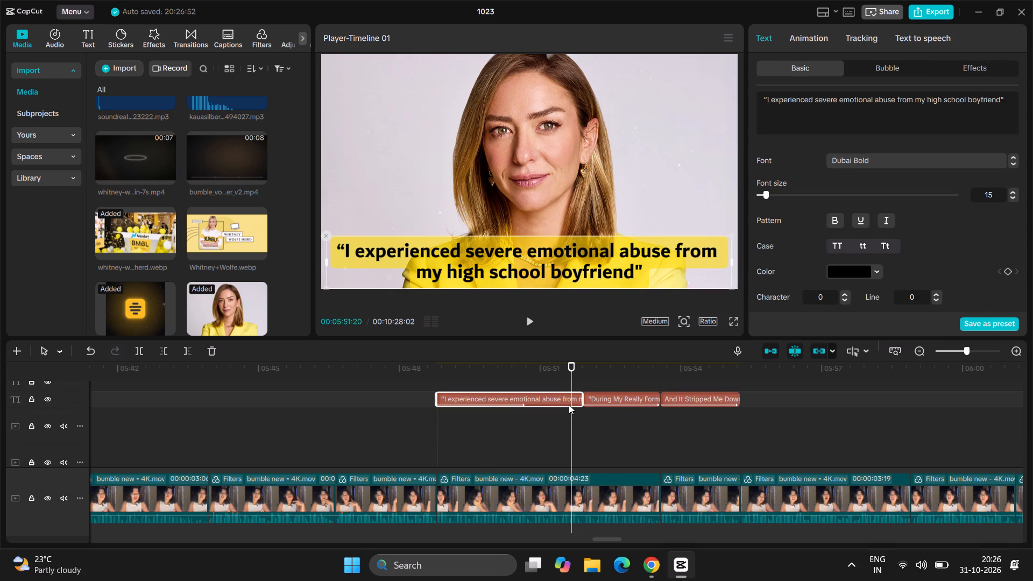
left_click_drag(731, 260, 691, 274)
left_click_drag(691, 274, 686, 267)
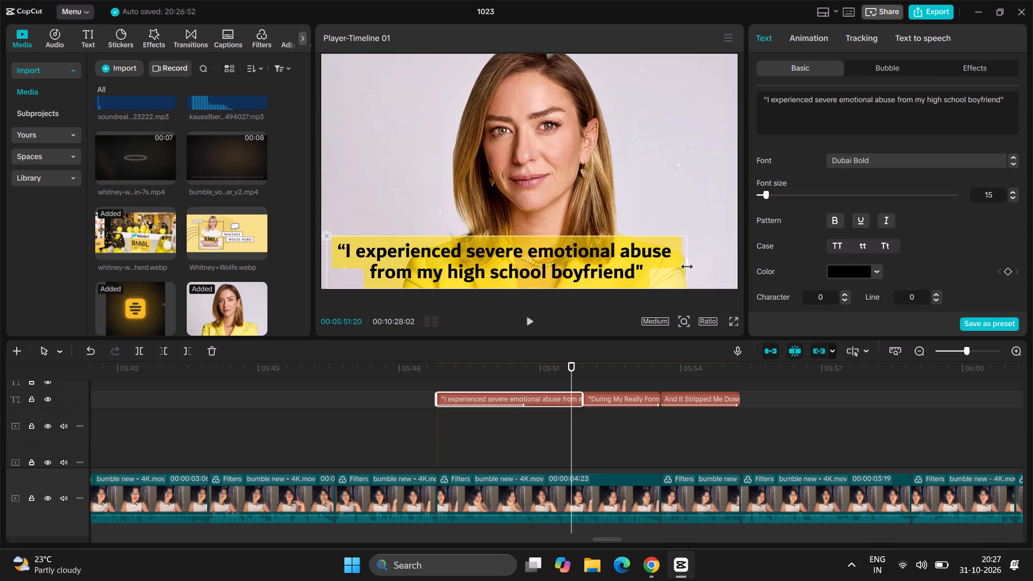
left_click_drag(686, 267, 779, 263)
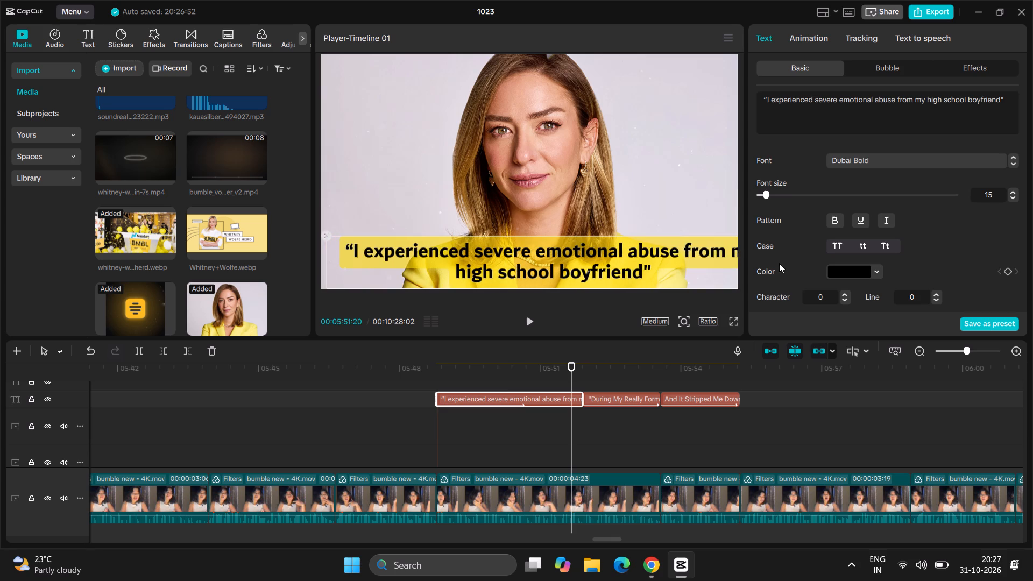
left_click_drag(779, 263, 699, 278)
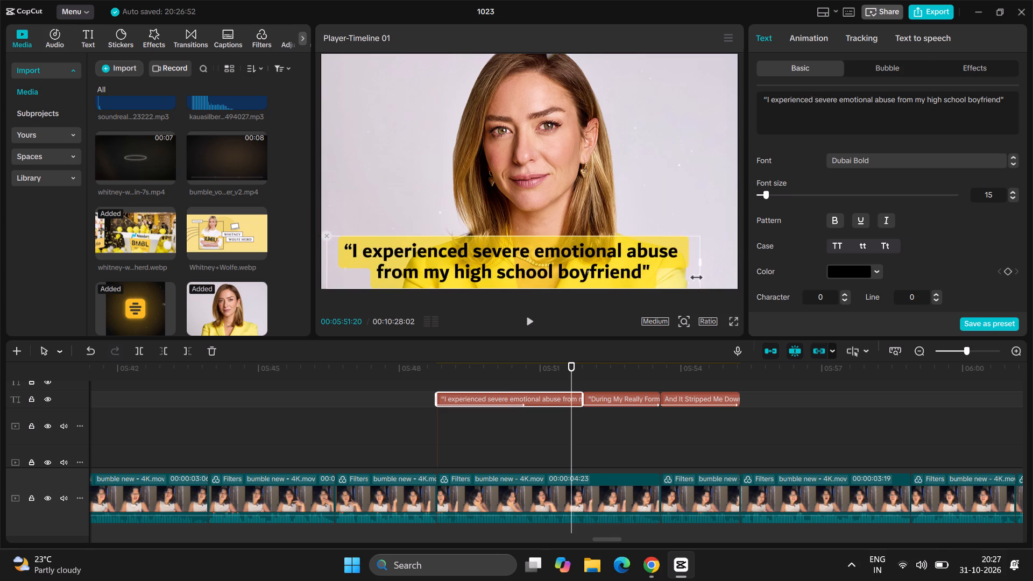
left_click_drag(699, 278, 657, 282)
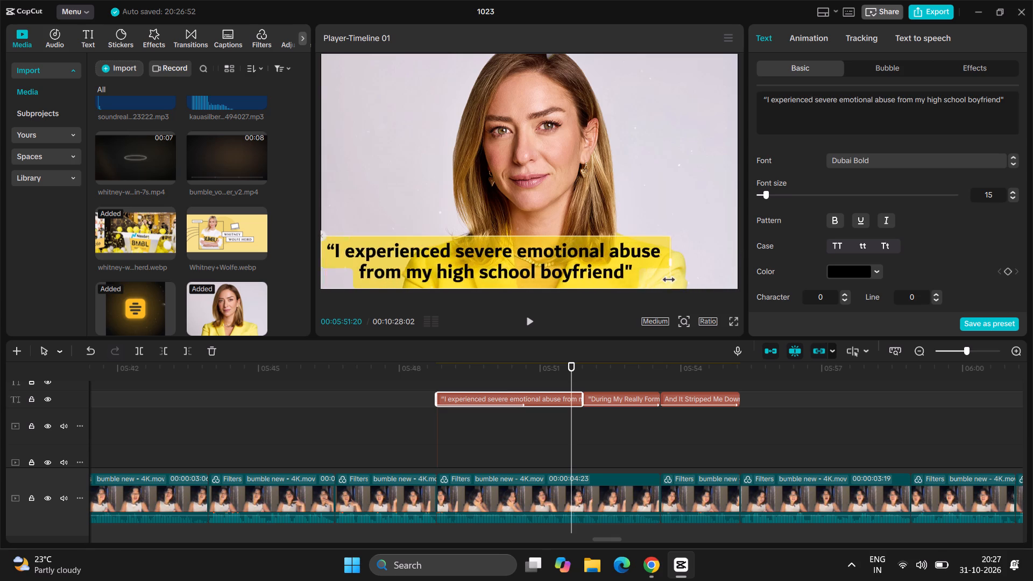
left_click_drag(657, 282, 668, 280)
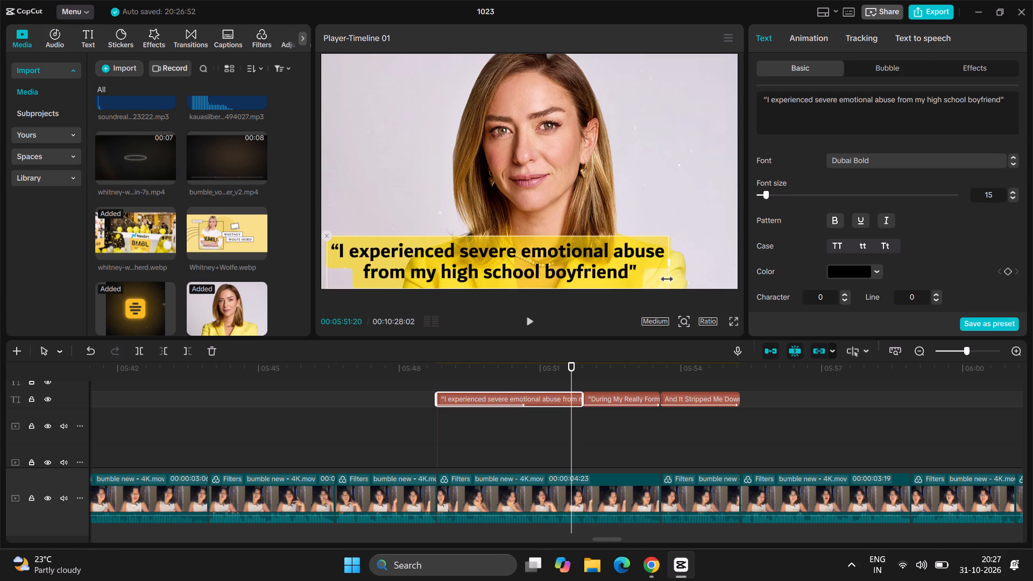
left_click_drag(668, 280, 667, 280)
Centre the first quote caption horizontally along the bottom edge of the video frame.
left_click_drag(553, 275, 605, 273)
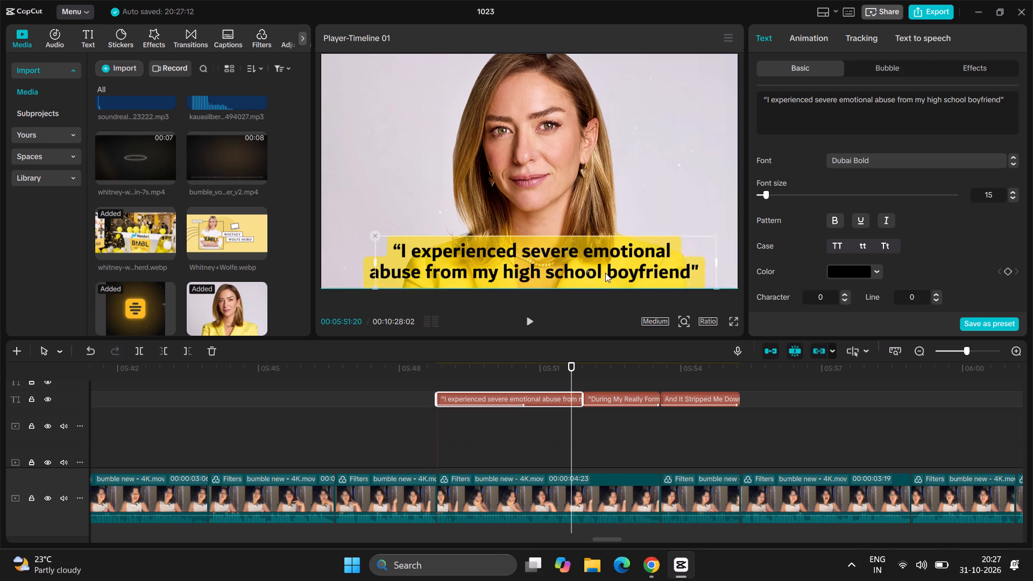
left_click_drag(605, 273, 586, 275)
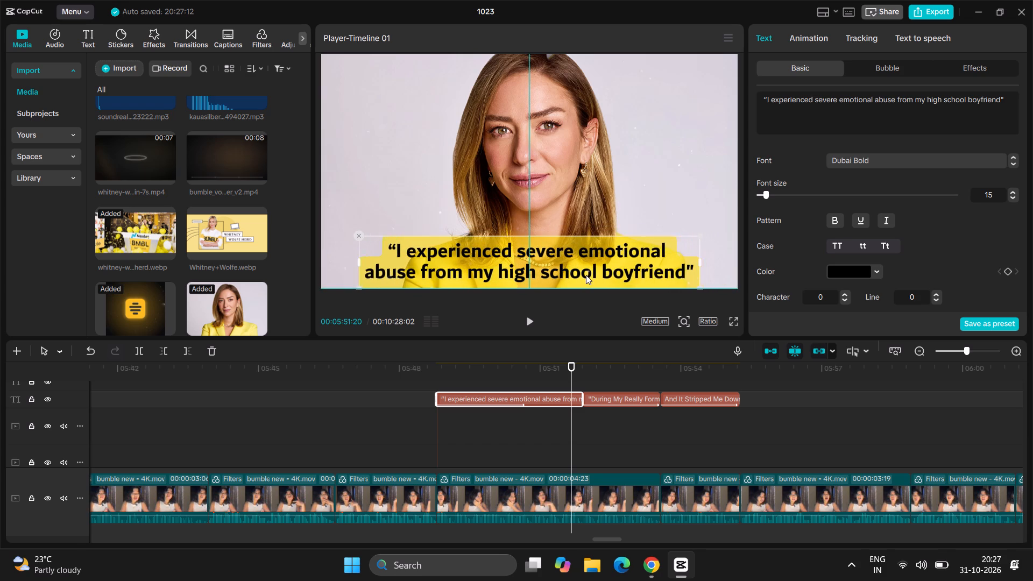
left_click_drag(586, 275, 588, 277)
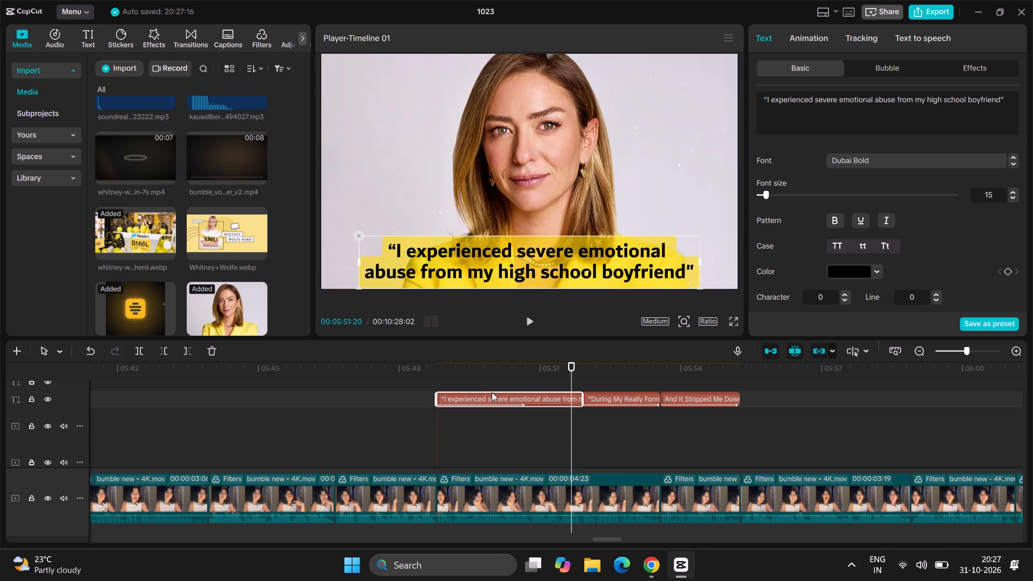
Play the captioned section over the new portrait, then replay the "During My Really Formative" caption to check it.
left_click(484, 385)
left_click_drag(484, 385, 431, 400)
key("space")
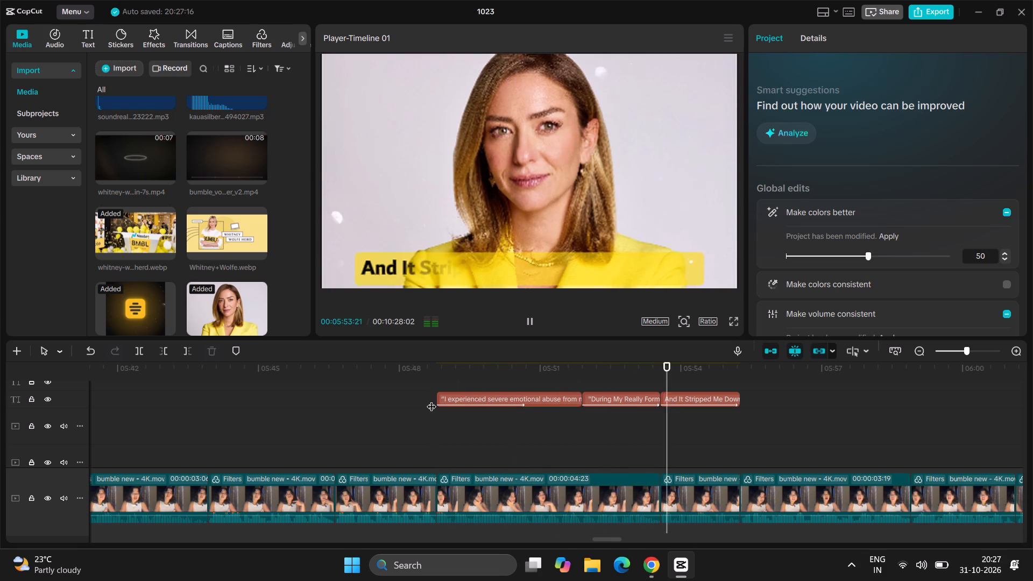
key("space")
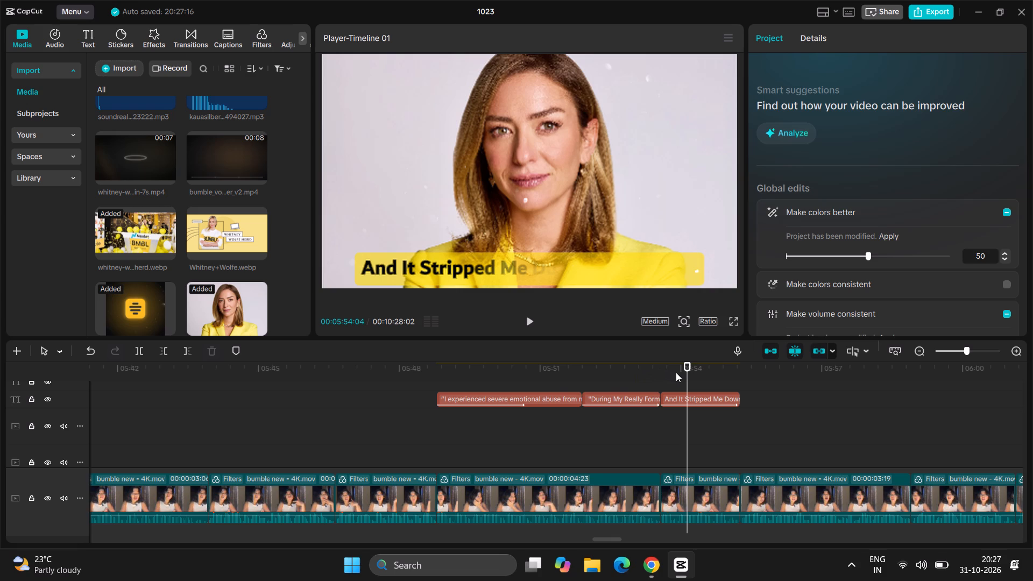
left_click(601, 377)
key("space")
key("space")
key("space")
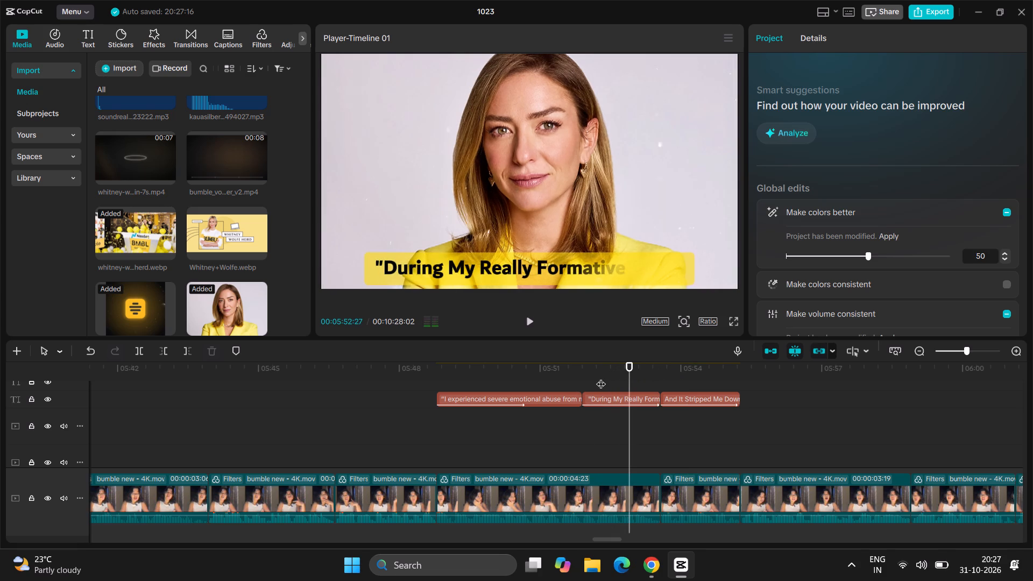
Play from the "During My Really Formative" caption past the last quote caption into the talking-head footage near 5:57.
key("space")
key("space")
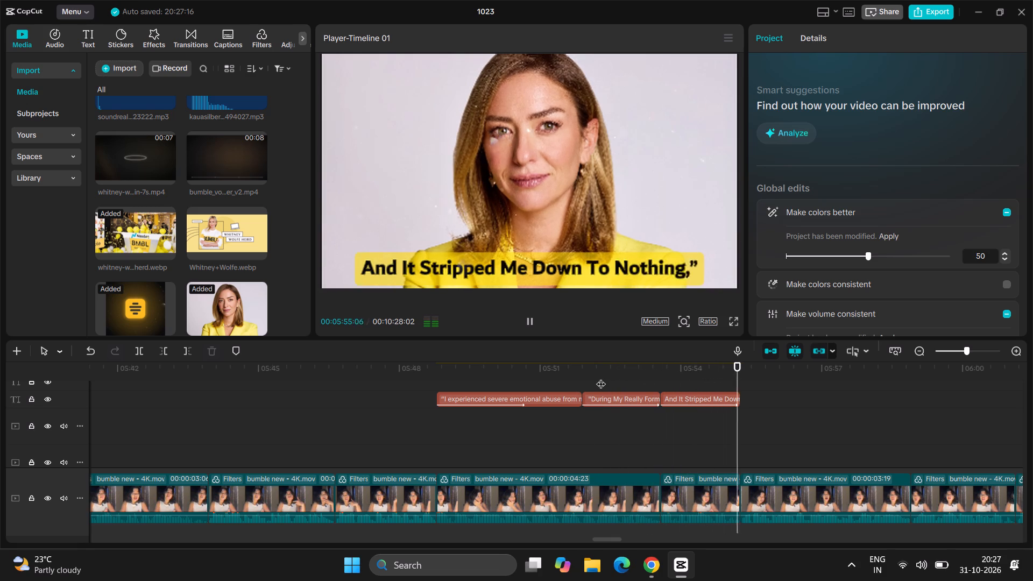
key("space")
key("space")
key("space")
key("space")
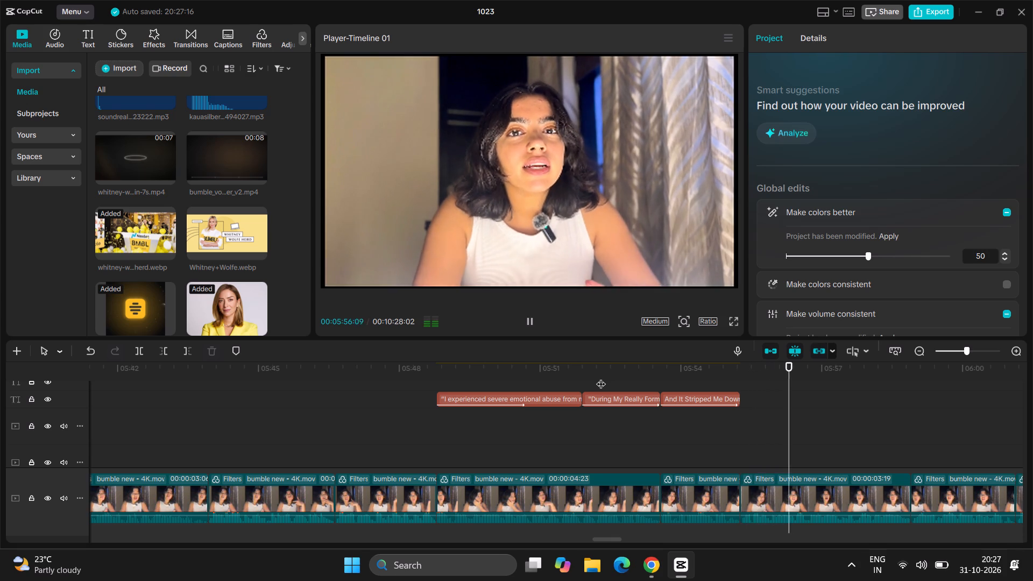
key("space")
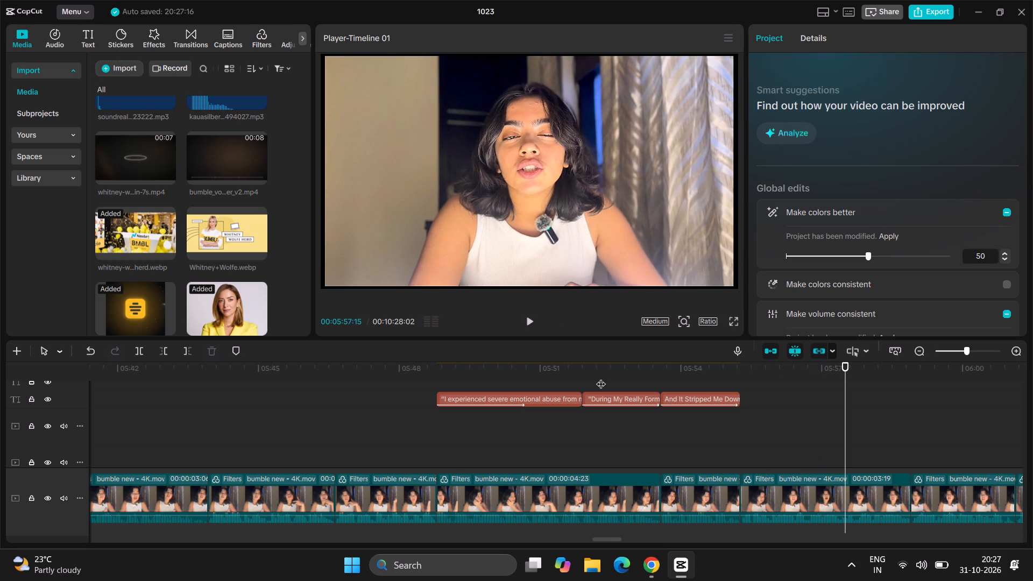
scroll(853, 456, "down", 3)
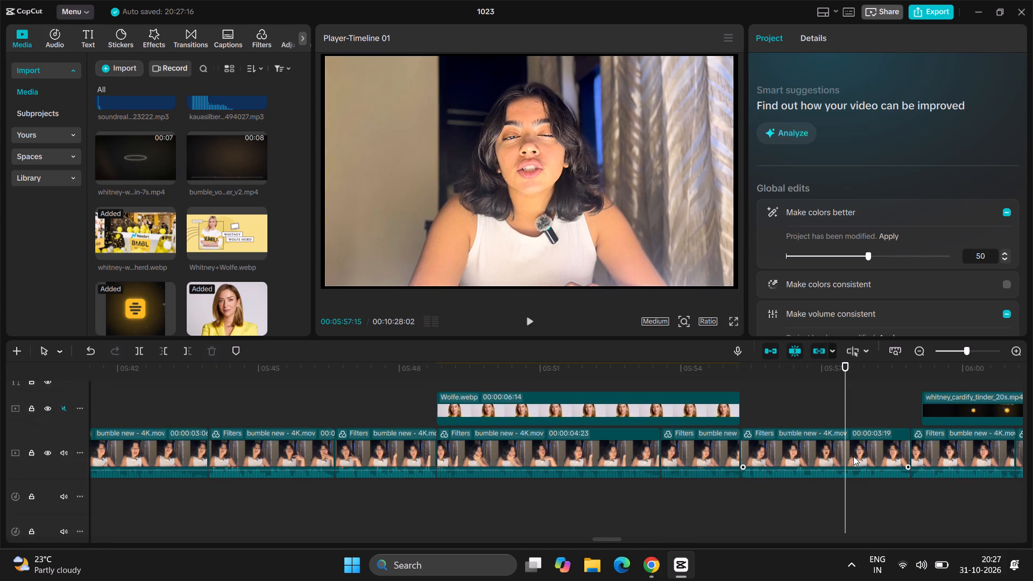
scroll(853, 456, "down", 1)
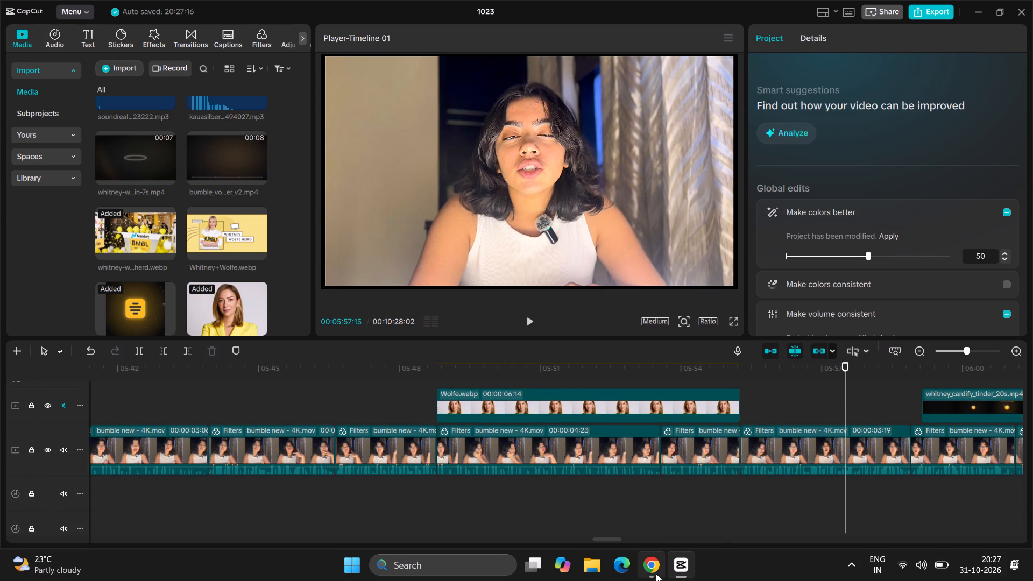
Switch to YouTube in Chrome and search for "abusive relationship".
left_click(657, 571)
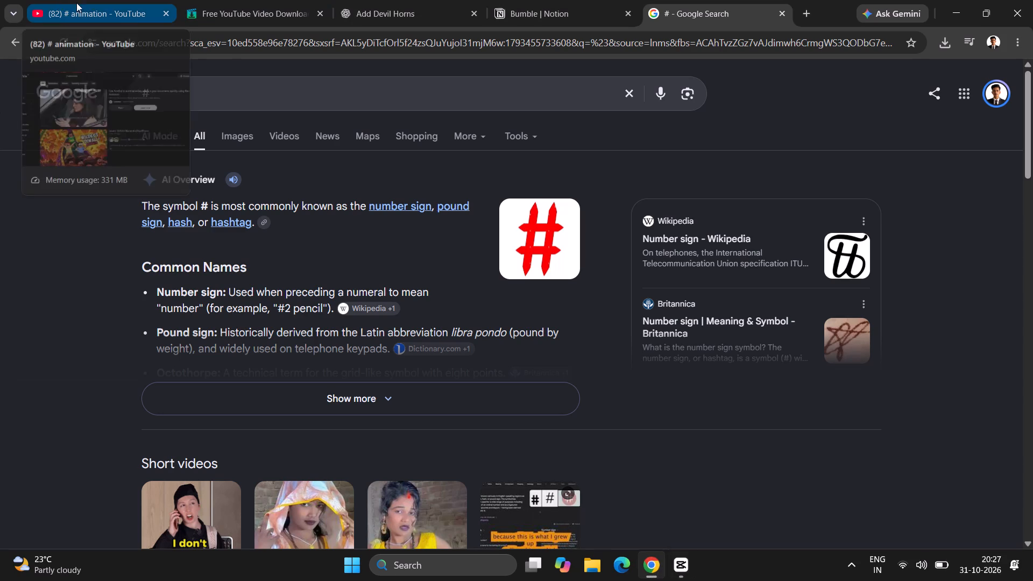
left_click(96, 20)
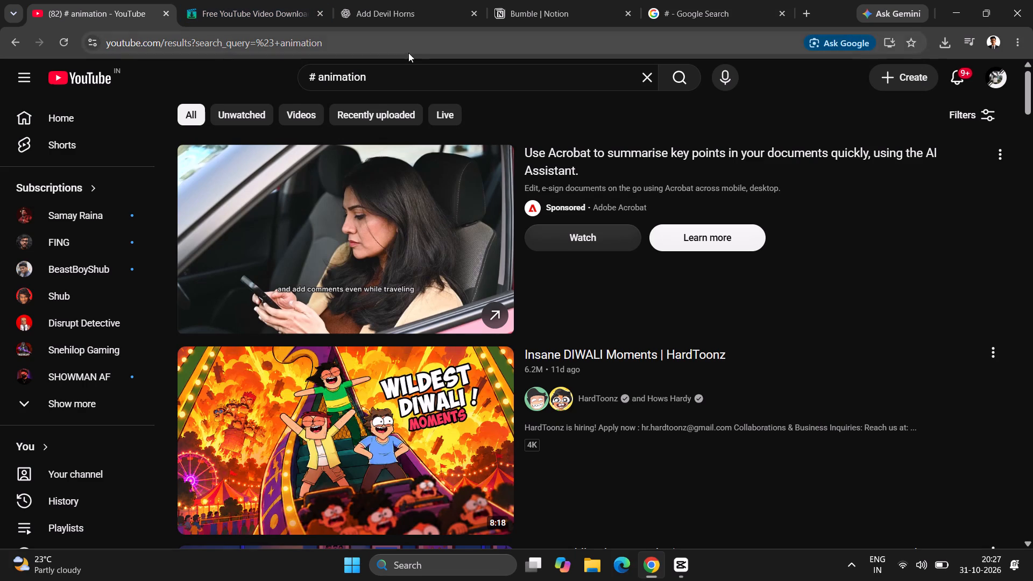
left_click_drag(405, 71, 225, 101)
key("BackSpace")
type("Abusive re;")
key("a")
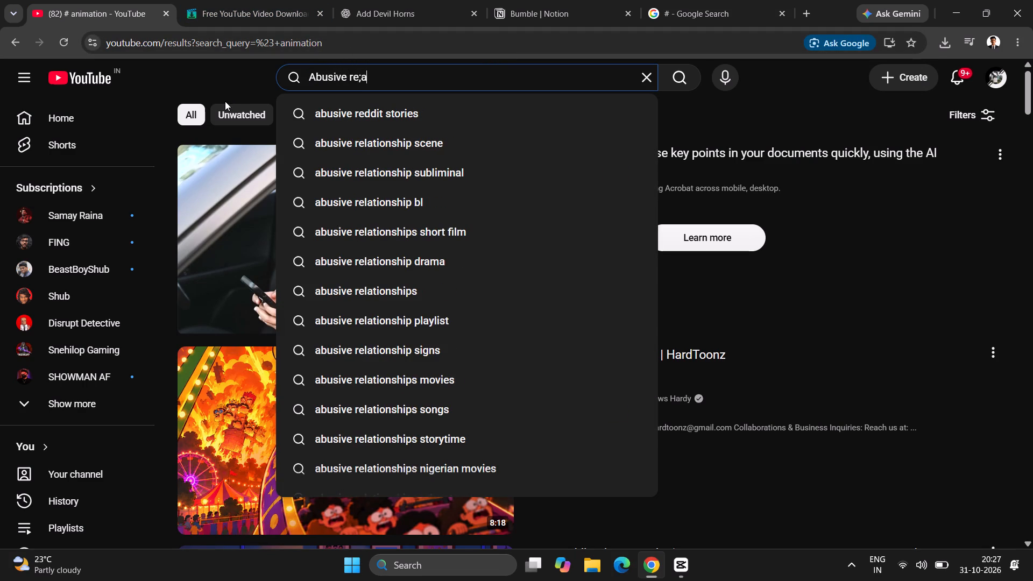
key("BackSpace")
key("BackSpace")
type("lation")
key("Down")
key("Return")
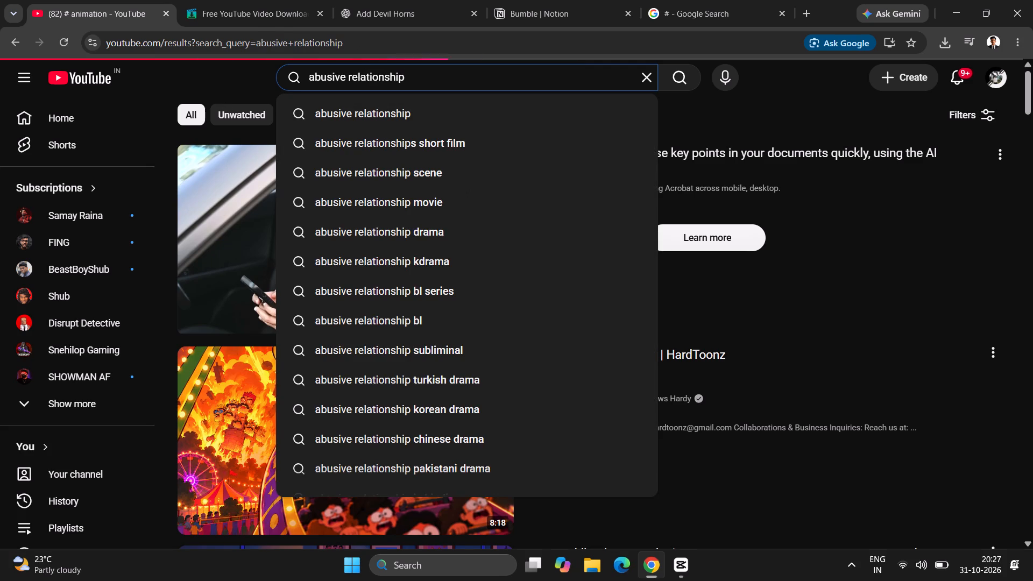
Browse the abusive relationship search results for short films or clips usable as footage for this section.
scroll(225, 101, "down", 1)
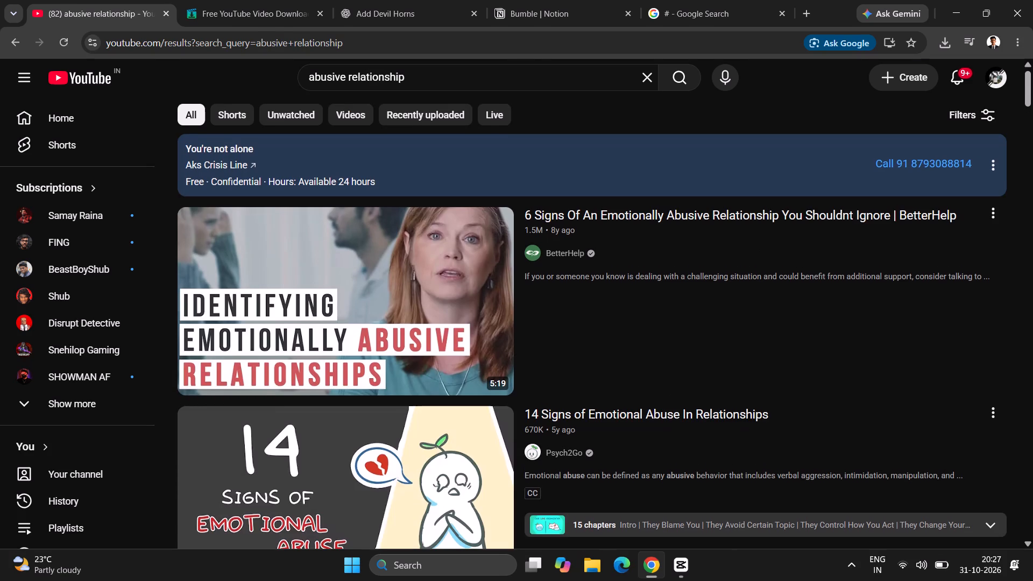
scroll(225, 101, "down", 8)
scroll(225, 101, "up", 1)
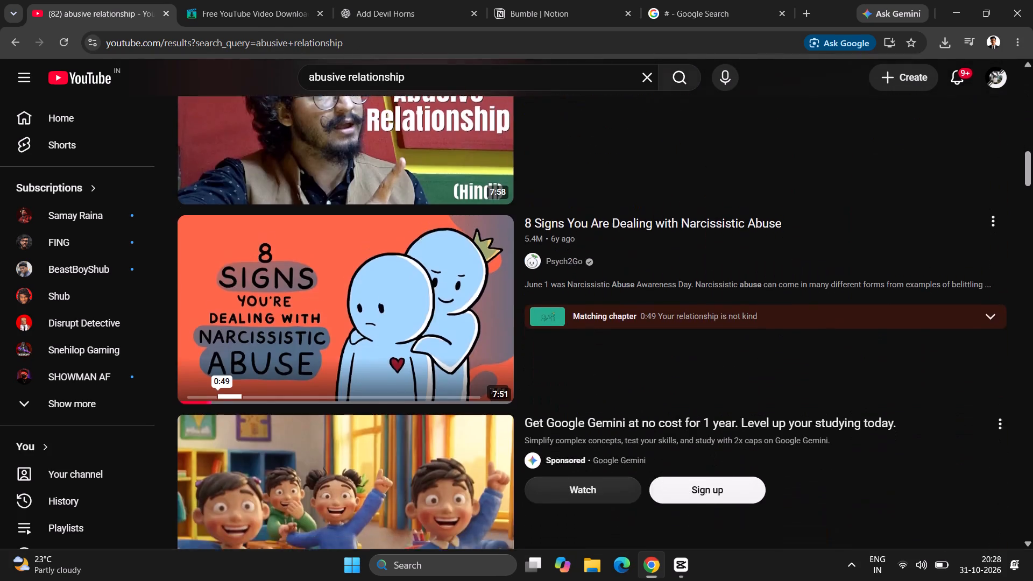
scroll(225, 101, "up", 1)
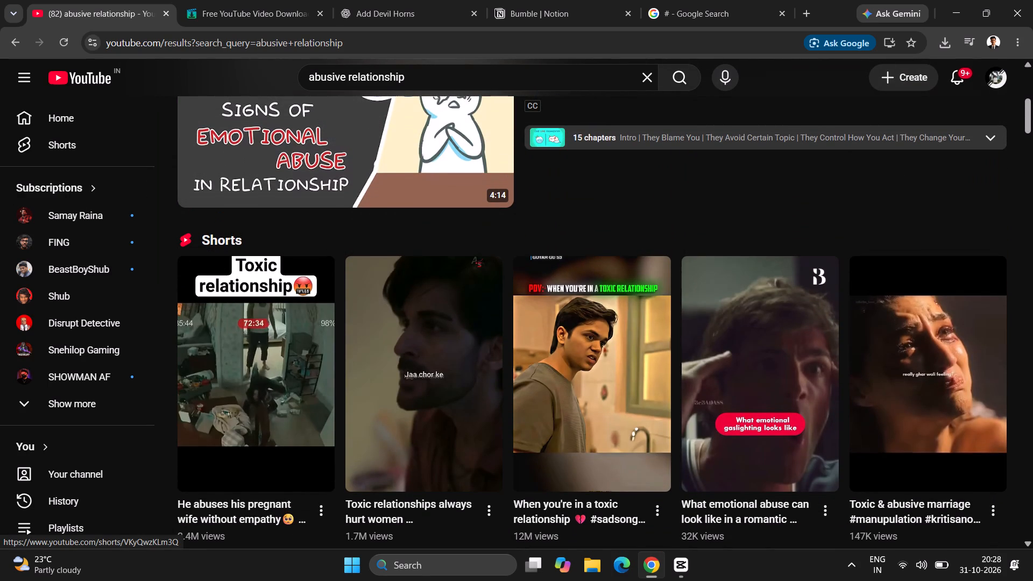
scroll(423, 404, "down", 4)
scroll(396, 299, "down", 1)
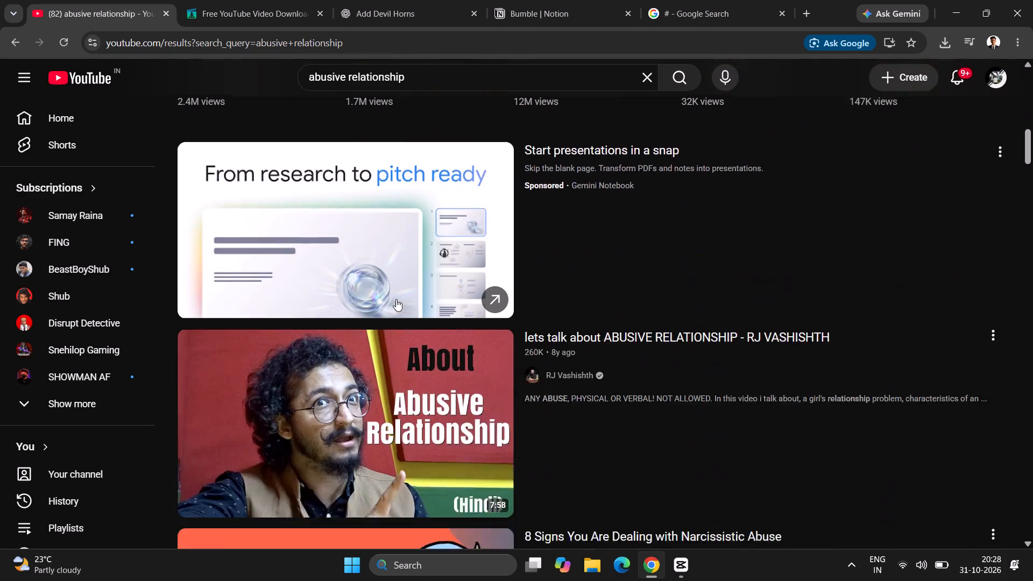
scroll(396, 299, "down", 6)
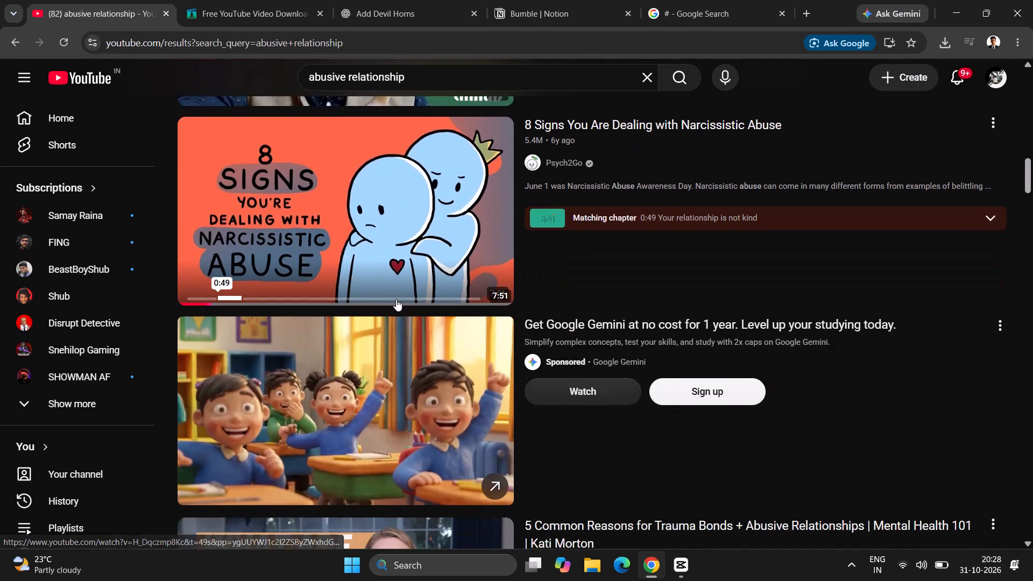
scroll(396, 299, "down", 9)
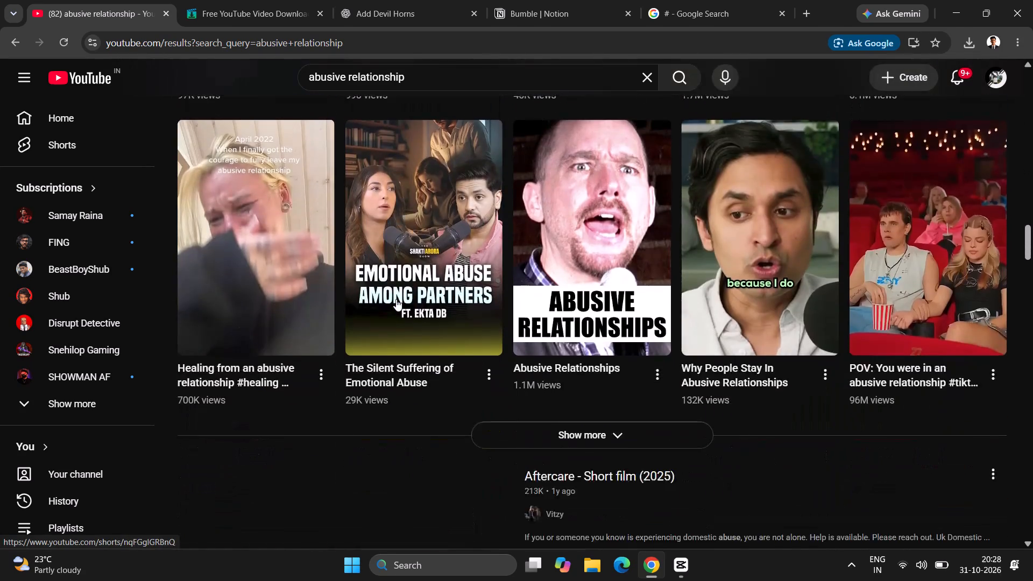
scroll(396, 299, "down", 1)
scroll(396, 299, "up", 2)
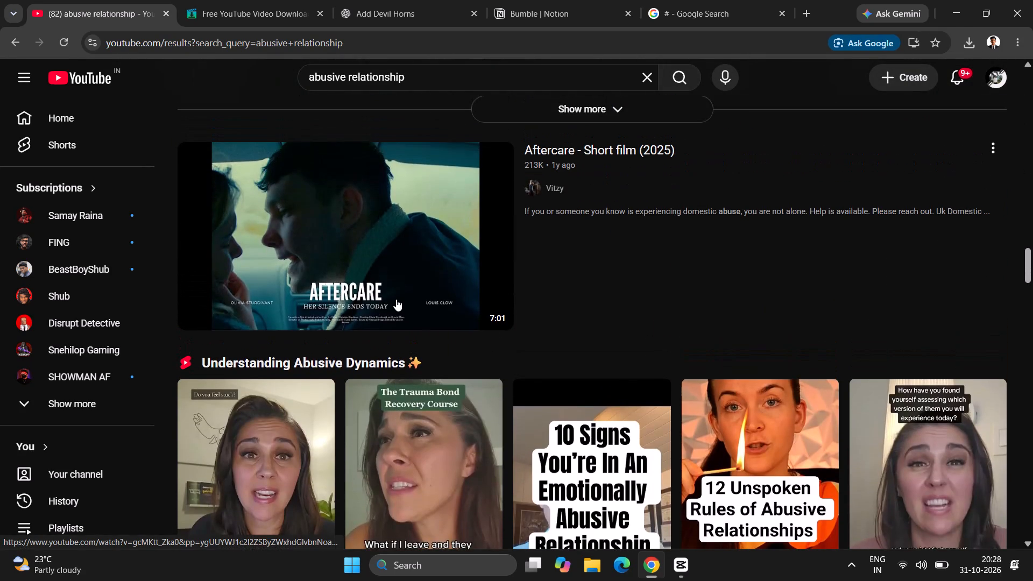
scroll(385, 304, "down", 4)
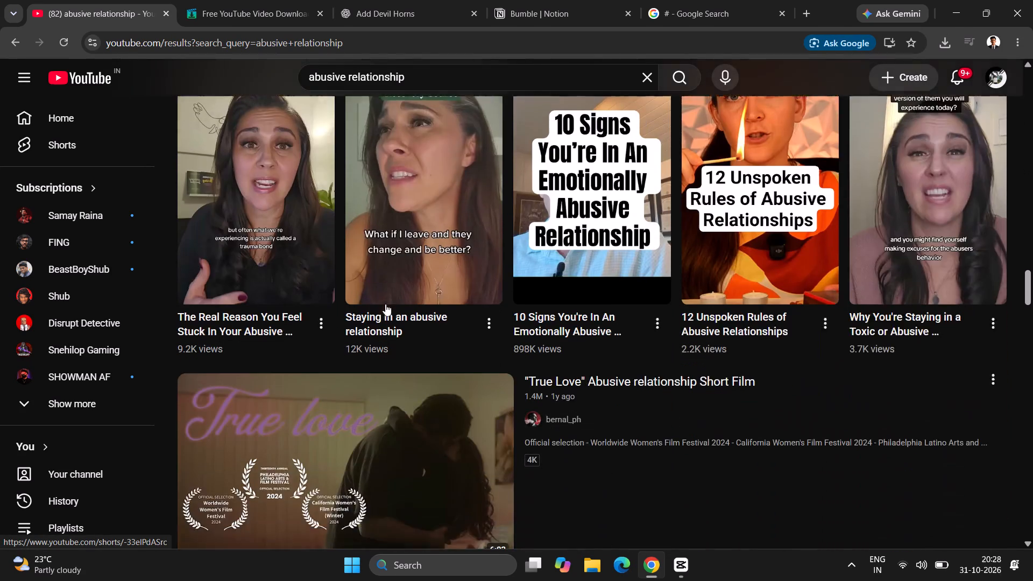
scroll(385, 304, "down", 3)
scroll(385, 304, "up", 3)
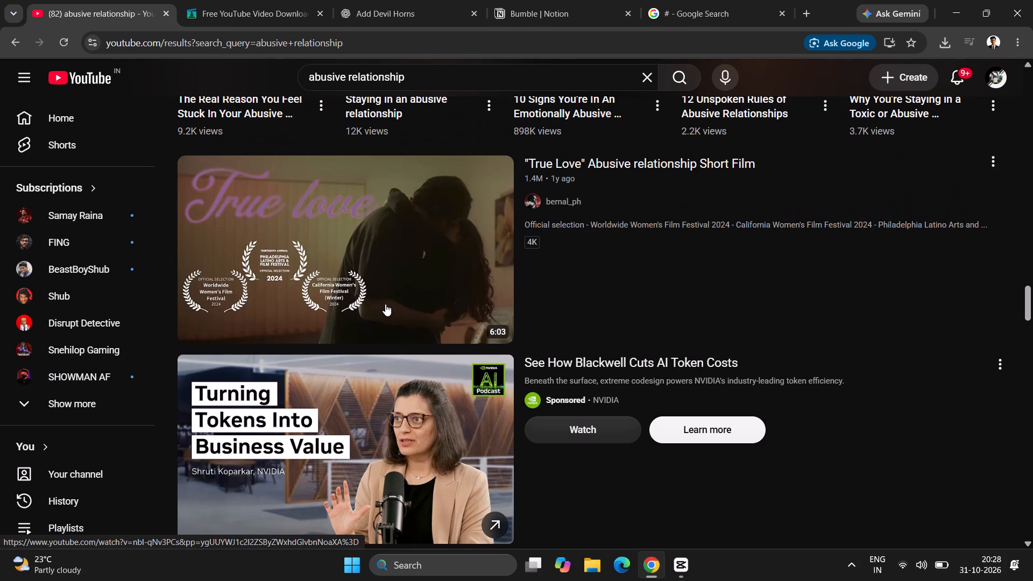
scroll(385, 304, "down", 6)
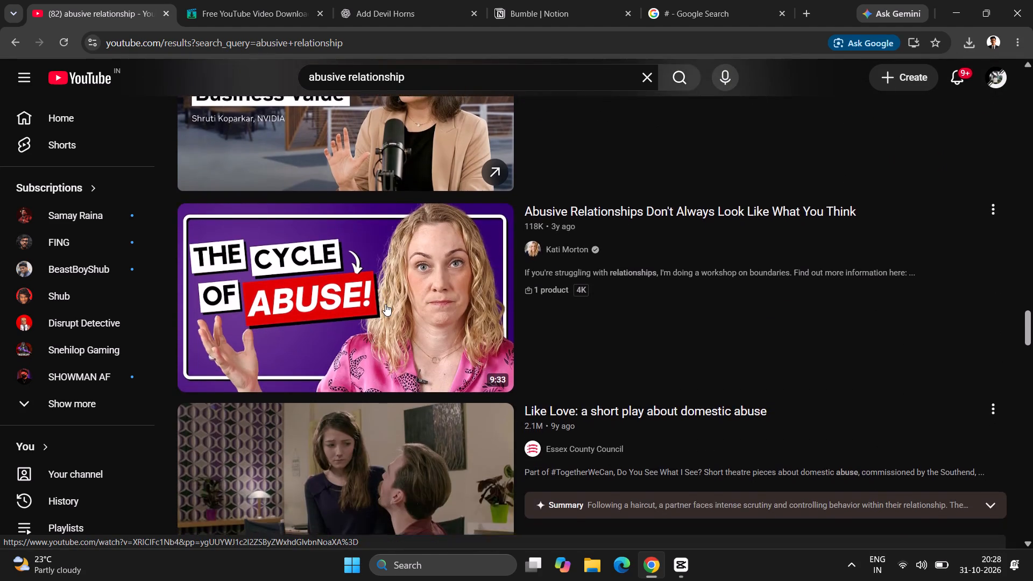
scroll(385, 304, "down", 5)
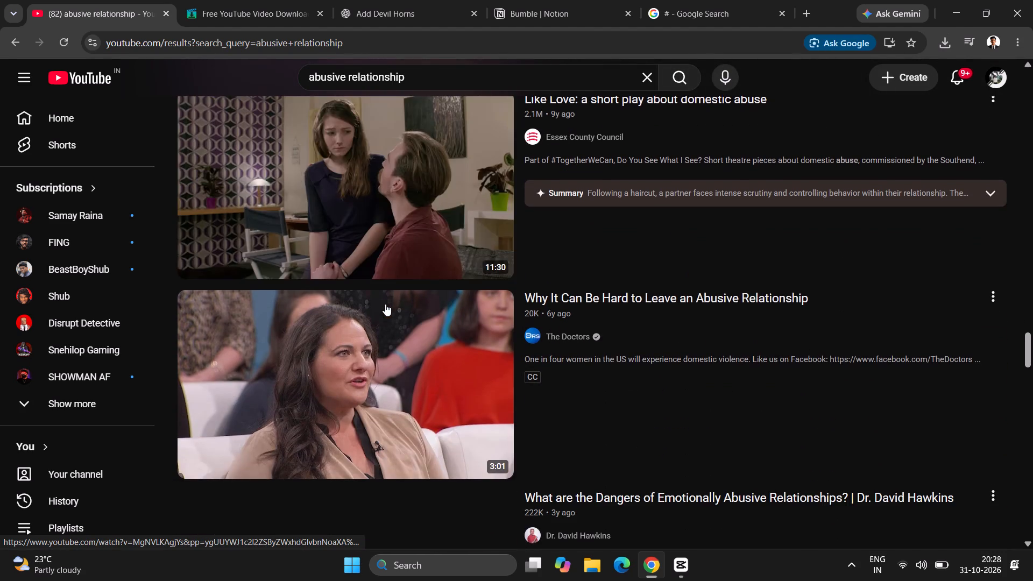
scroll(385, 304, "down", 5)
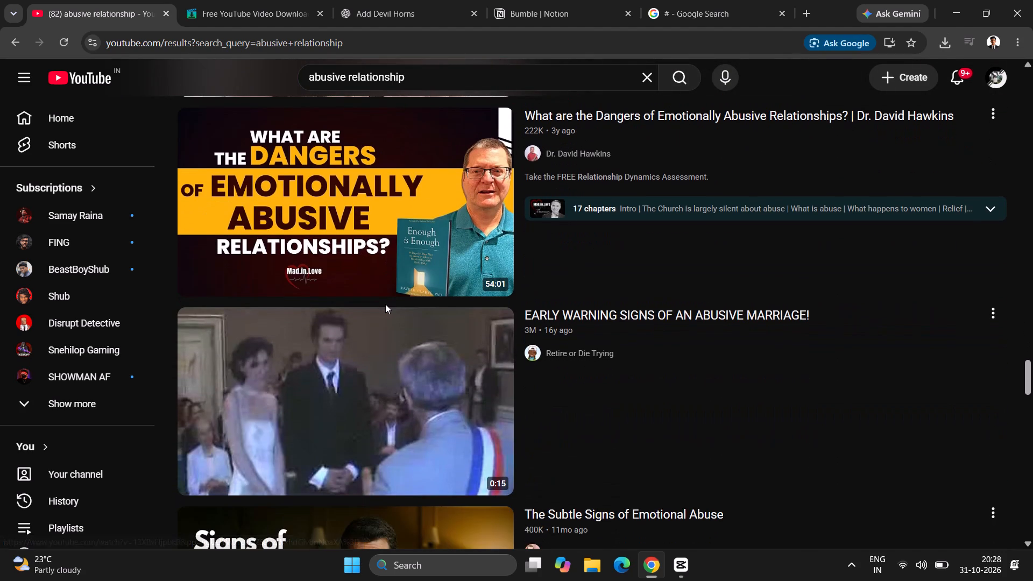
scroll(385, 304, "down", 1)
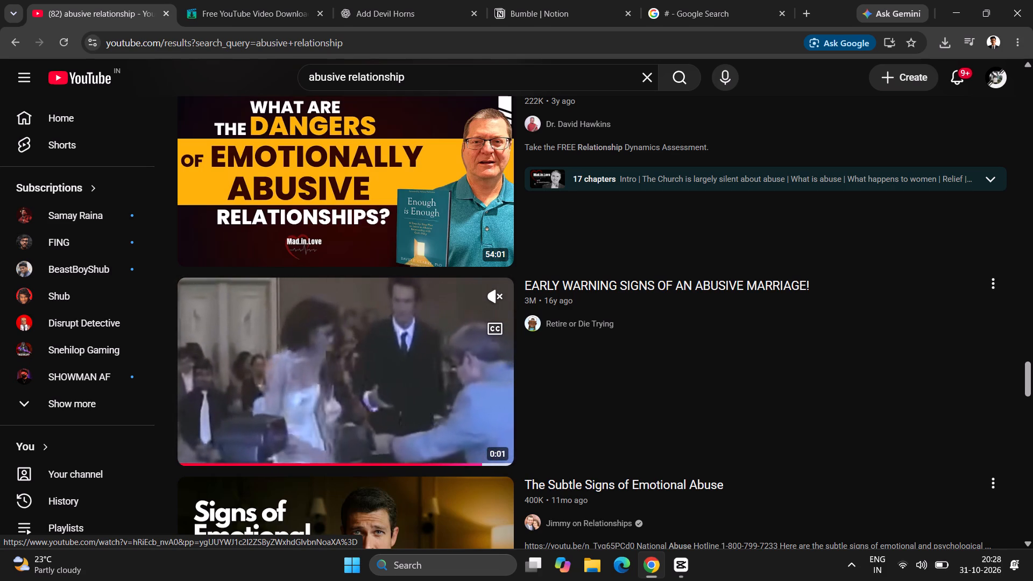
scroll(322, 401, "down", 3)
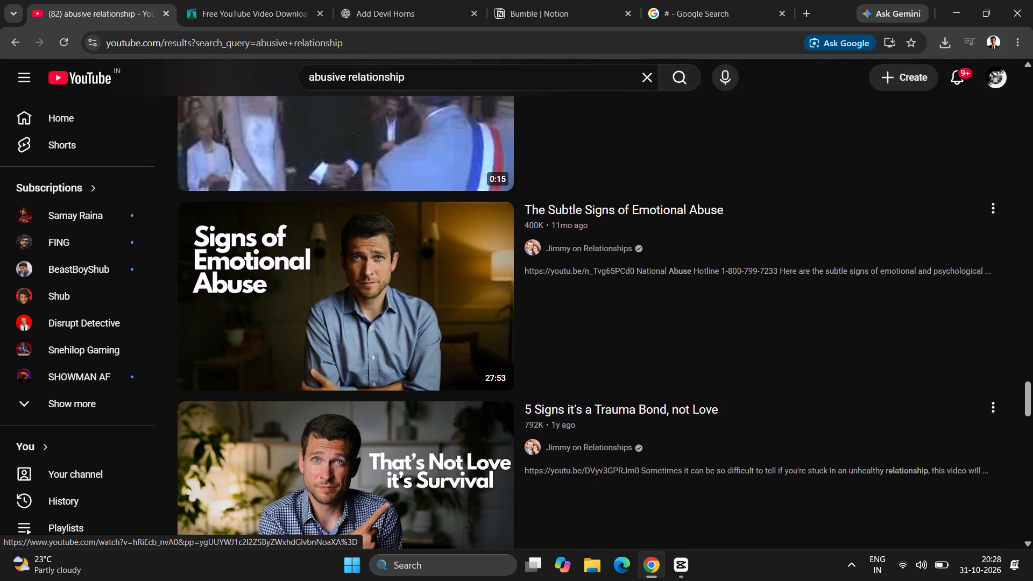
scroll(322, 401, "down", 1)
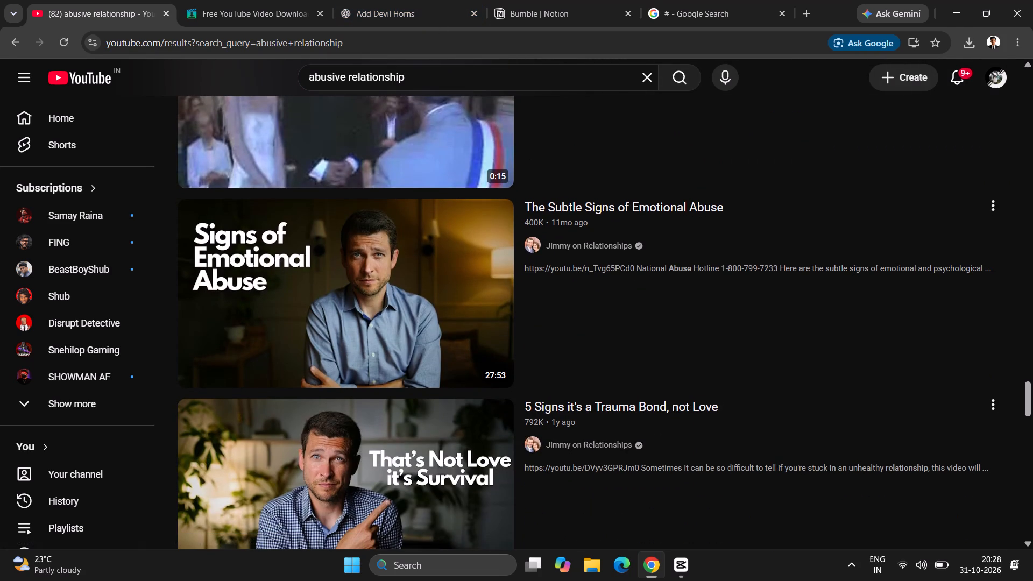
Refine the YouTube search to "abusive relationship stock footage".
left_click(446, 88)
key("space")
type("stock footag")
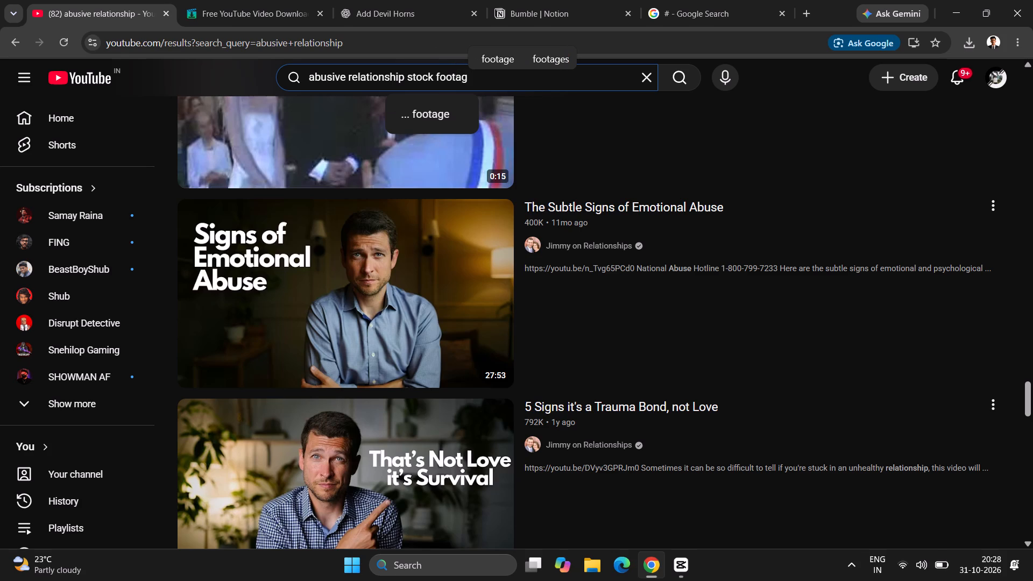
key("BackSpace")
key("e")
key("Return")
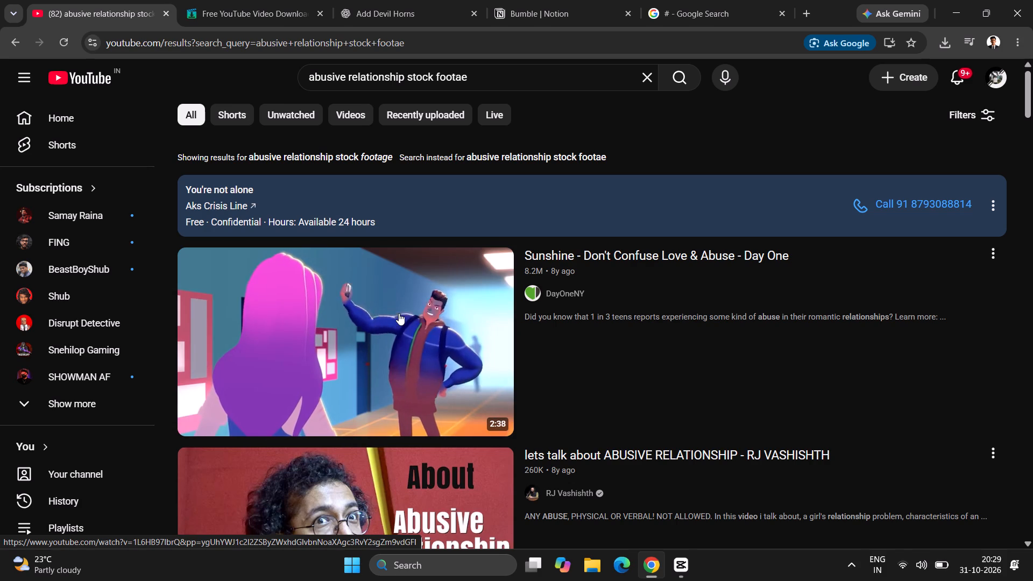
Open "Sunshine - Don't Confuse Love & Abuse - Day One" and sample several moments through its second half for usable abuse footage.
left_click(399, 313)
scroll(498, 365, "down", 1)
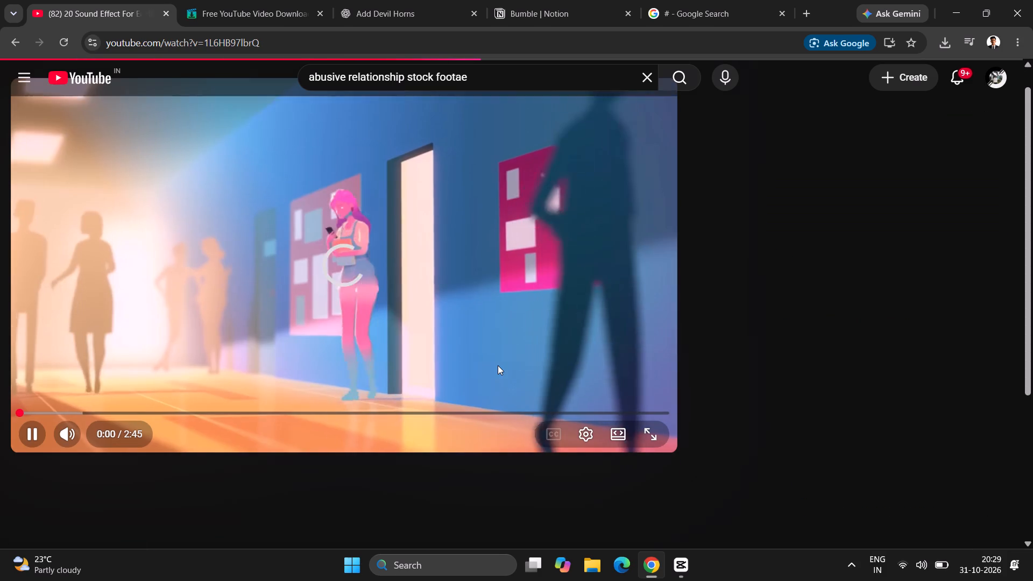
left_click(331, 412)
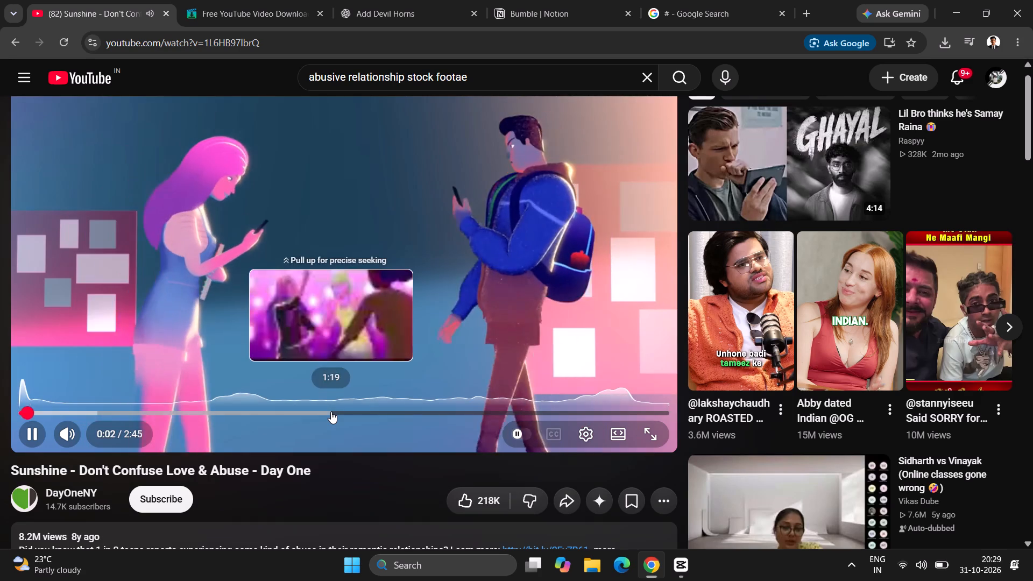
double_click(331, 412)
left_click_drag(331, 412, 389, 407)
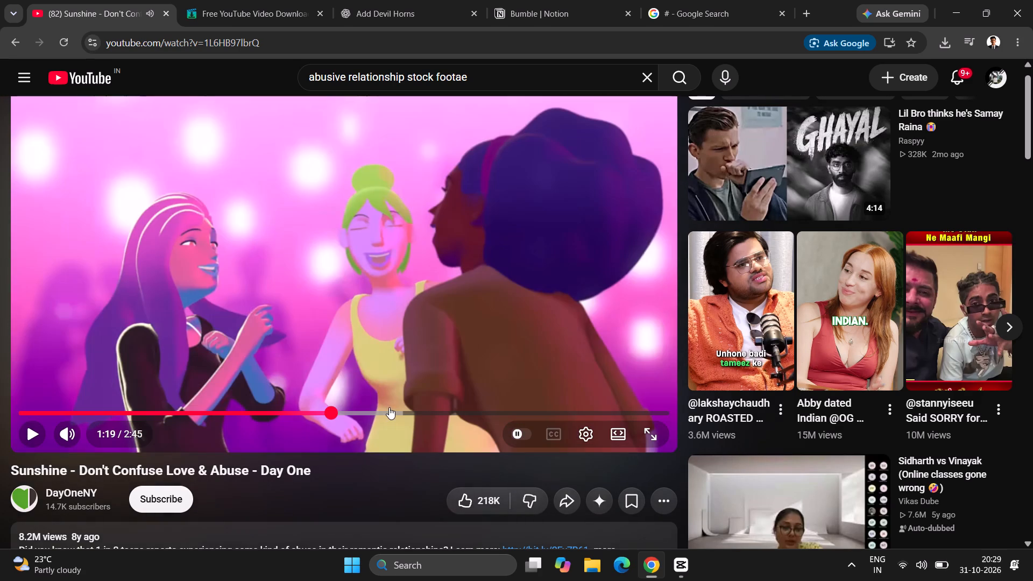
left_click_drag(389, 407, 392, 409)
left_click(392, 409)
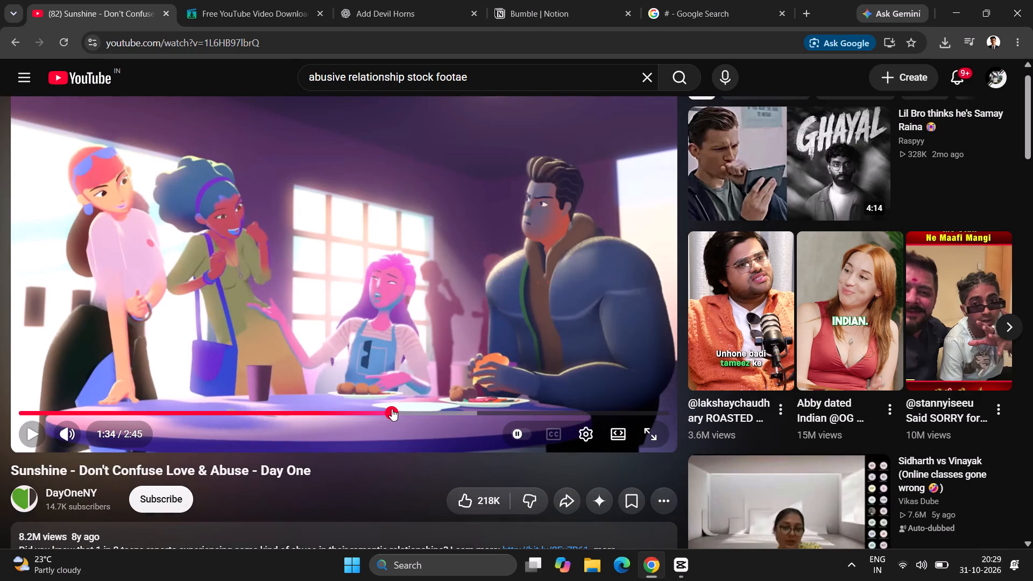
key("space")
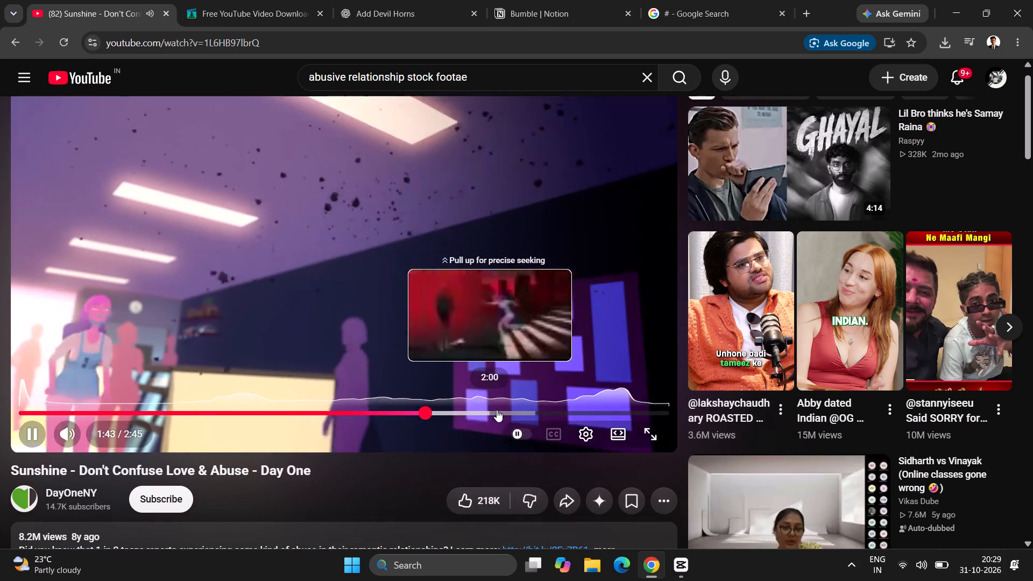
left_click(537, 407)
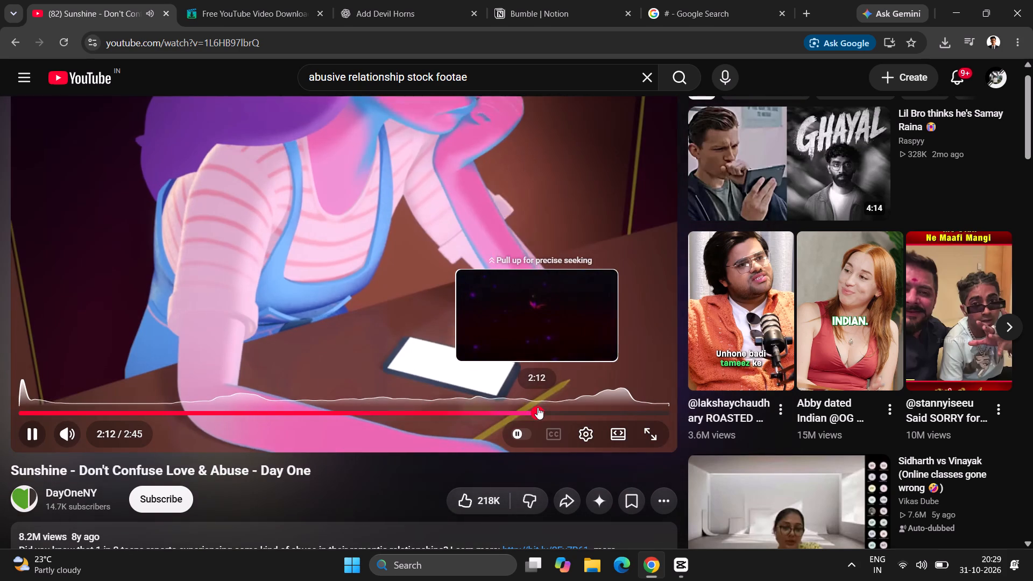
left_click_drag(537, 407, 492, 405)
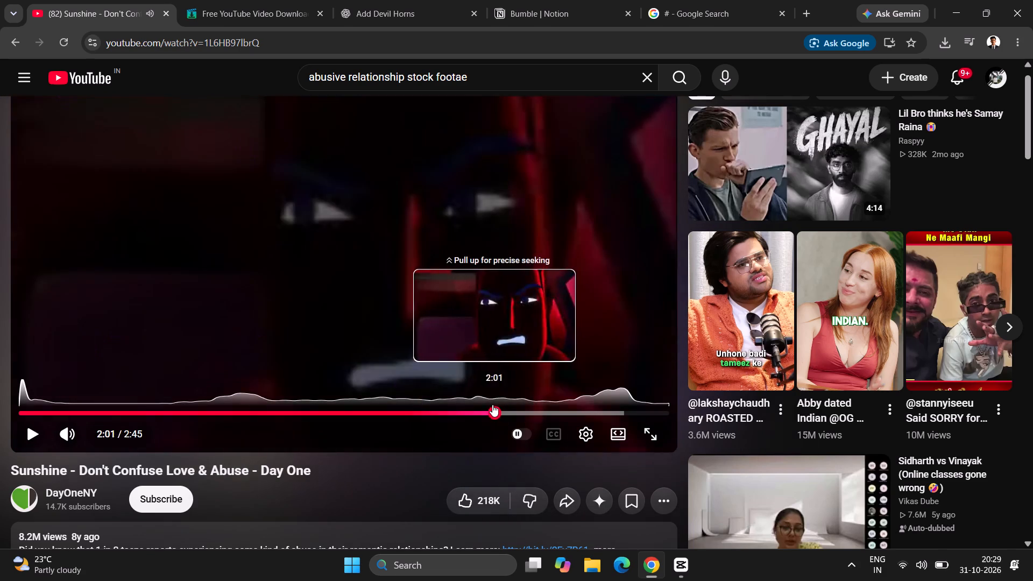
left_click_drag(492, 405, 483, 408)
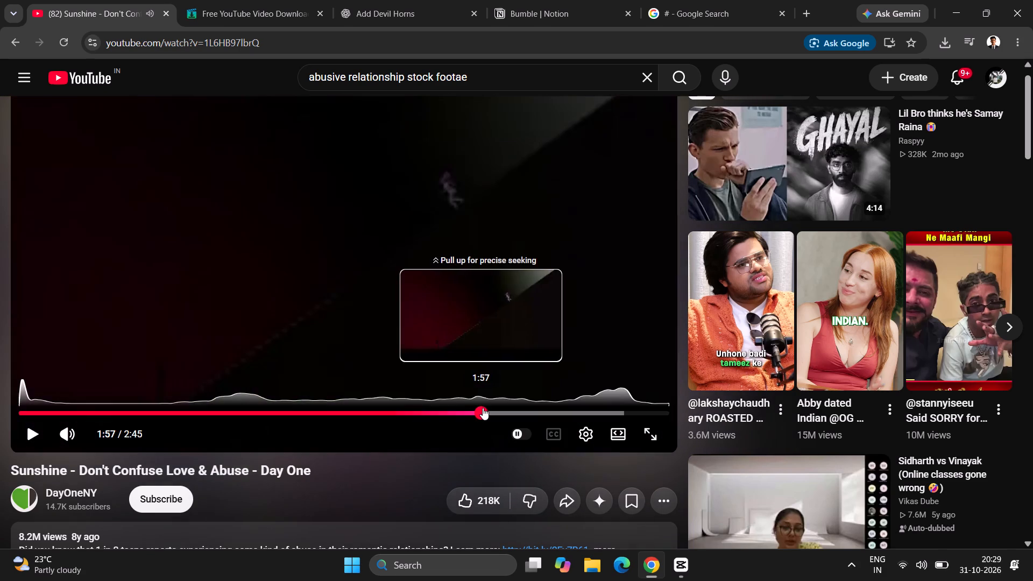
left_click_drag(483, 408, 485, 408)
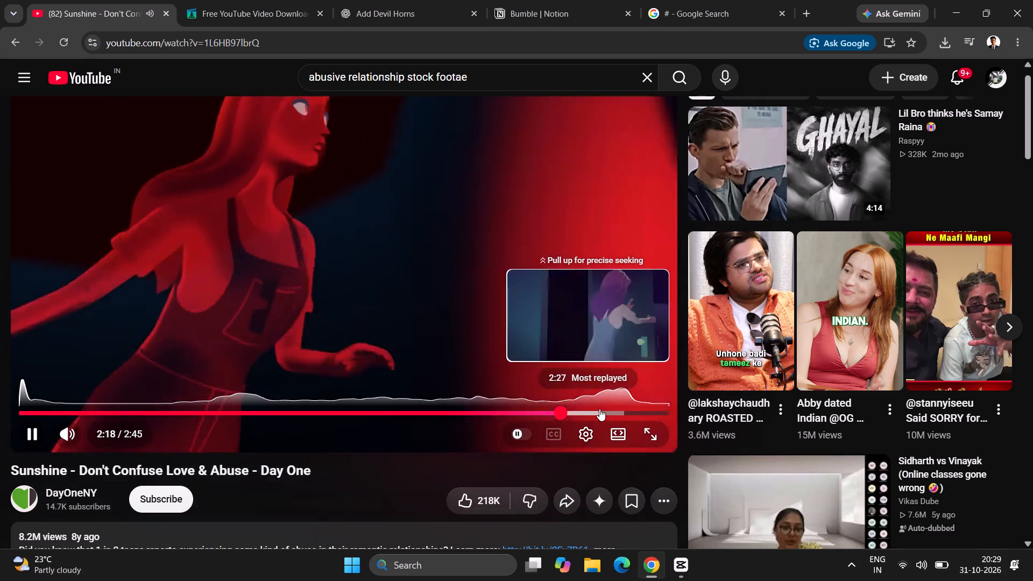
Copy the share link of the Sunshine - Don't Confuse Love & Abuse video and pause its playback.
left_click(569, 499)
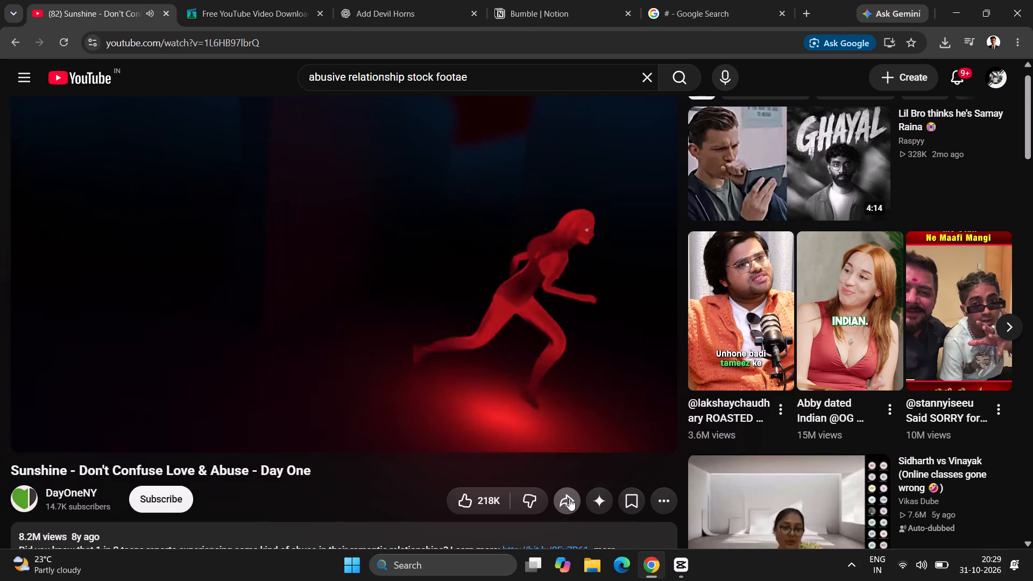
left_click(631, 378)
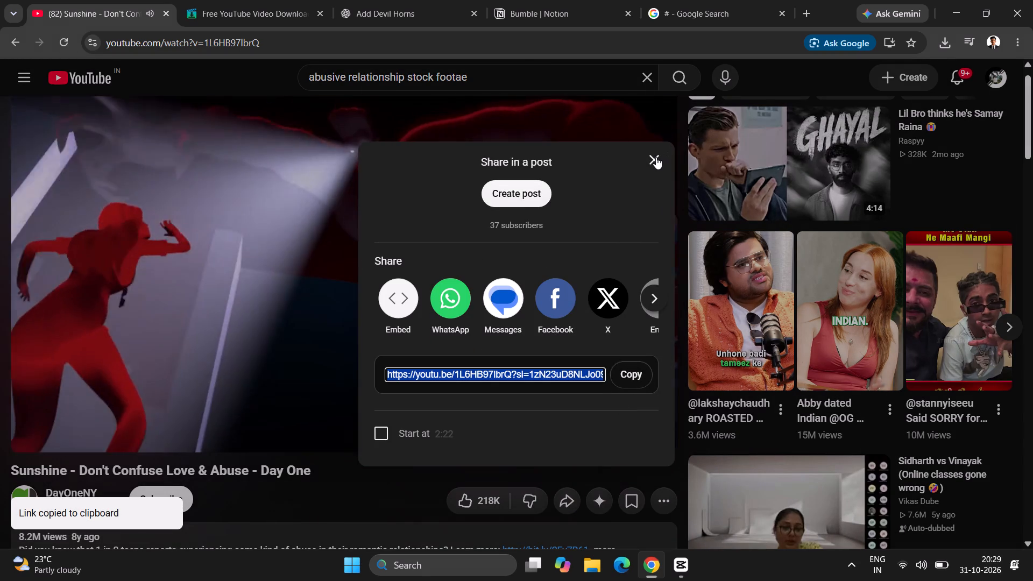
left_click(656, 157)
left_click(579, 218)
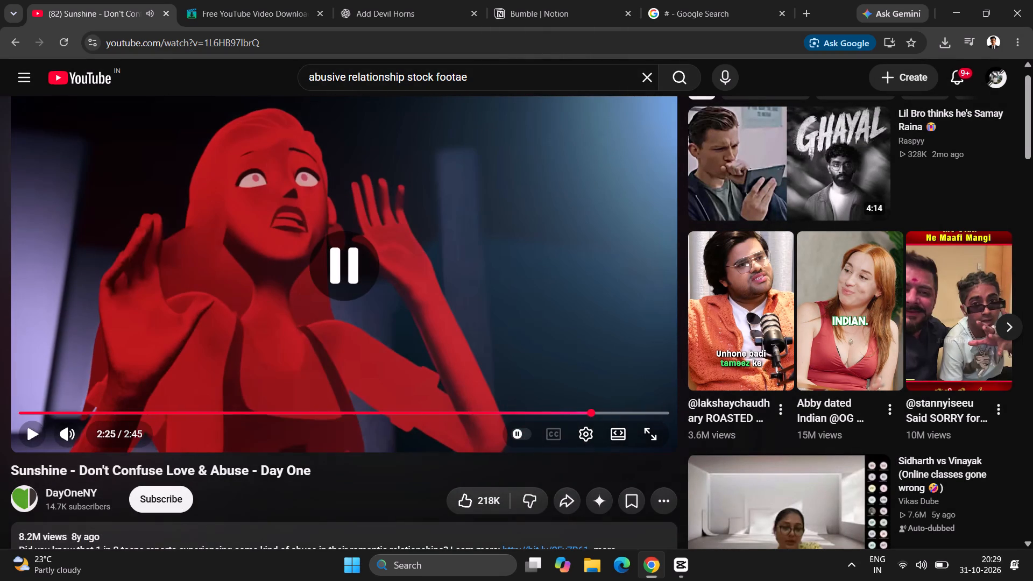
Replace the old link in the VidsSave downloader with the copied one and start the 720P MP4 download.
left_click(280, 18)
scroll(534, 229, "up", 5)
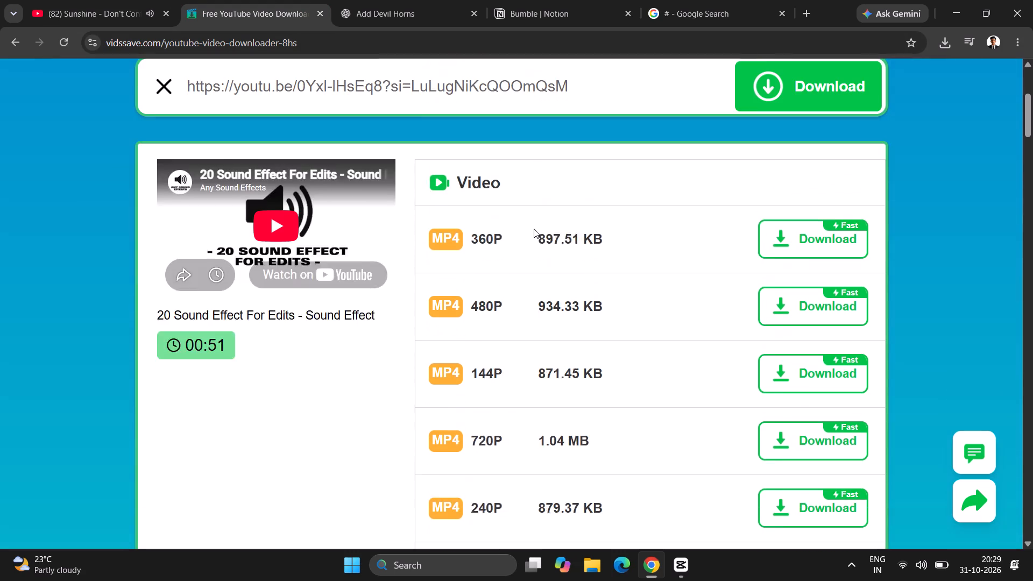
left_click(586, 228)
key("ctrl+a")
key("BackSpace")
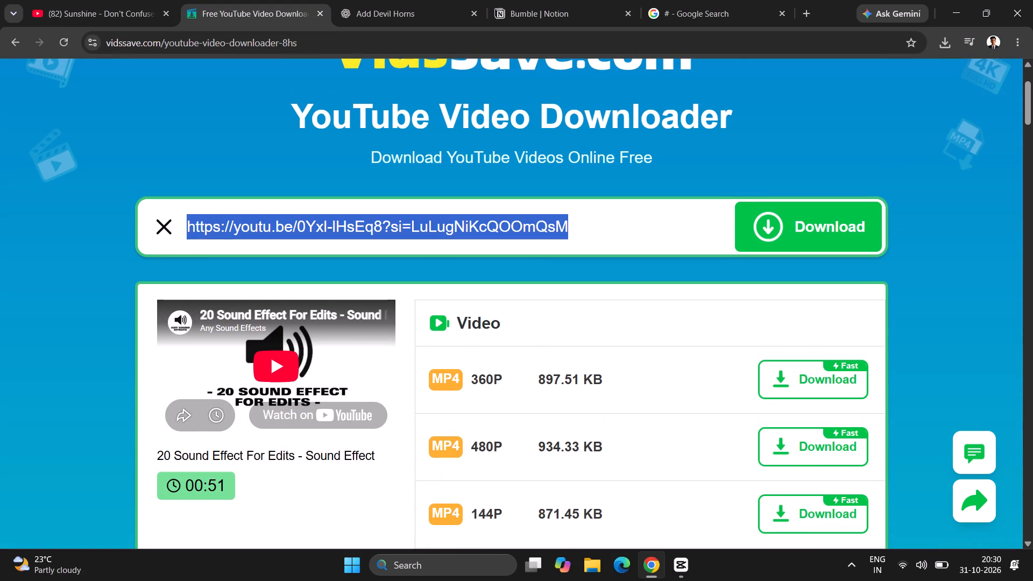
key("ctrl+v")
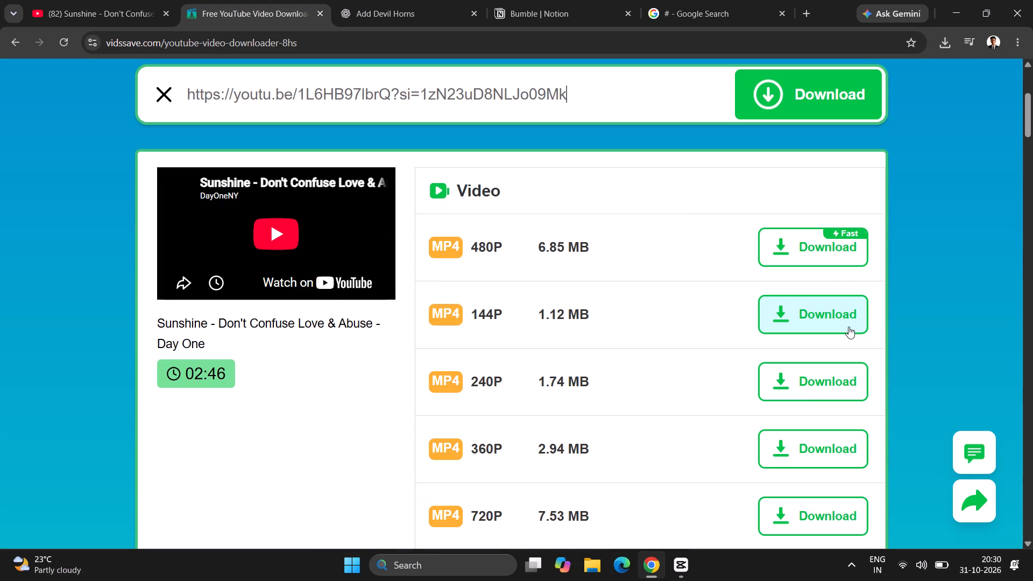
scroll(804, 404, "down", 1)
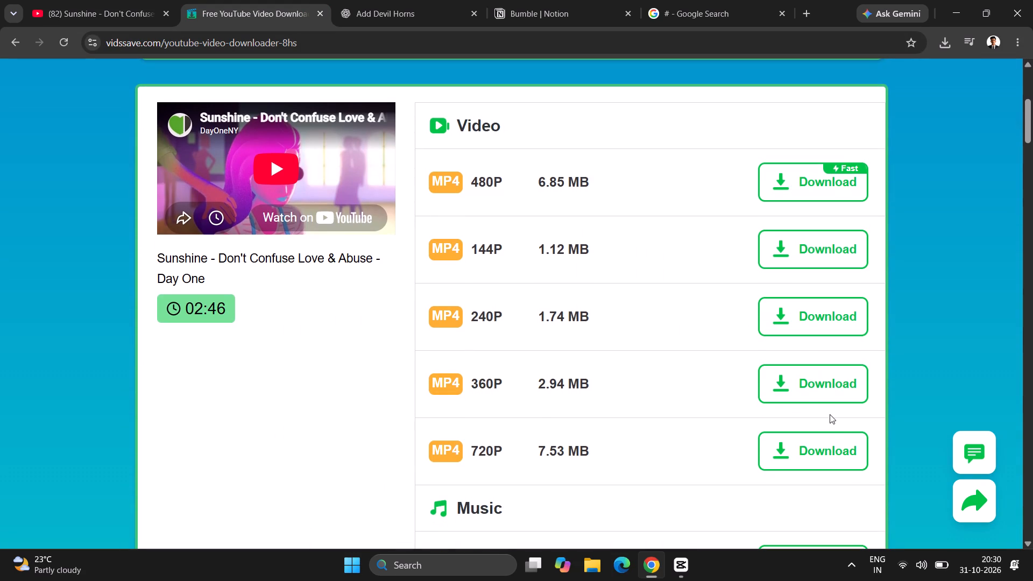
left_click(825, 445)
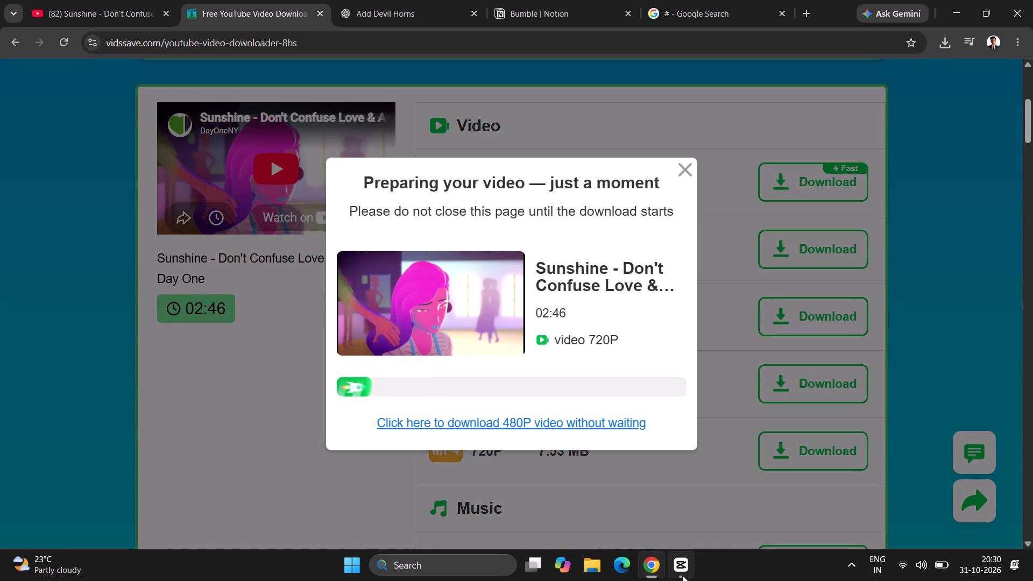
Switch to CapCut and play the Cardify animation section through to about 6:15, checking its captions against the narration.
left_click(682, 575)
key("space")
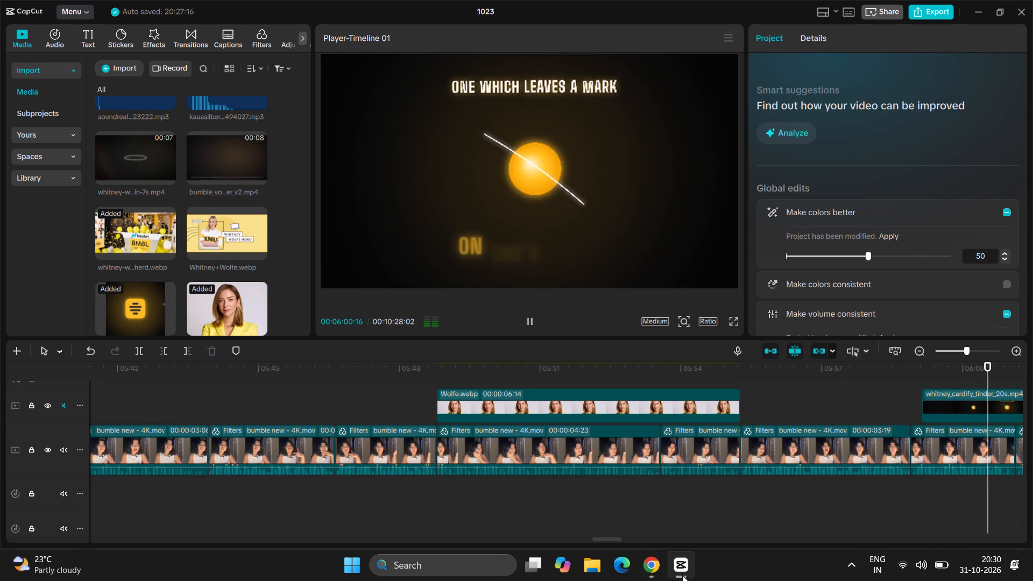
scroll(739, 524, "right", 1)
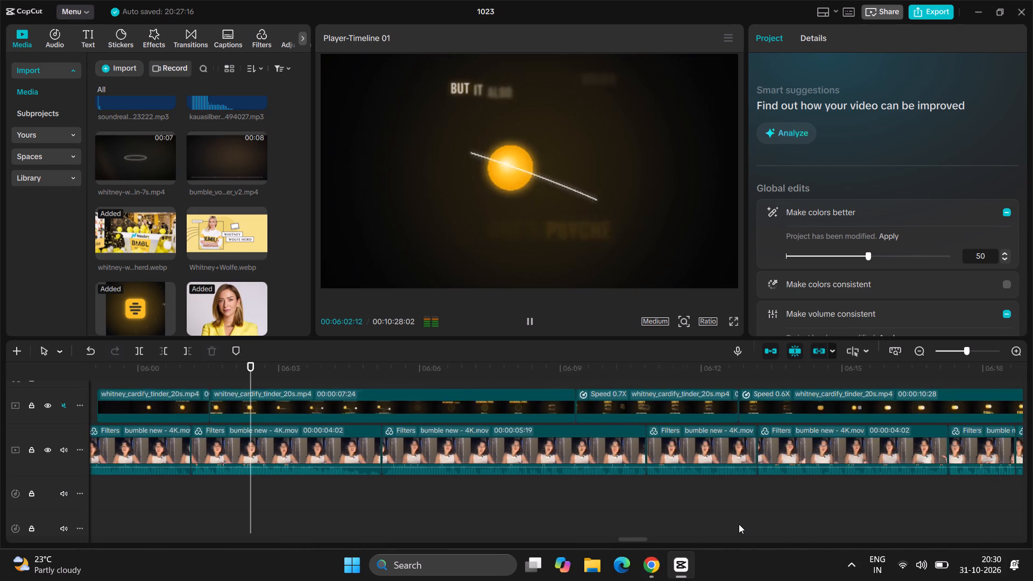
scroll(739, 524, "right", 3)
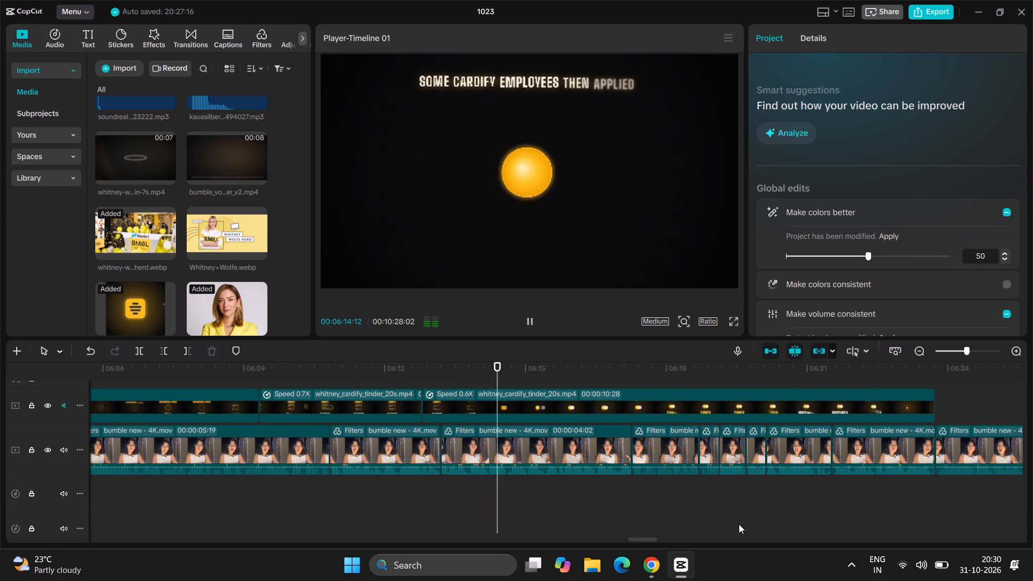
key("space")
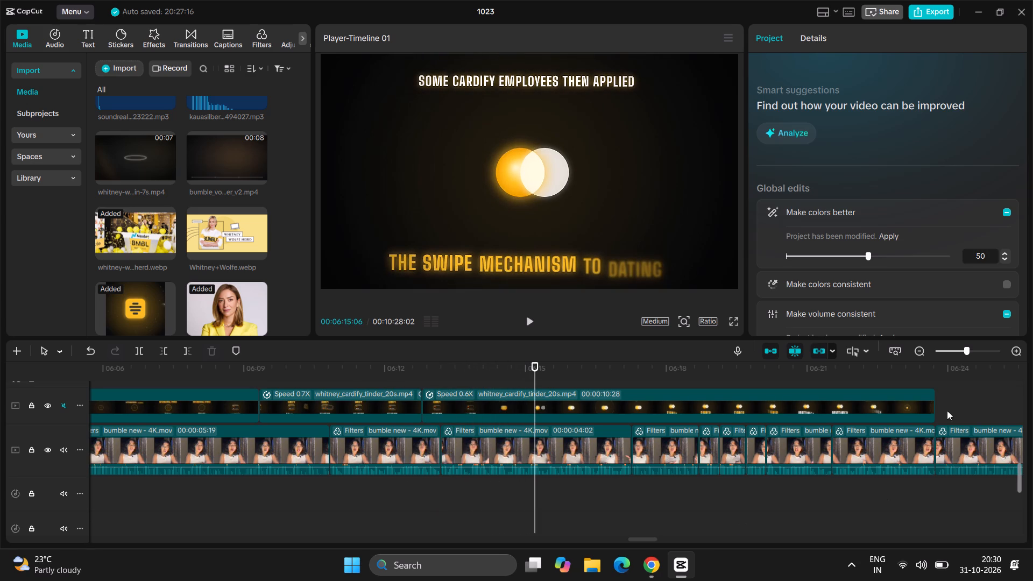
Delete the last whitney_cardify_tinder_20s.mp4 segment, the 0.6X one over the swipe-mechanism narration.
left_click(934, 406)
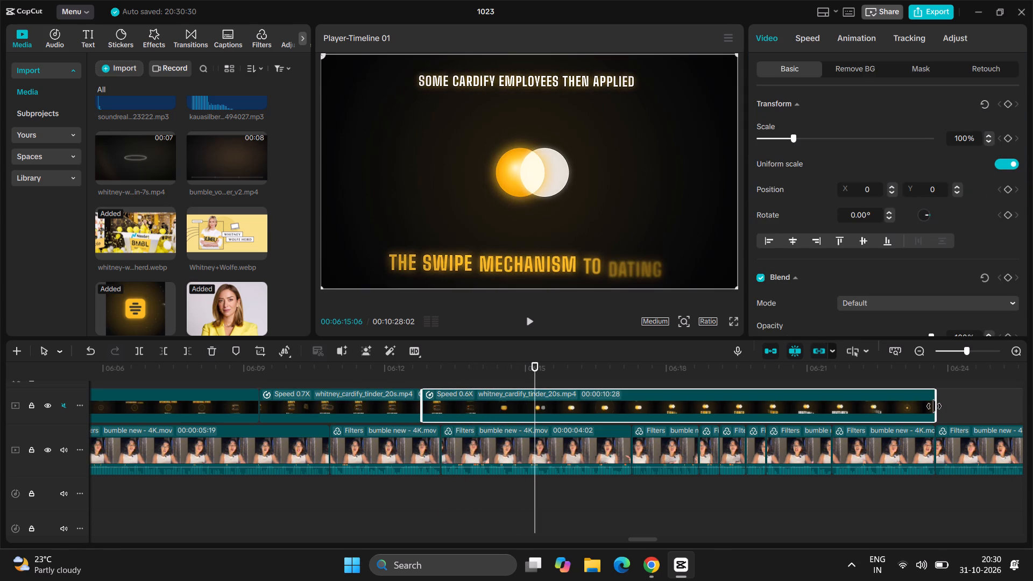
key("Delete")
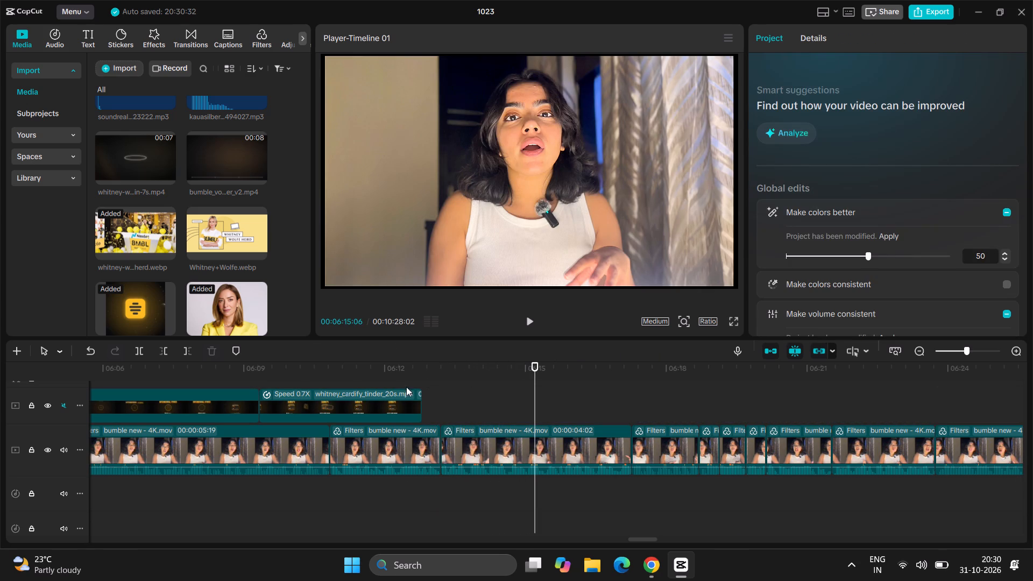
Replay the narration around the end of the 0.7X Cardify segment to find where the animation should stop.
left_click(415, 364)
key("space")
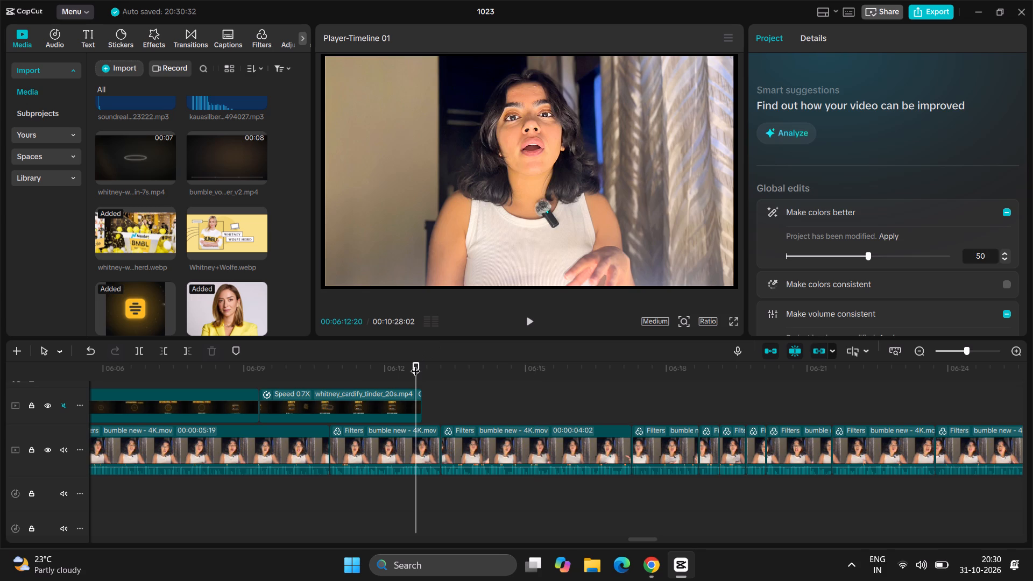
key("space")
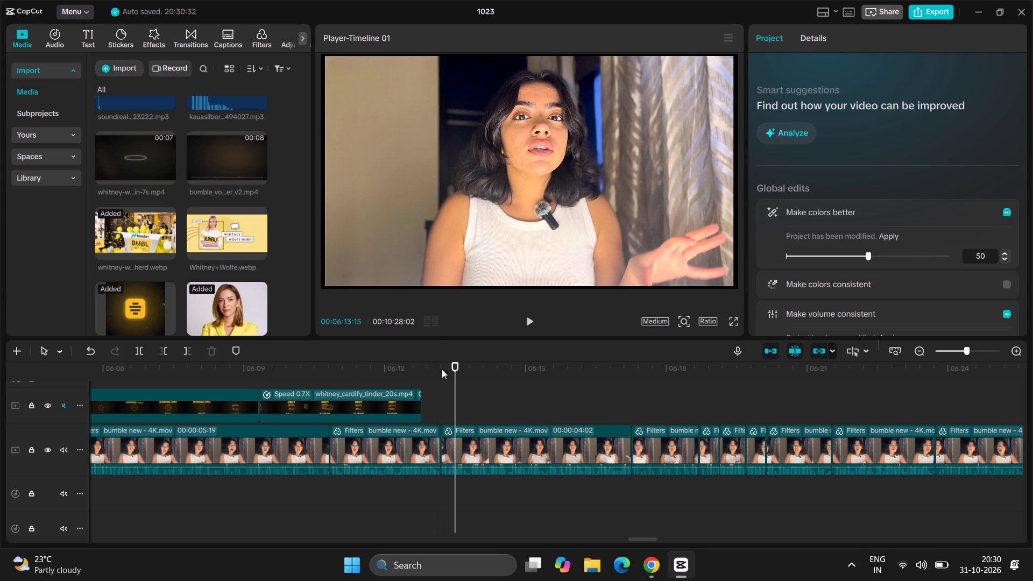
left_click_drag(457, 360, 334, 390)
left_click(334, 390)
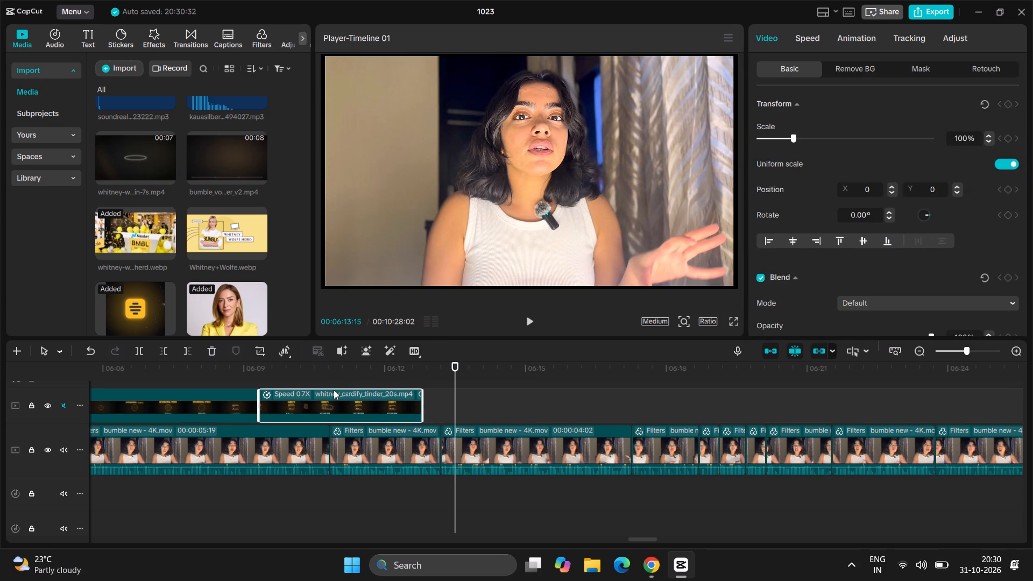
left_click(330, 367)
key("space")
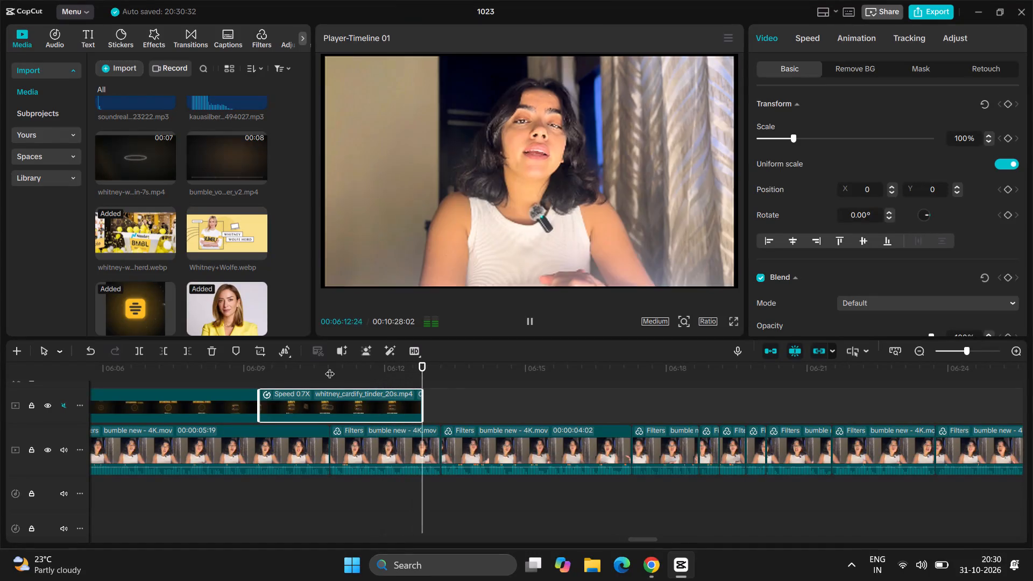
key("space")
Slow the last remaining whitney_cardify_tinder_20s.mp4 segment to 0.56x speed.
scroll(330, 367, "right", 2)
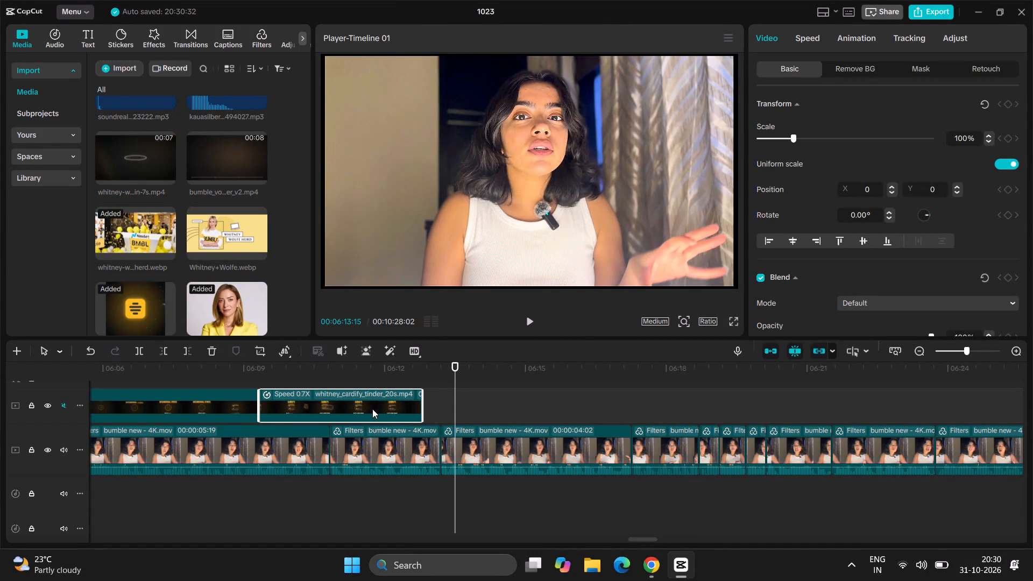
scroll(373, 410, "right", 3)
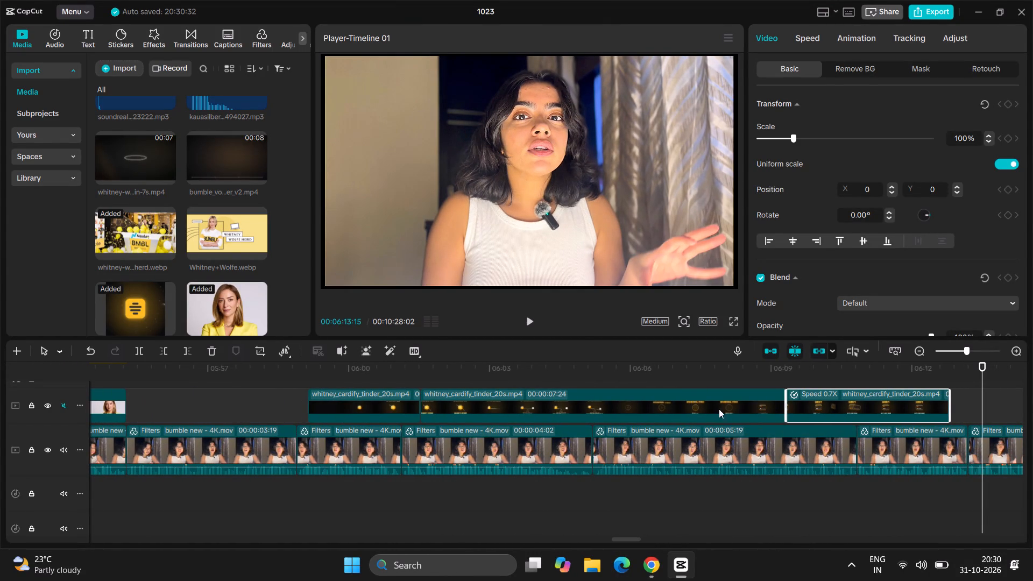
left_click(813, 41)
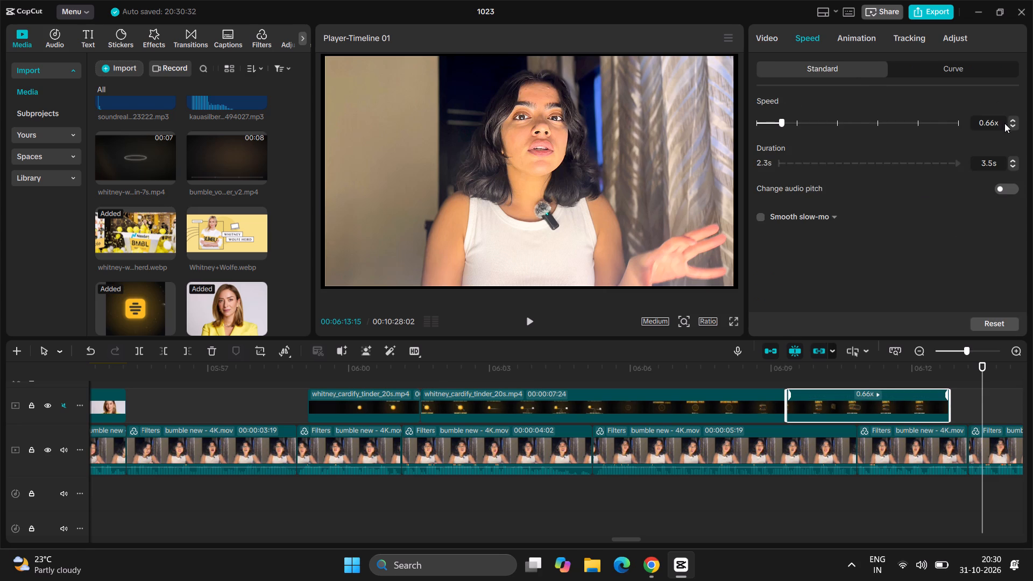
left_click(1009, 126)
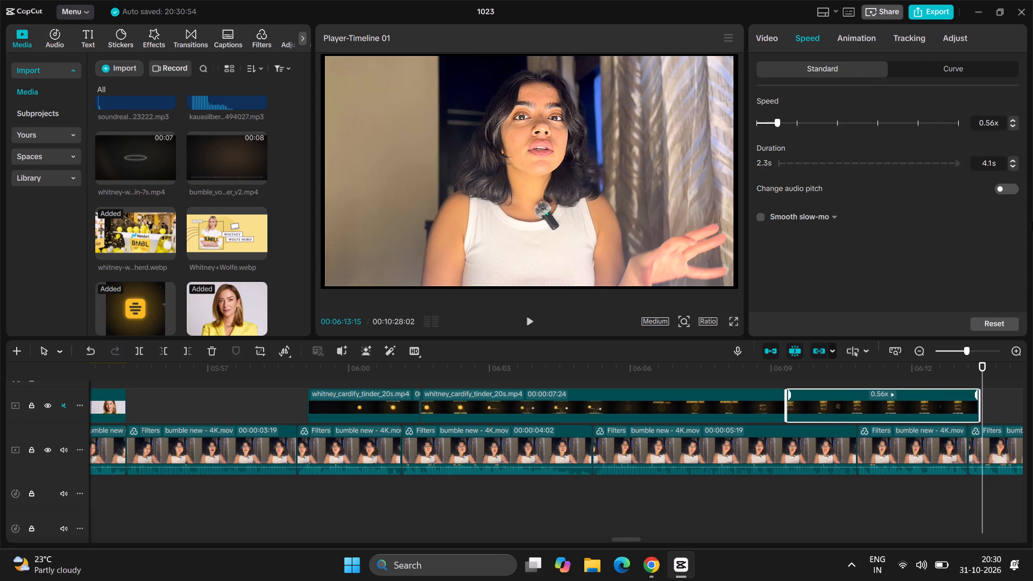
Extend the slowed Cardify segment's end to the playhead at 00:06:13:15, undoing its accidental move onto another track.
left_click(977, 408)
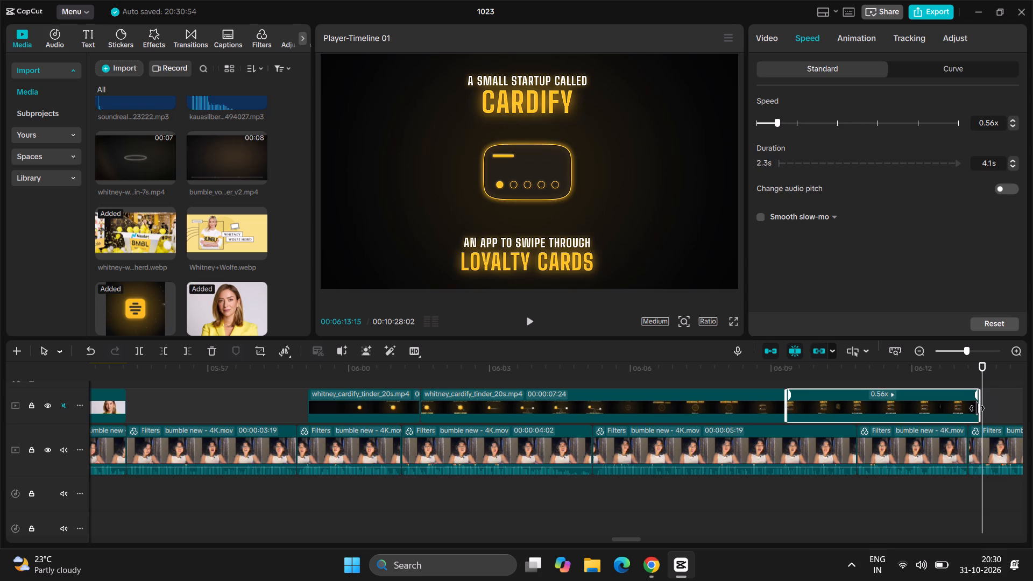
left_click_drag(978, 408, 968, 412)
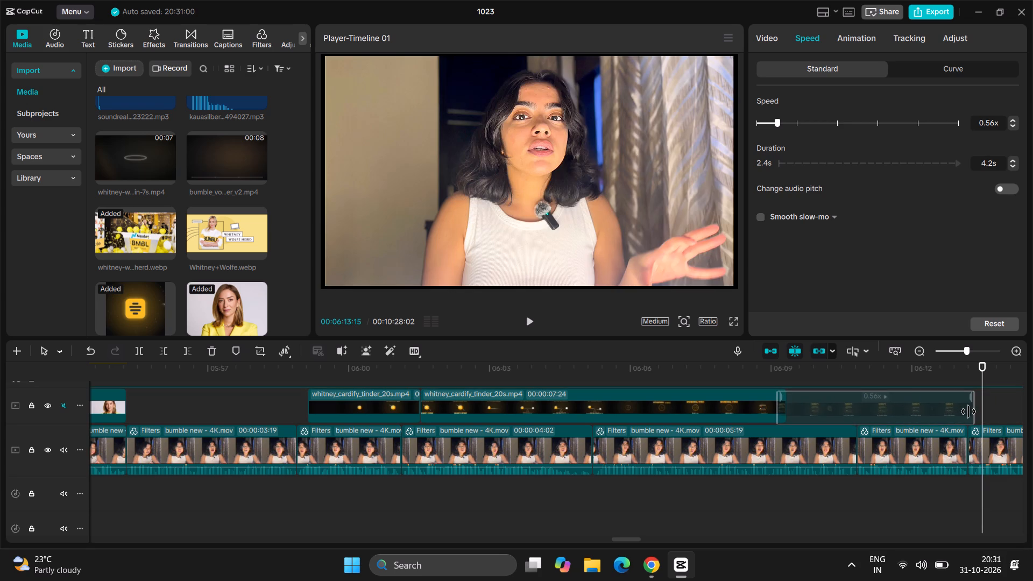
left_click_drag(968, 412, 967, 413)
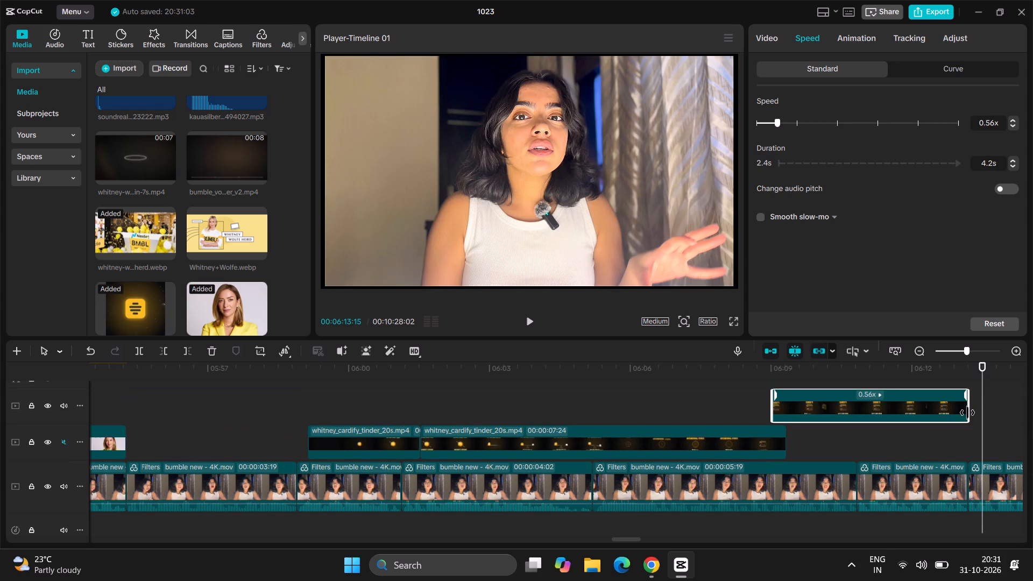
key("ctrl+z")
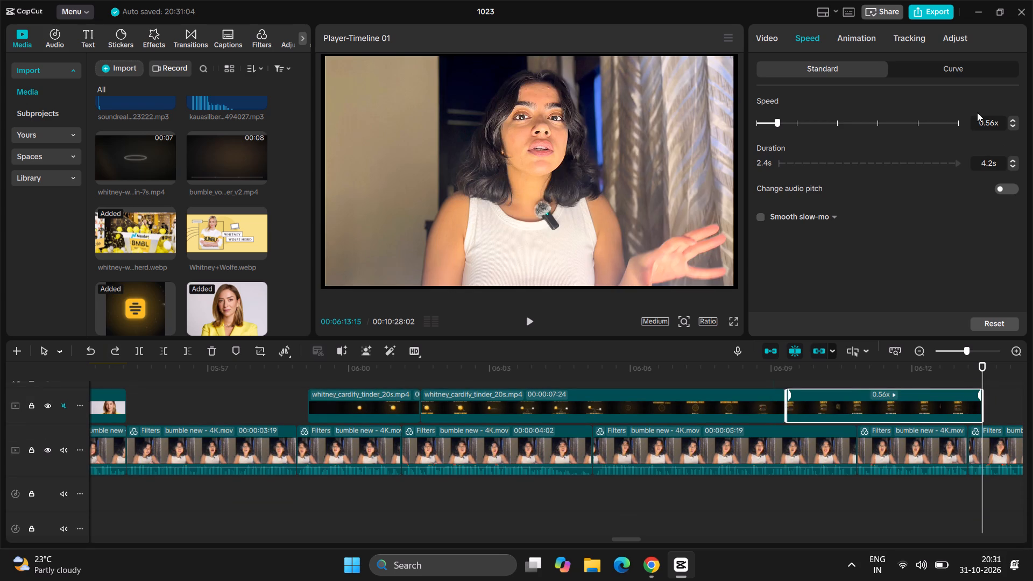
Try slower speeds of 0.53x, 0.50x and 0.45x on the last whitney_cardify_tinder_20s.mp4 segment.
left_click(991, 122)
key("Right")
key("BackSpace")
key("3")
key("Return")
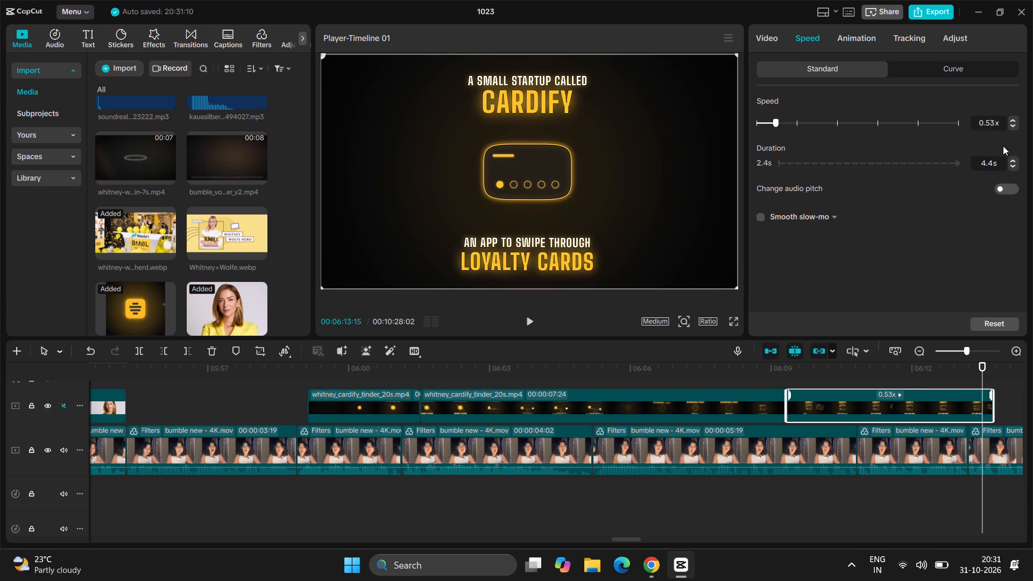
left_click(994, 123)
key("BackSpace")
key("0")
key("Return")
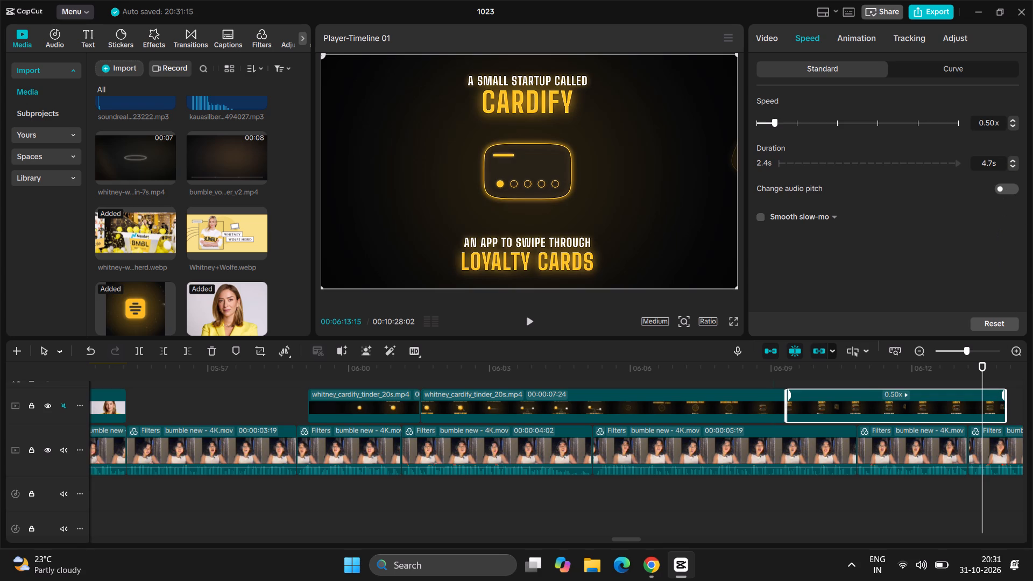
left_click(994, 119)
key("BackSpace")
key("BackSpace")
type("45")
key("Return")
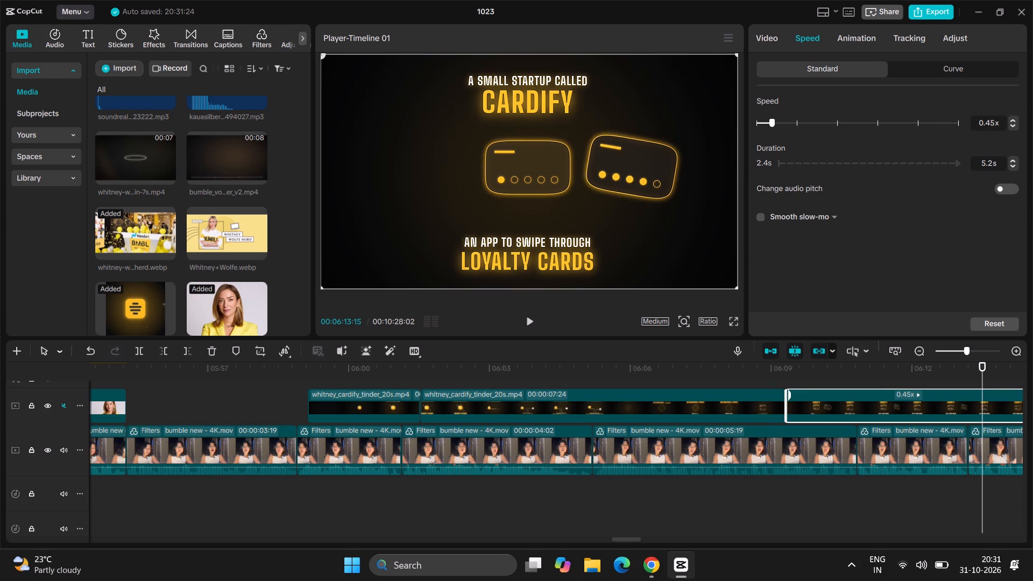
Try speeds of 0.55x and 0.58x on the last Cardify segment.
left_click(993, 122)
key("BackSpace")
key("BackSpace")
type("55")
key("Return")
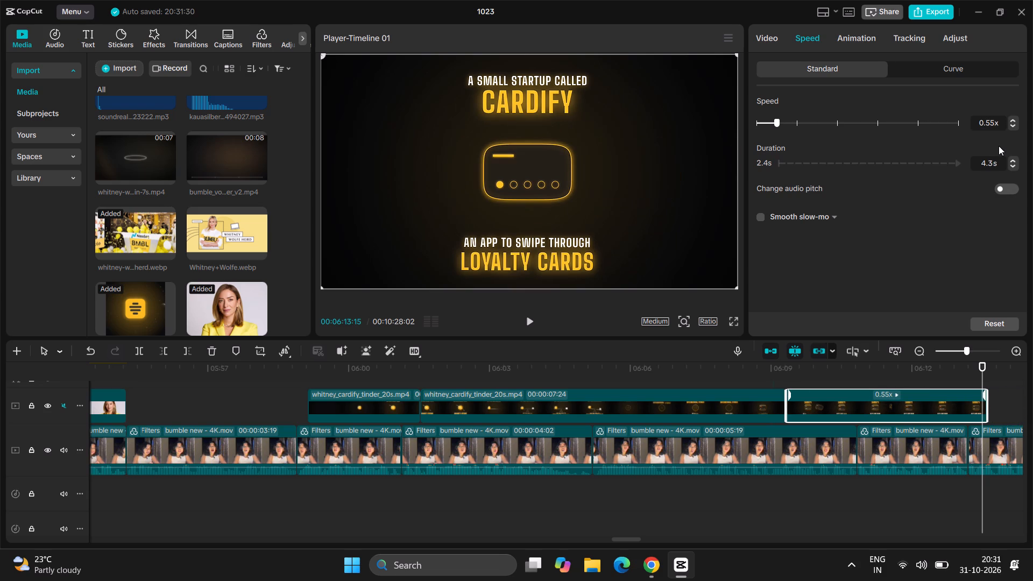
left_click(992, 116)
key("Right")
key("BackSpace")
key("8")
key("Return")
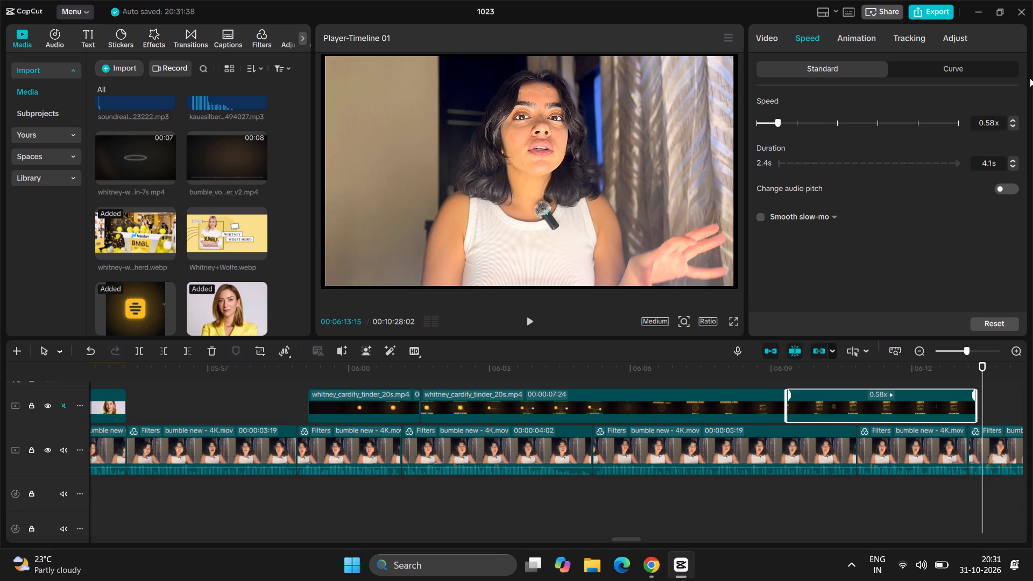
Set the last Cardify segment's speed to 0.60x and replay its ending against the narration.
left_click_drag(995, 124, 1002, 152)
key("BackSpace")
key("BackSpace")
type("60")
key("Return")
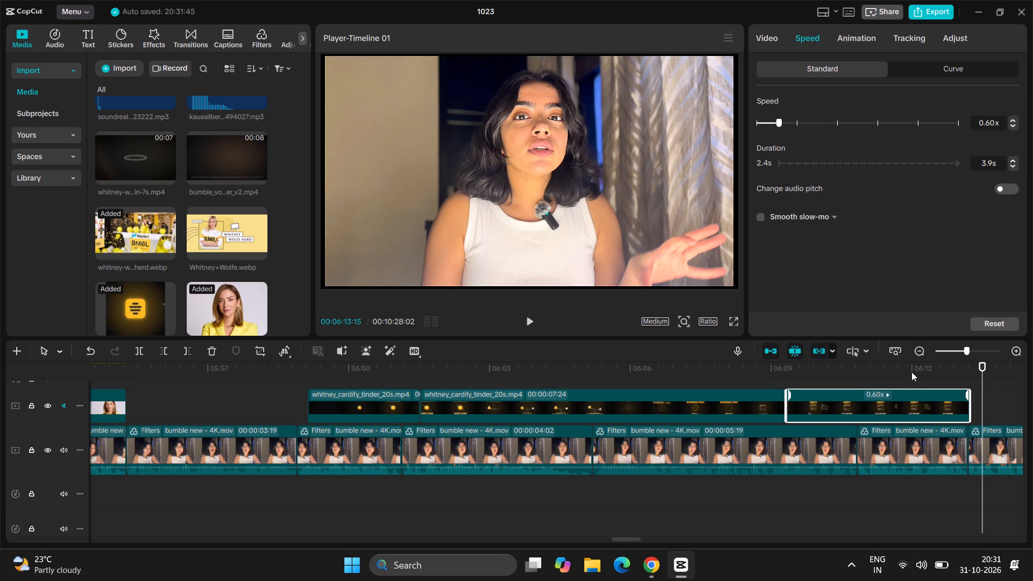
left_click(911, 372)
key("space")
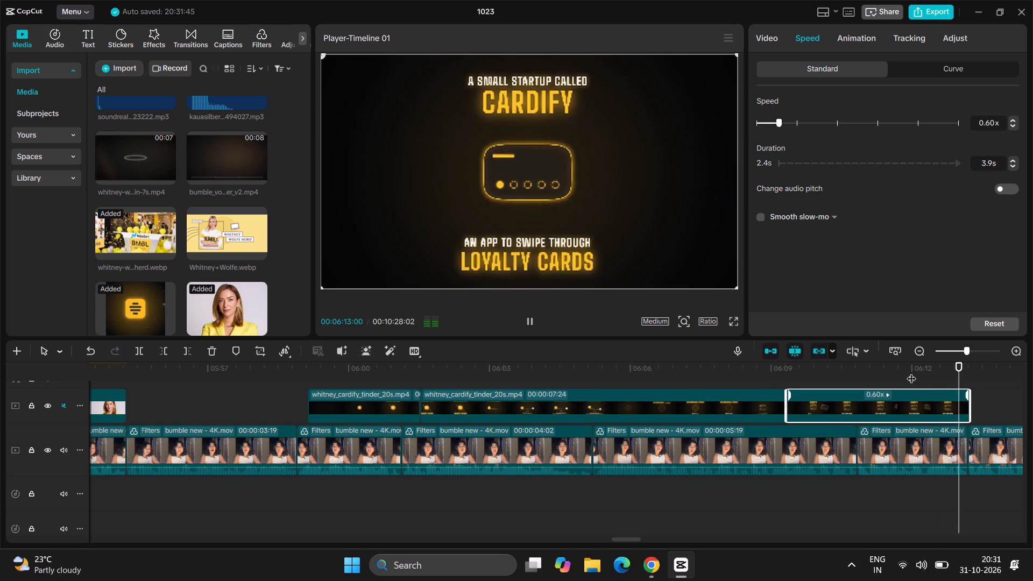
key("space")
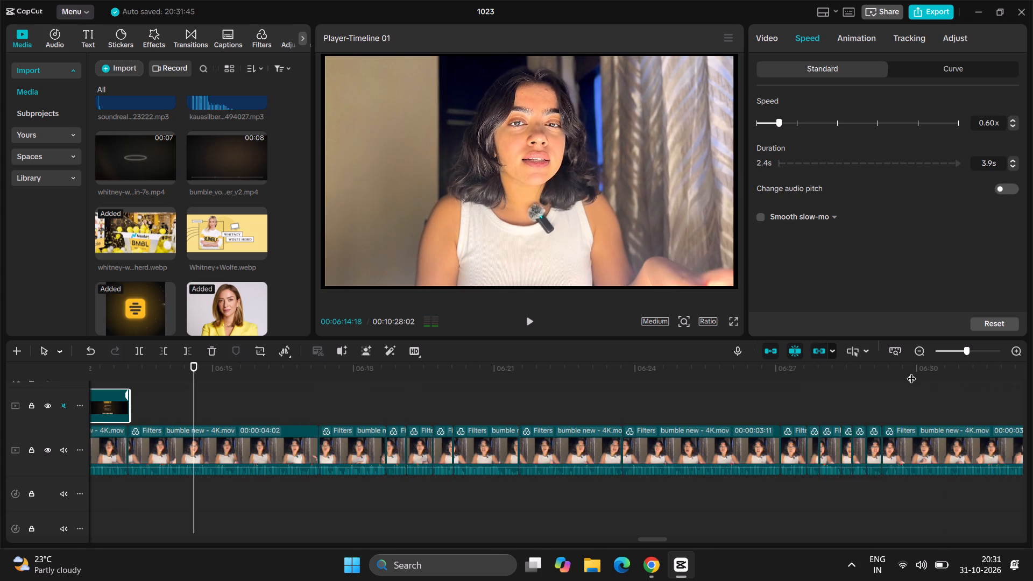
Replay the narration from the end of the Wolfe.webp image into the uncovered gap before the Cardify animation.
scroll(911, 372, "right", 1)
scroll(645, 448, "right", 4)
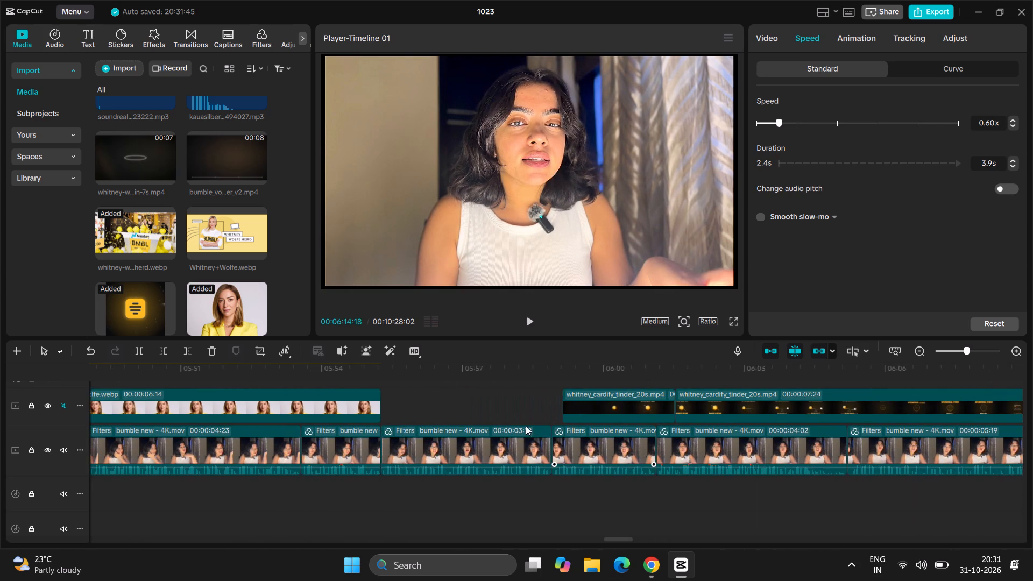
left_click(411, 374)
left_click_drag(411, 374, 350, 391)
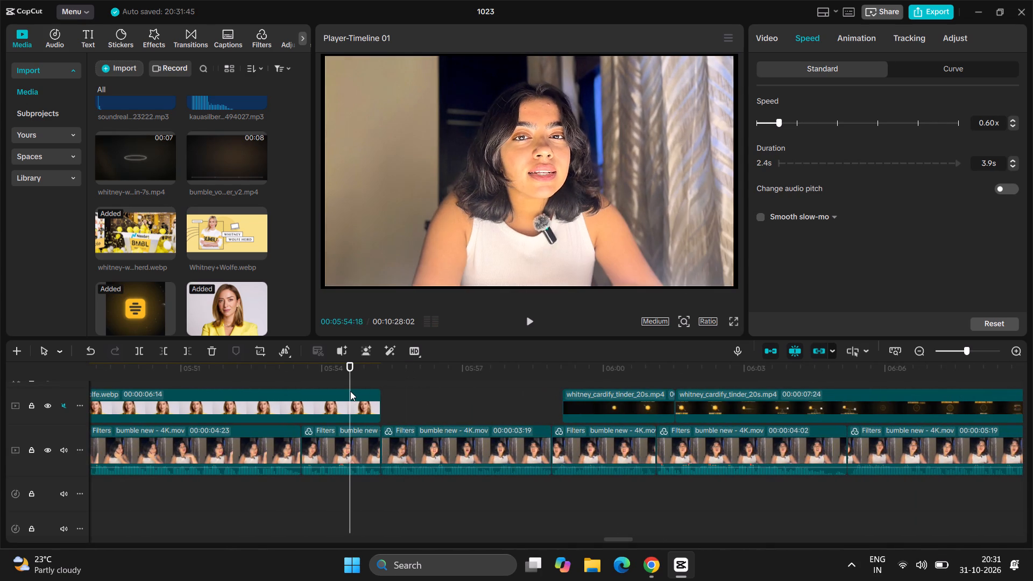
key("space")
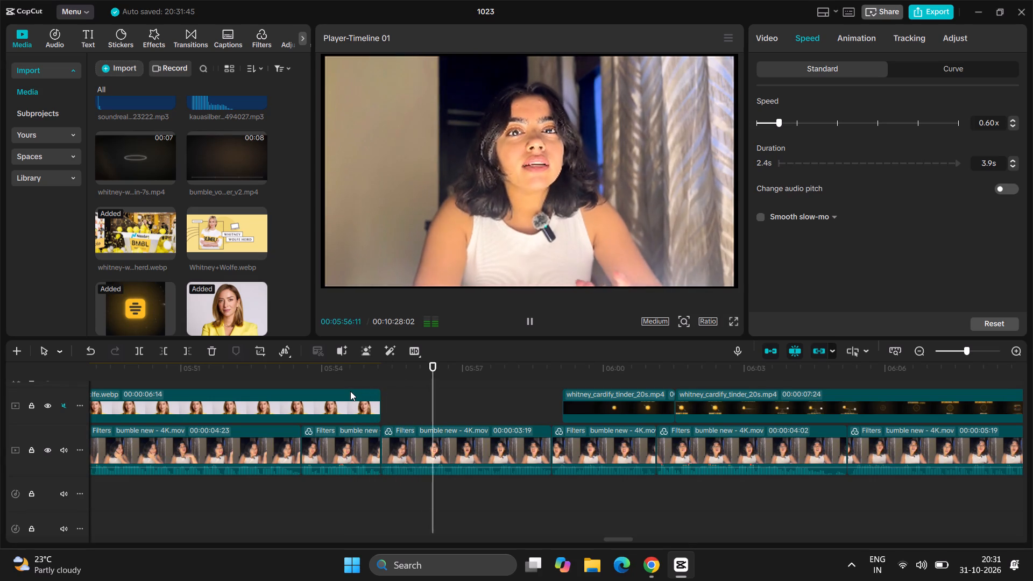
key("space")
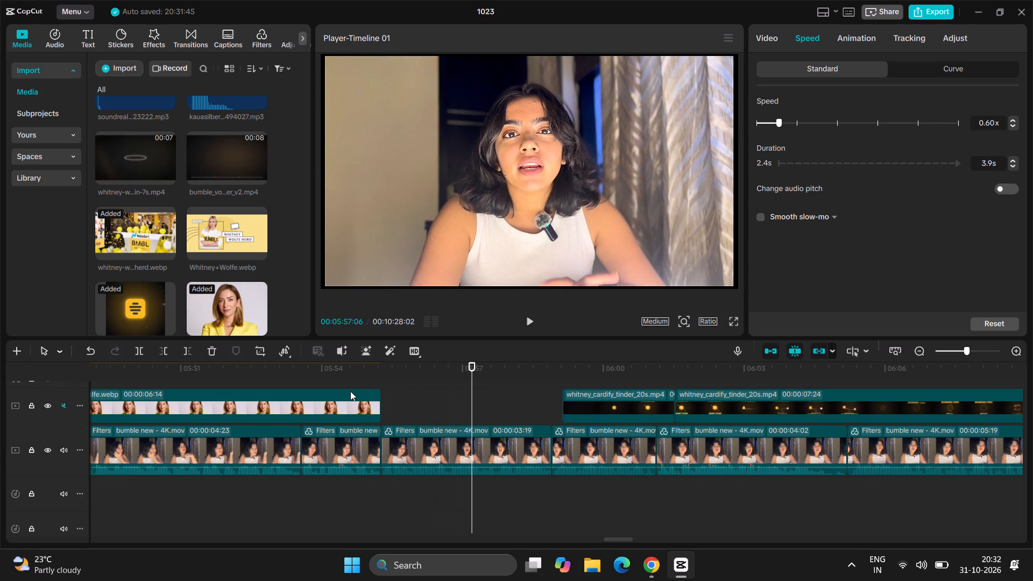
scroll(350, 391, "right", 1)
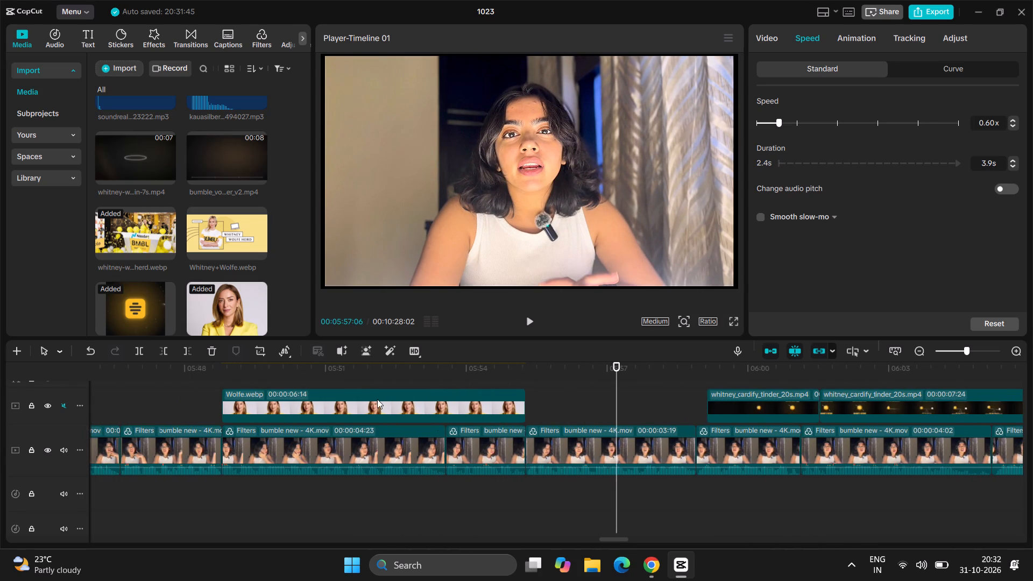
Switch to Chrome and search Google Images for "witney speaking".
left_click(645, 552)
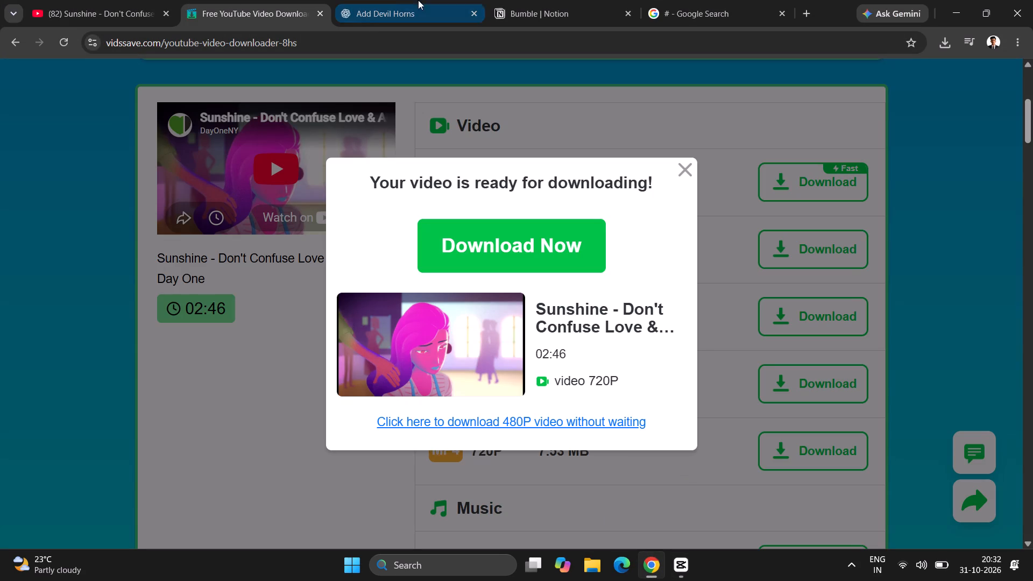
left_click(679, 0)
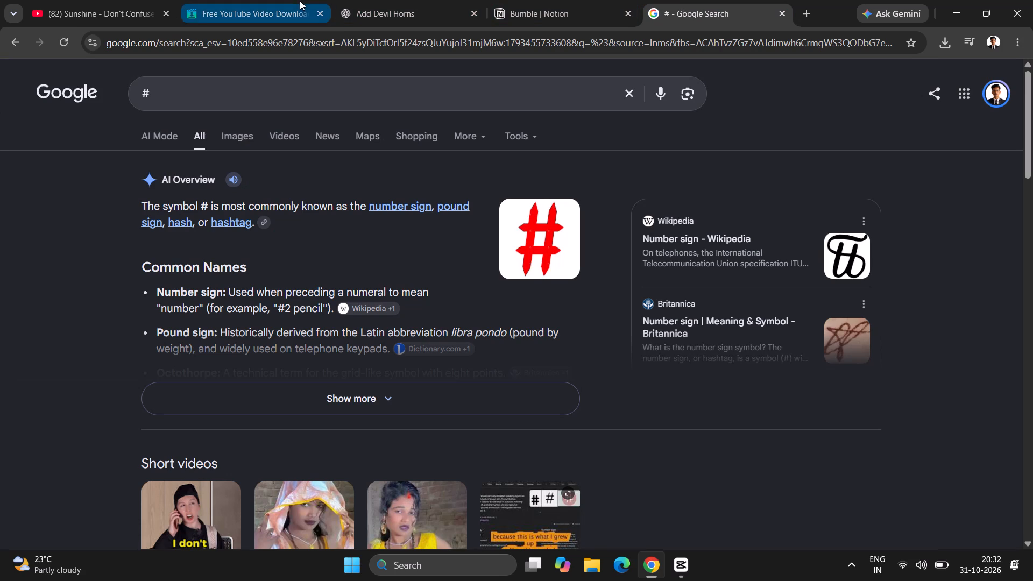
left_click_drag(281, 104, 50, 53)
key("BackSpace")
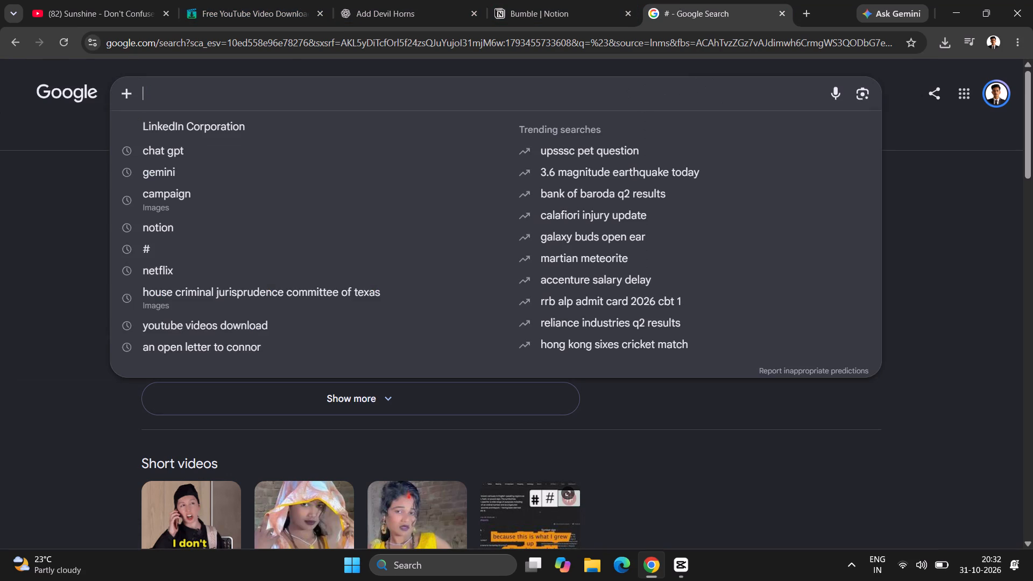
type("witney spea")
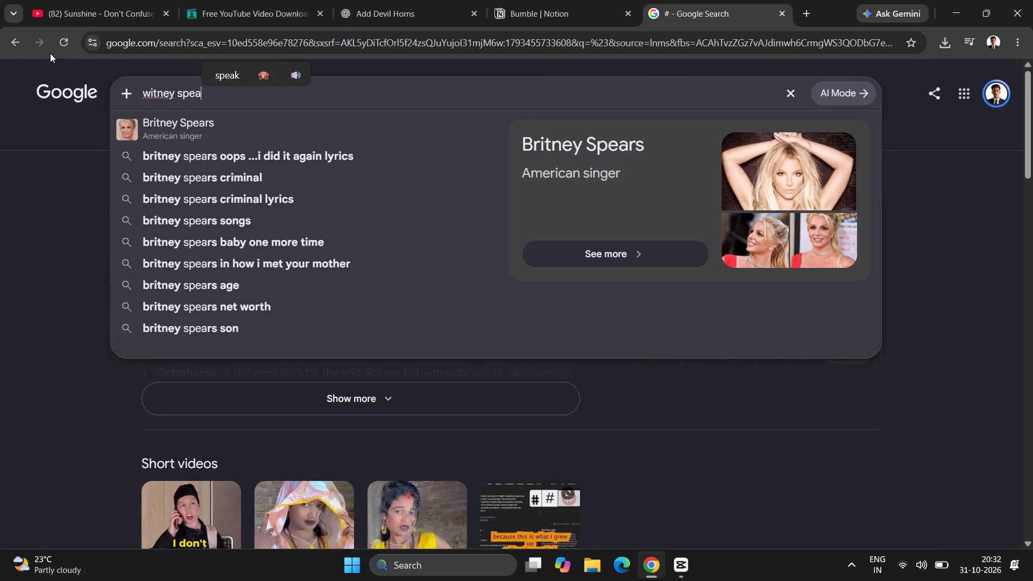
type("king")
key("Return")
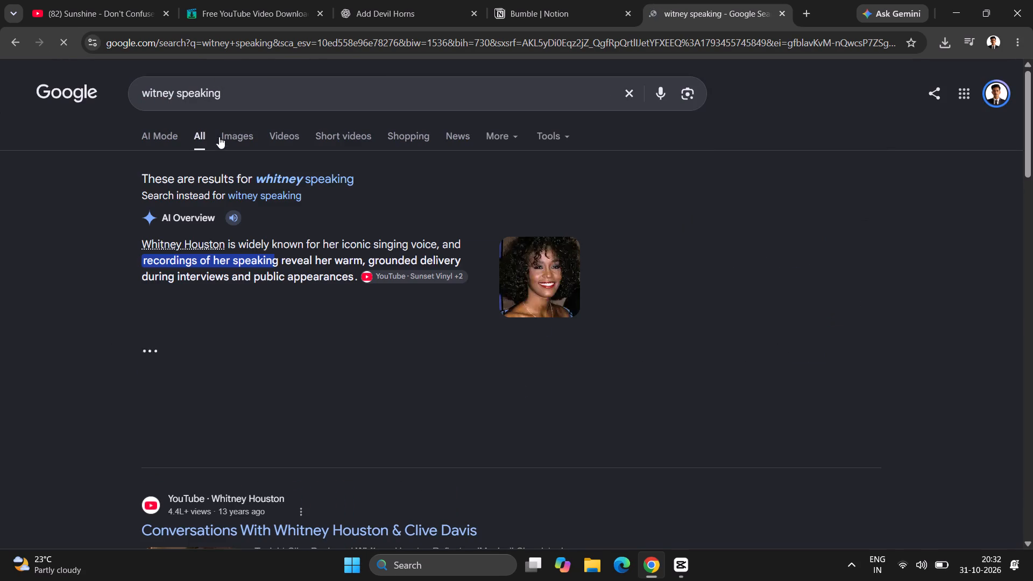
left_click(252, 137)
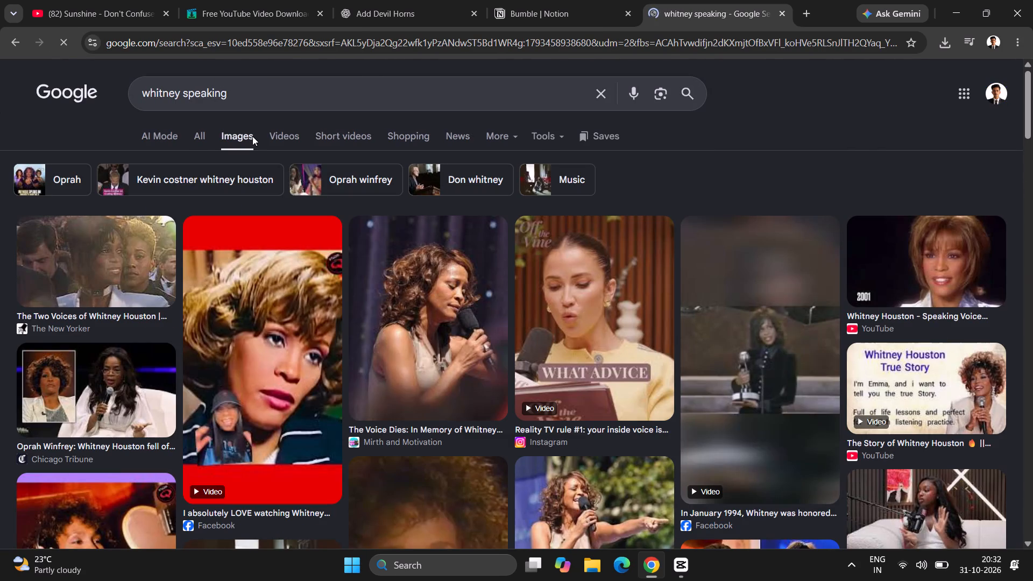
Change the Google Images search to "whitney wolfe herd".
left_click_drag(274, 96, 186, 93)
key("BackSpace")
key("BackSpace")
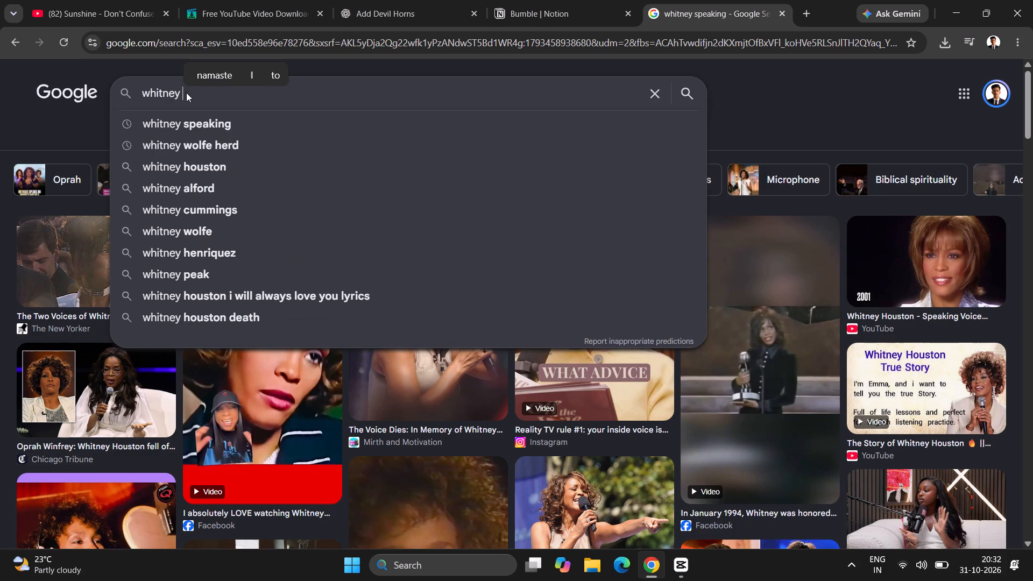
left_click(209, 146)
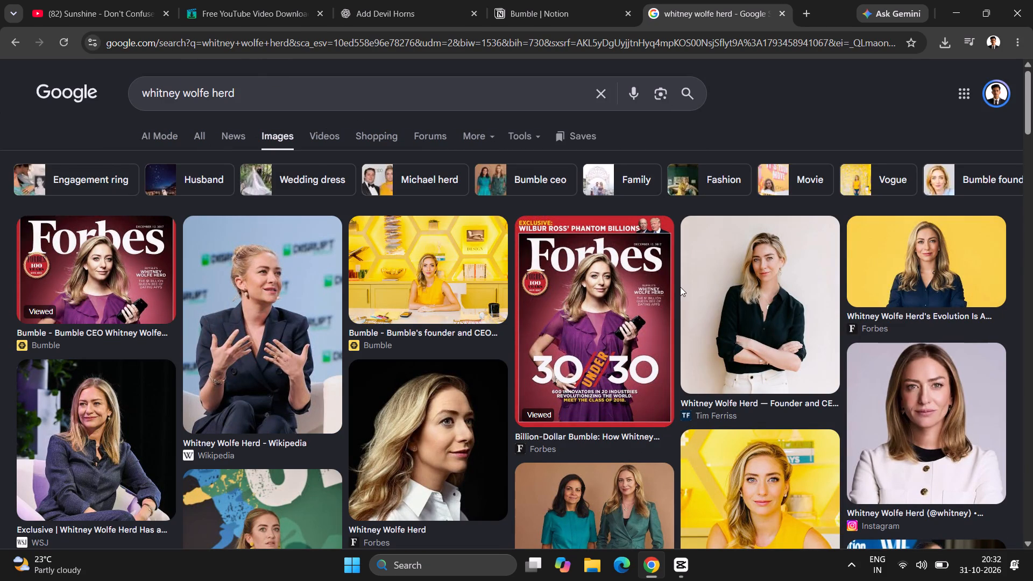
Browse far down the Whitney Wolfe Herd image results for a picture that suits the uncovered narration, and return to the first results.
scroll(680, 287, "down", 5)
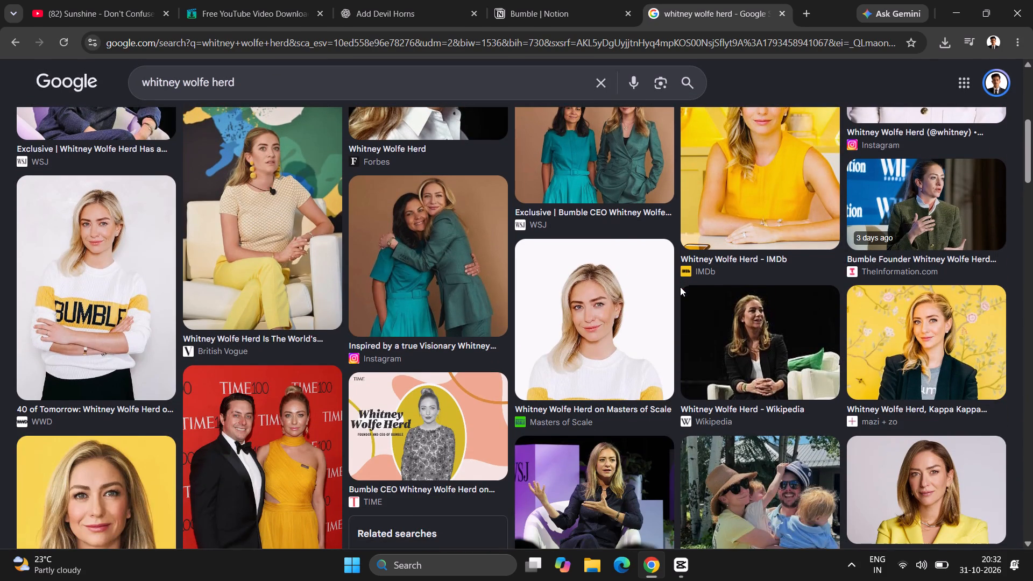
scroll(680, 287, "down", 4)
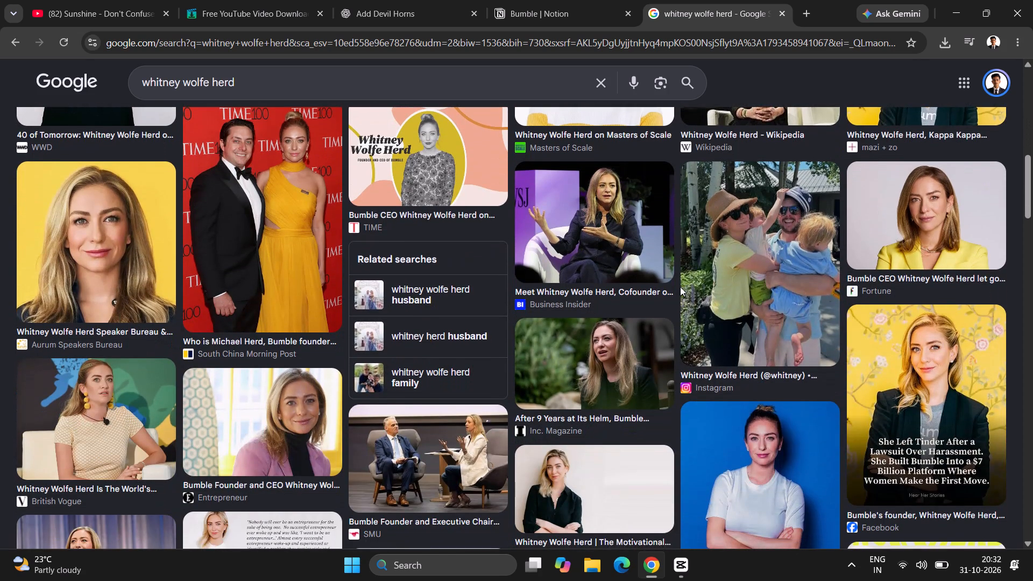
scroll(567, 220, "down", 1)
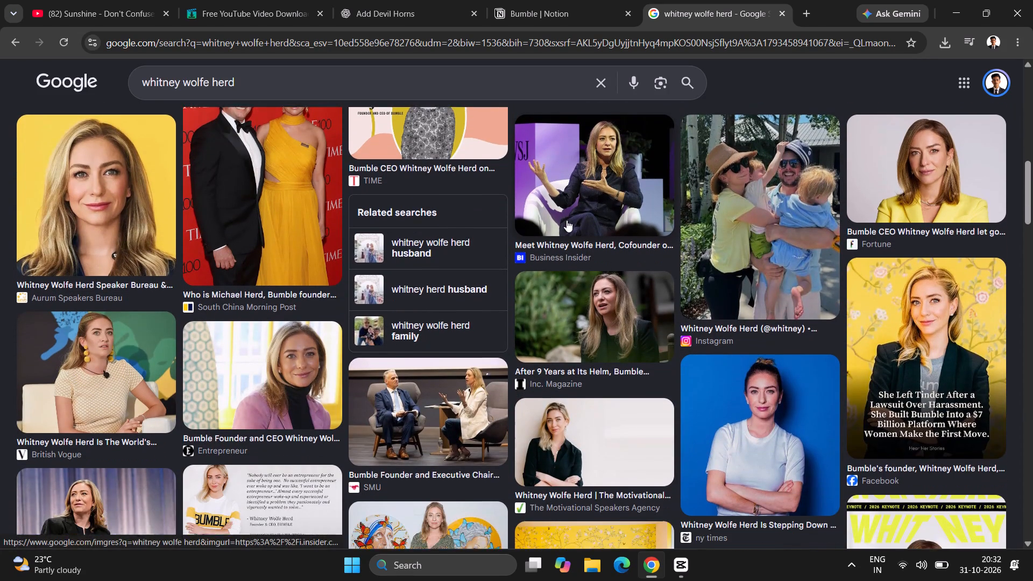
scroll(567, 220, "down", 5)
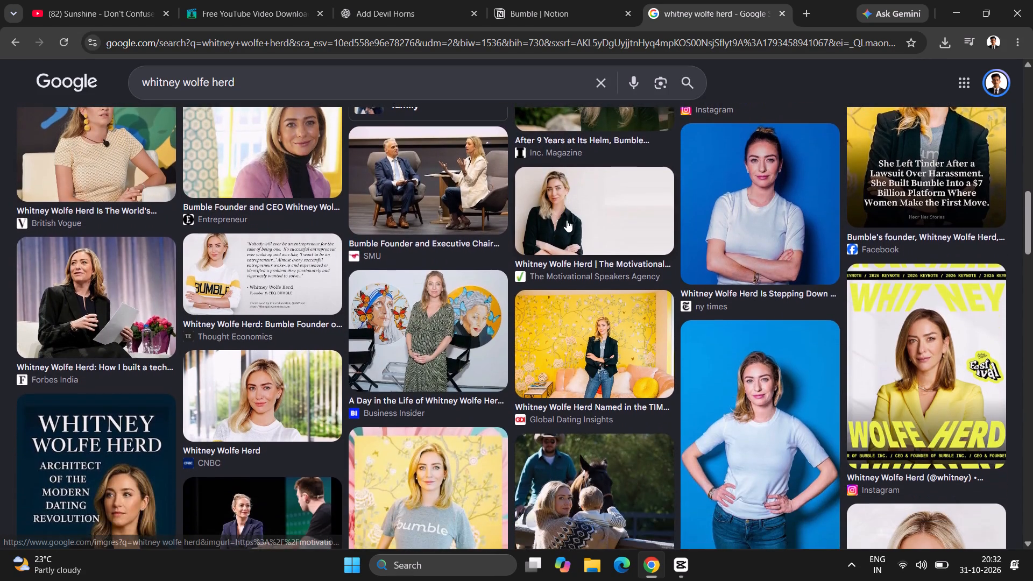
scroll(567, 220, "down", 2)
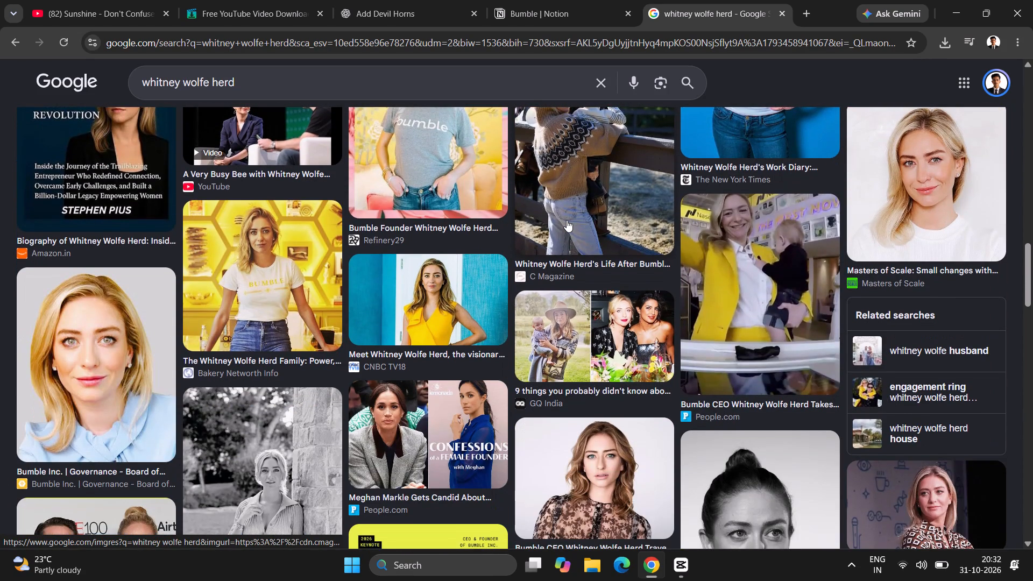
scroll(567, 220, "down", 3)
scroll(567, 220, "up", 1)
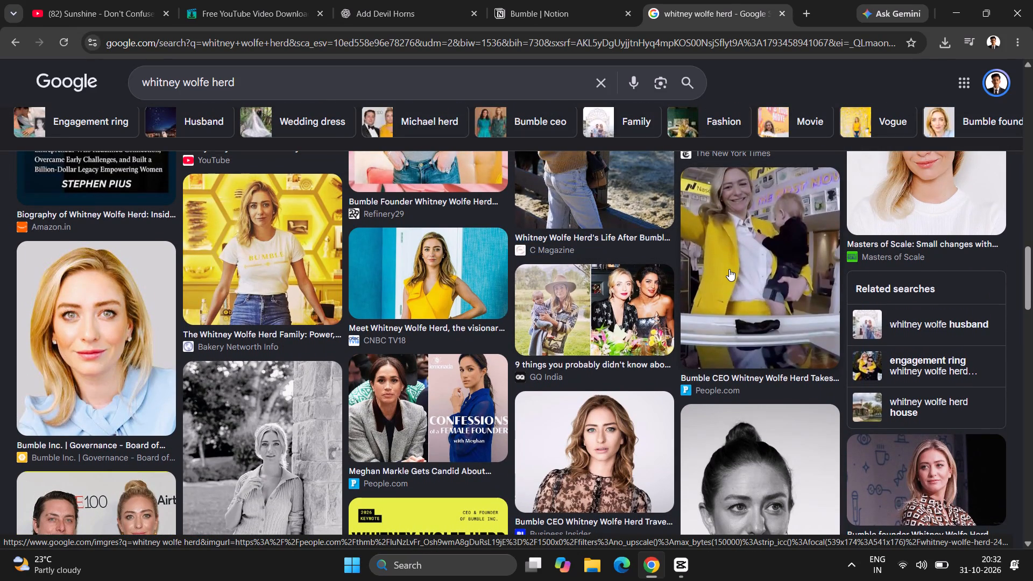
scroll(729, 269, "down", 4)
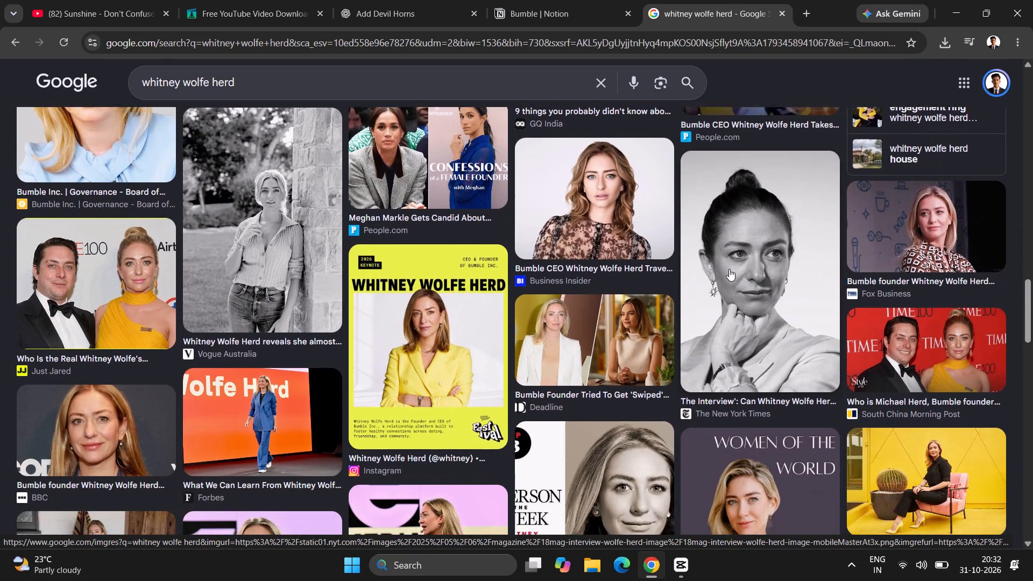
scroll(729, 269, "down", 5)
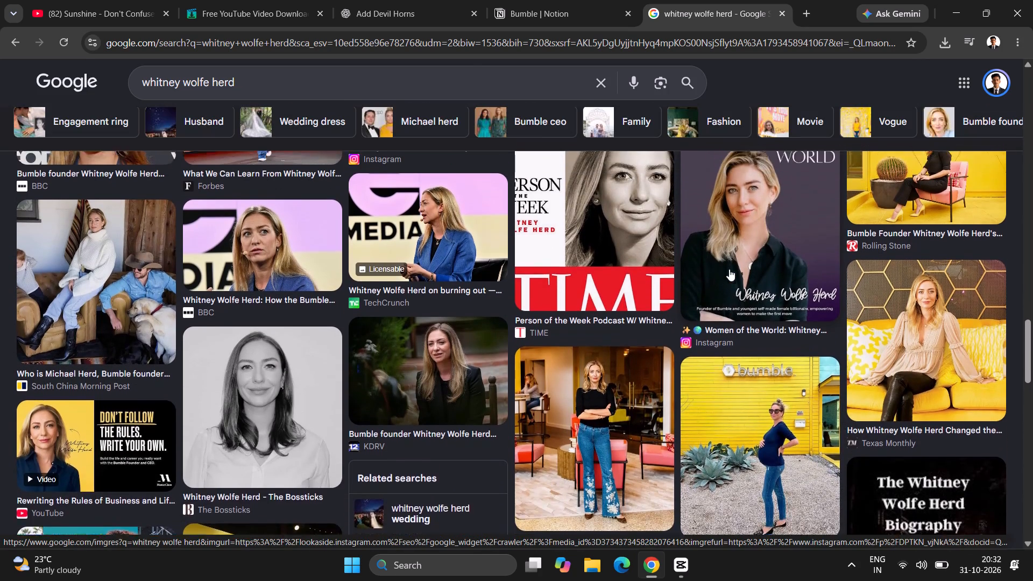
scroll(729, 269, "down", 5)
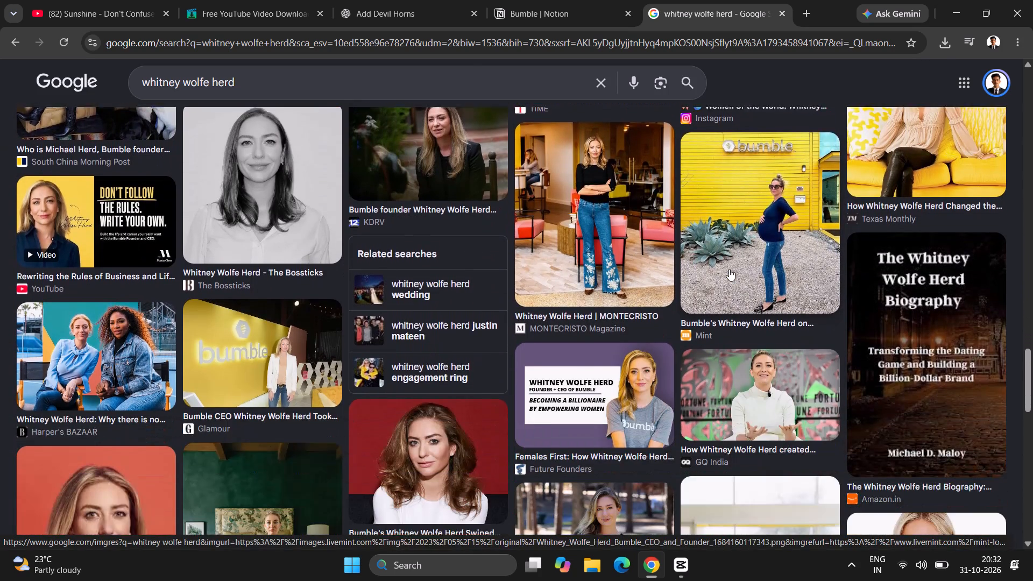
scroll(729, 269, "down", 5)
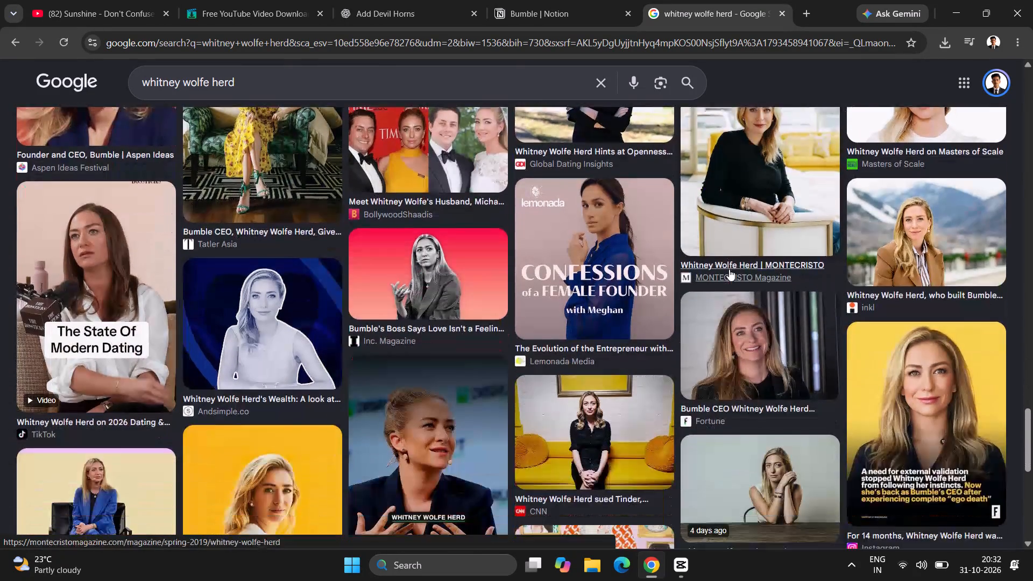
scroll(729, 269, "down", 2)
scroll(729, 269, "up", 2)
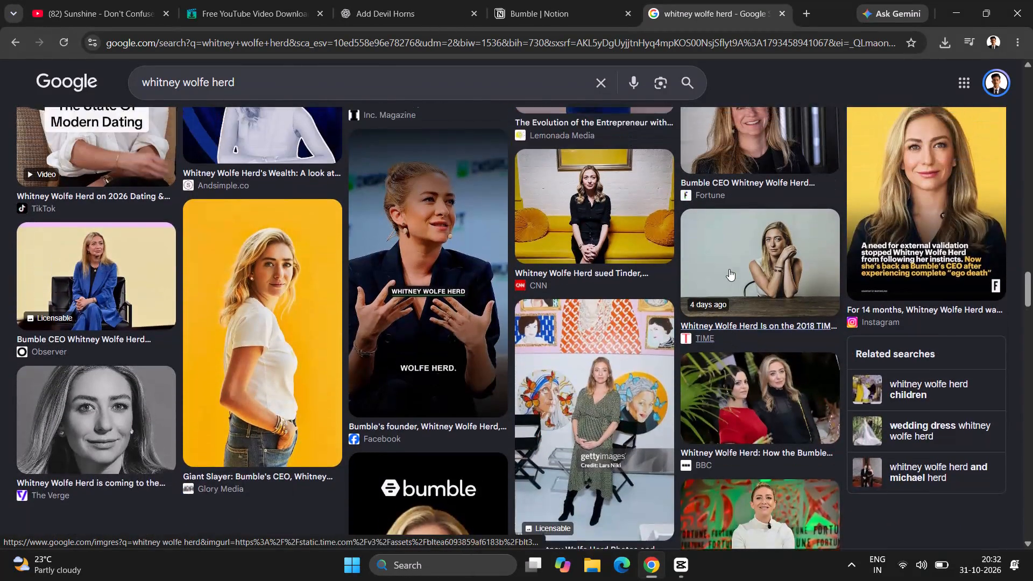
scroll(729, 269, "up", 2)
scroll(726, 242, "down", 5)
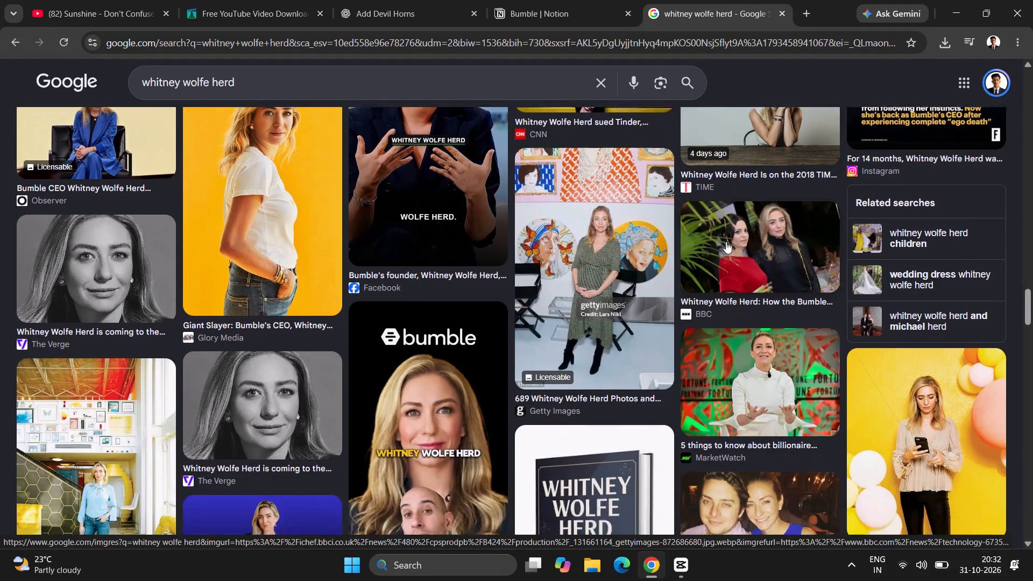
scroll(726, 242, "down", 5)
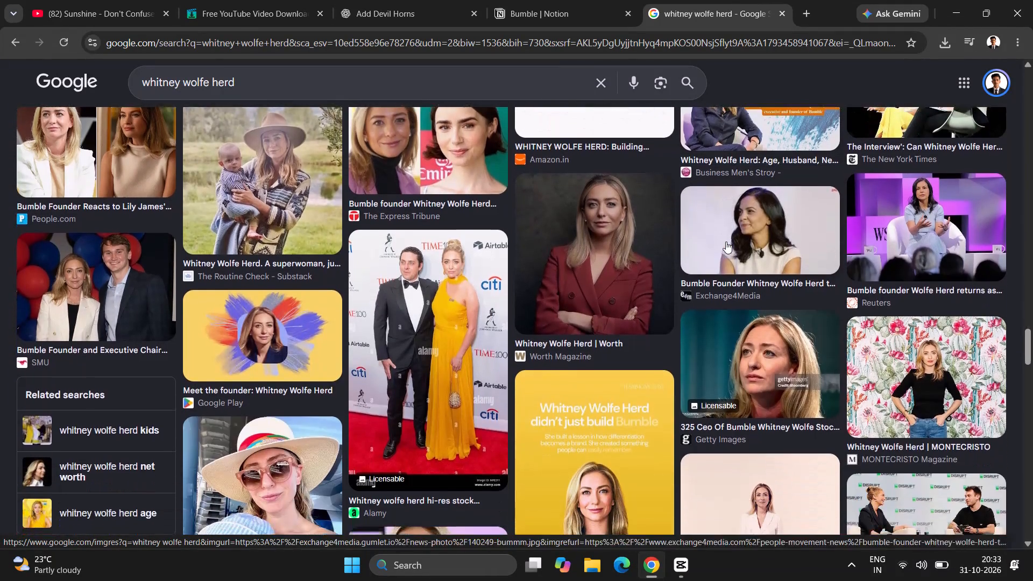
scroll(726, 242, "down", 4)
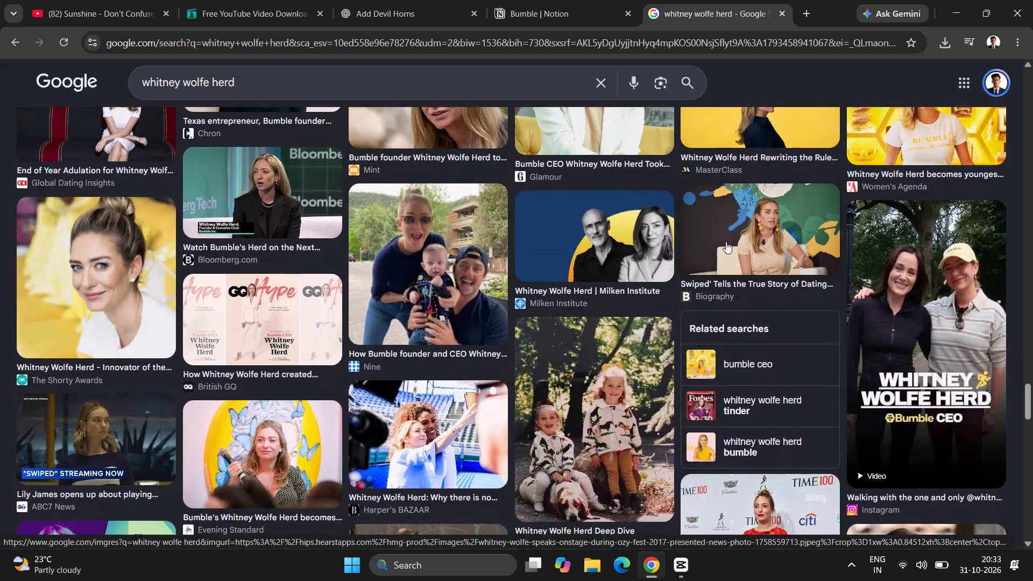
scroll(726, 242, "down", 4)
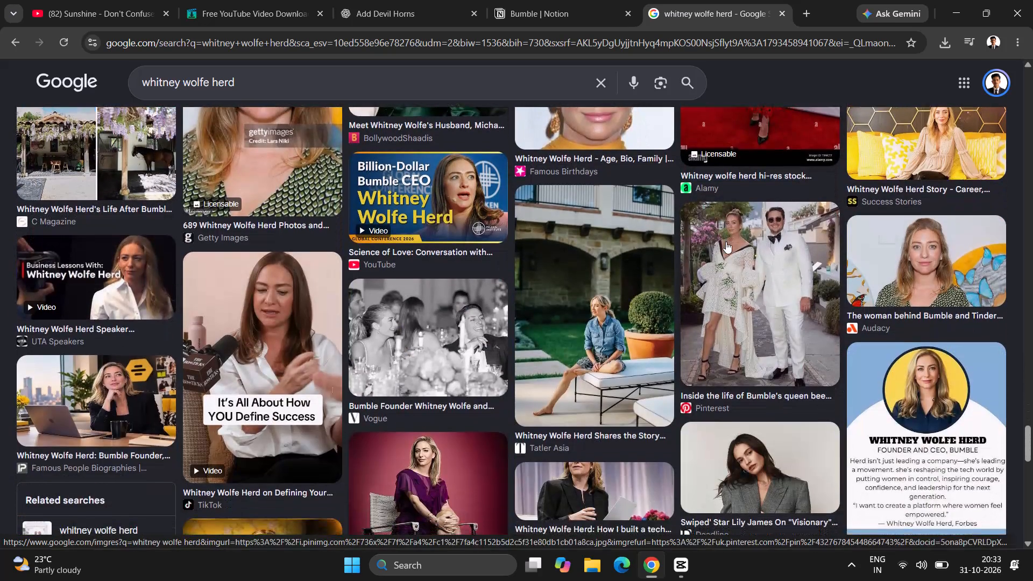
scroll(726, 242, "down", 5)
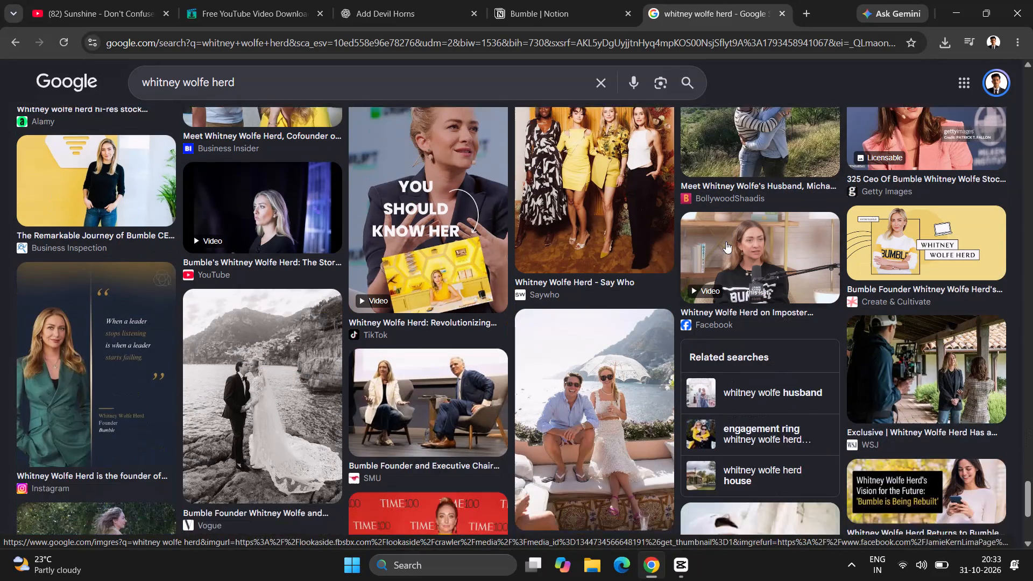
scroll(726, 242, "up", 4)
scroll(726, 242, "down", 5)
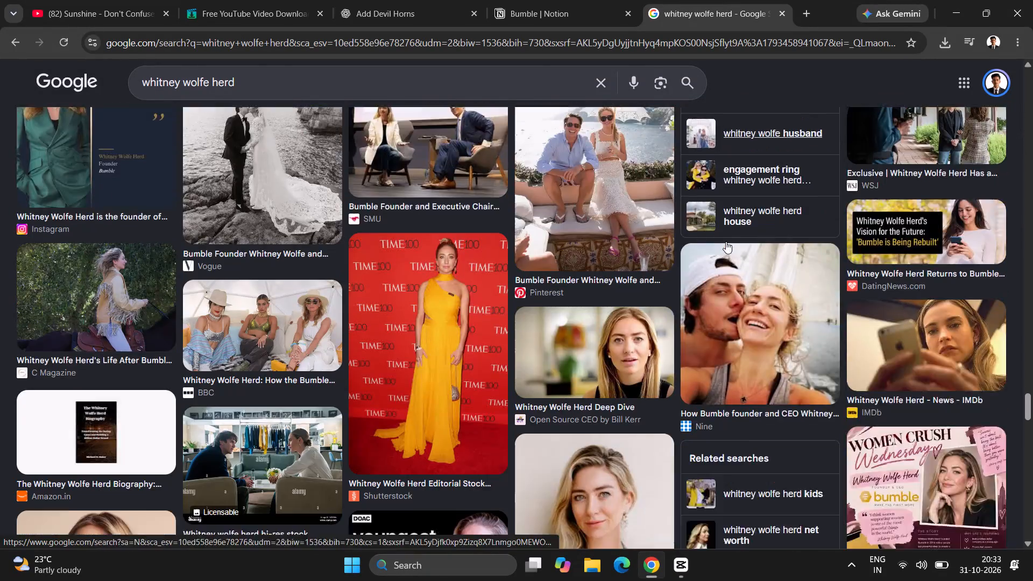
scroll(726, 242, "down", 2)
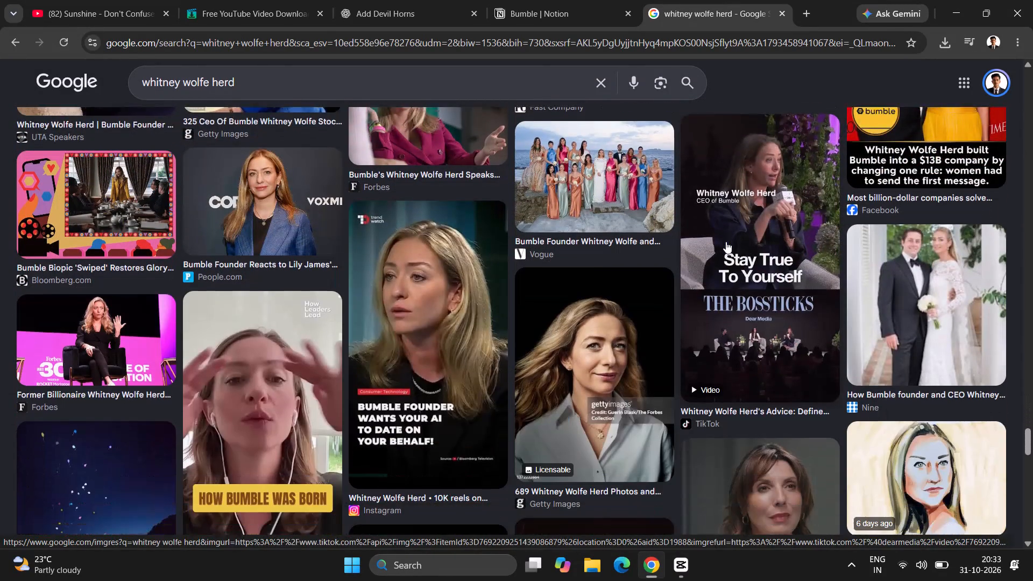
scroll(726, 242, "down", 1)
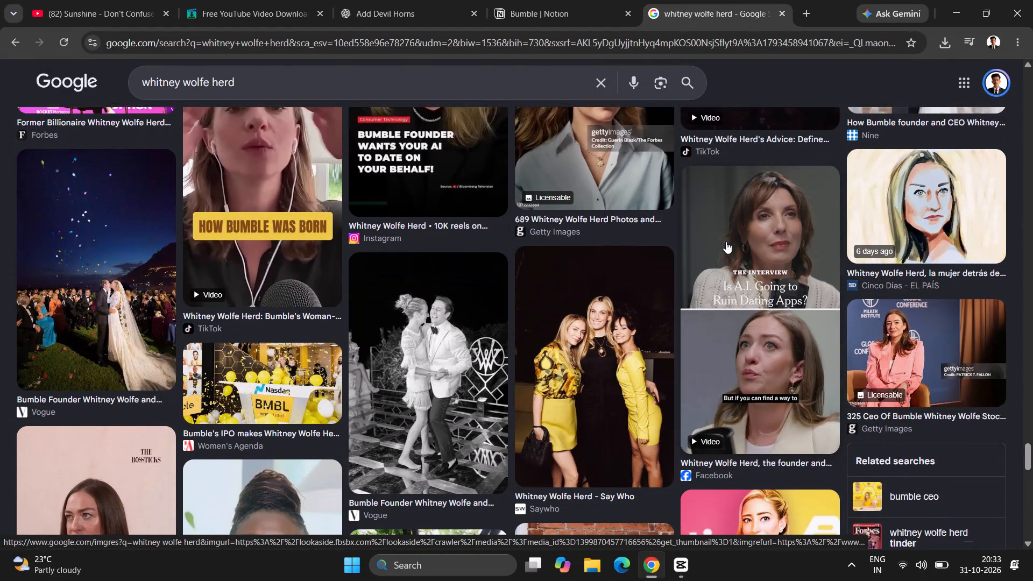
scroll(726, 242, "down", 7)
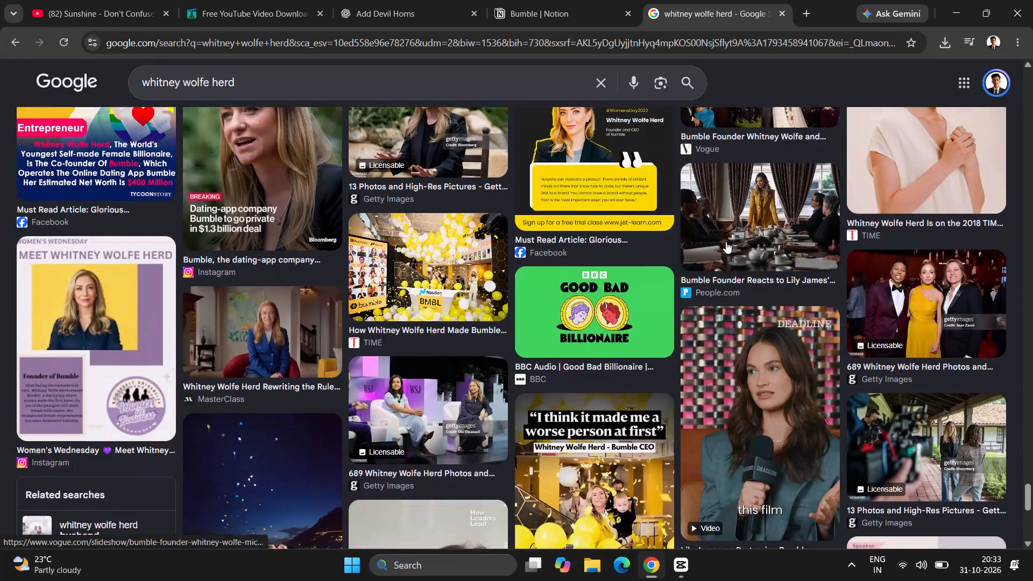
scroll(726, 242, "up", 12)
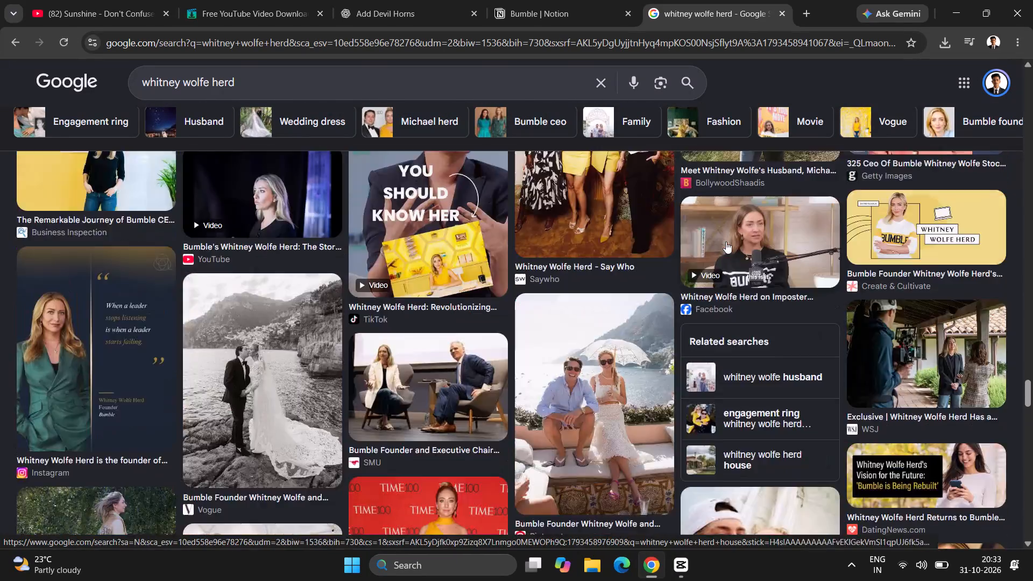
scroll(726, 242, "up", 12)
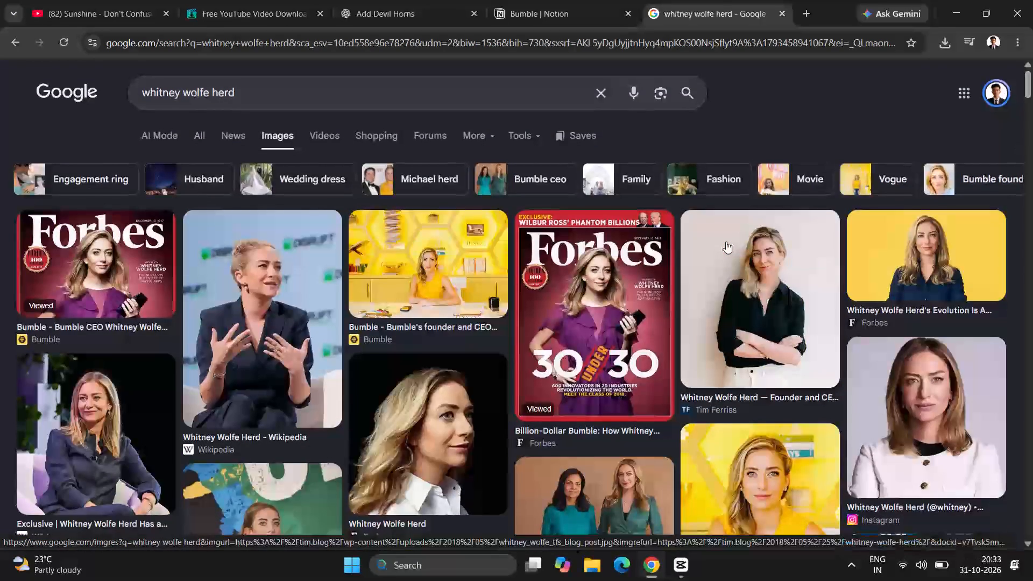
scroll(726, 242, "up", 1)
Browse the Whitney Wolfe Herd image results again for a serious speaking photo that suits the quoted narration.
scroll(493, 365, "down", 1)
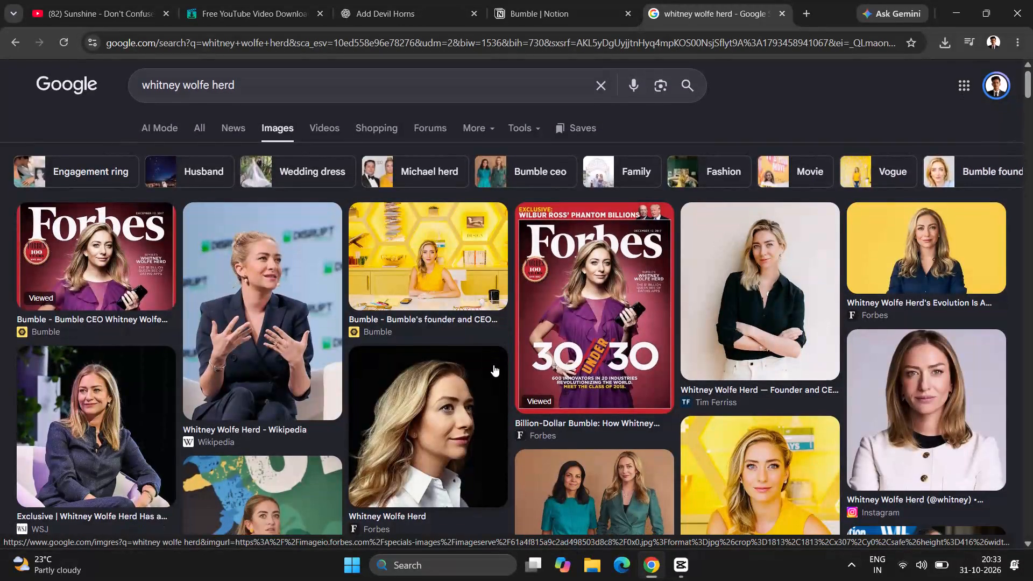
scroll(493, 365, "down", 2)
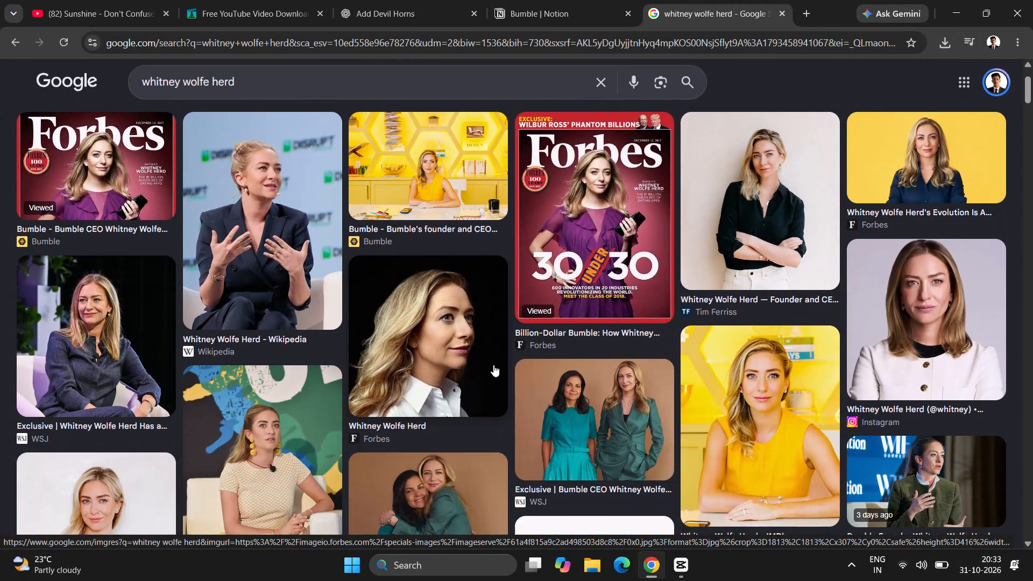
scroll(493, 365, "down", 5)
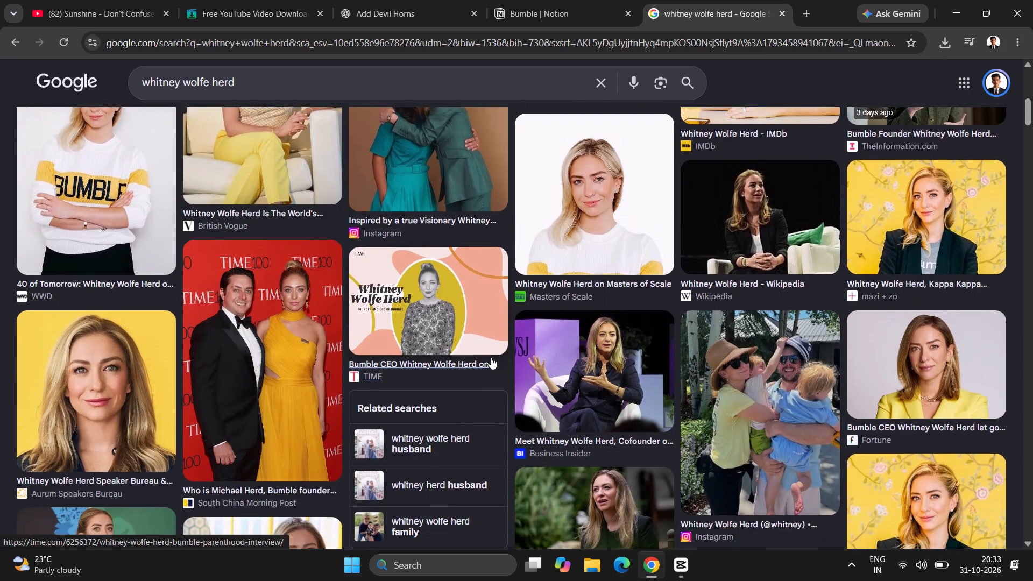
scroll(491, 357, "down", 4)
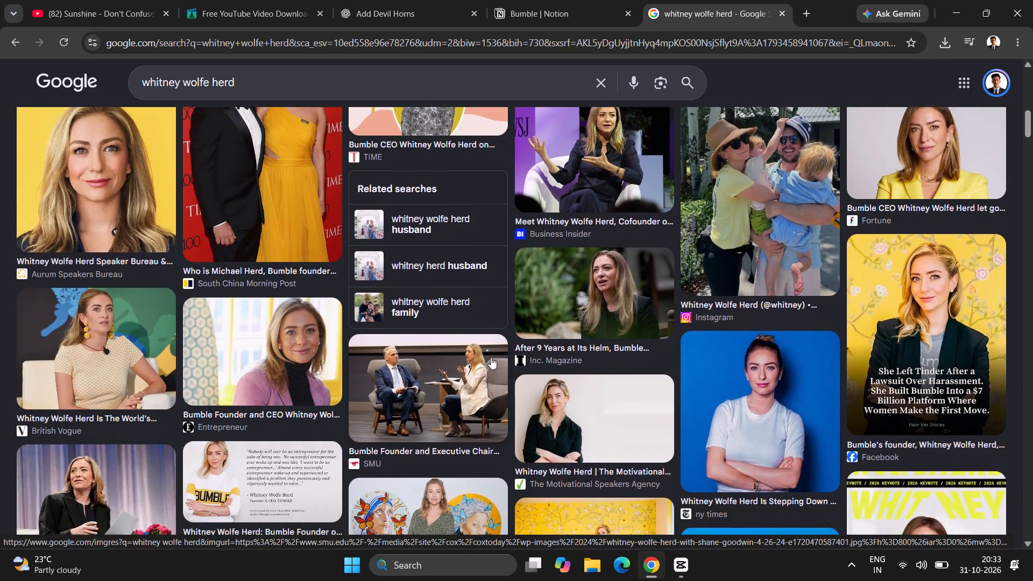
scroll(491, 357, "down", 1)
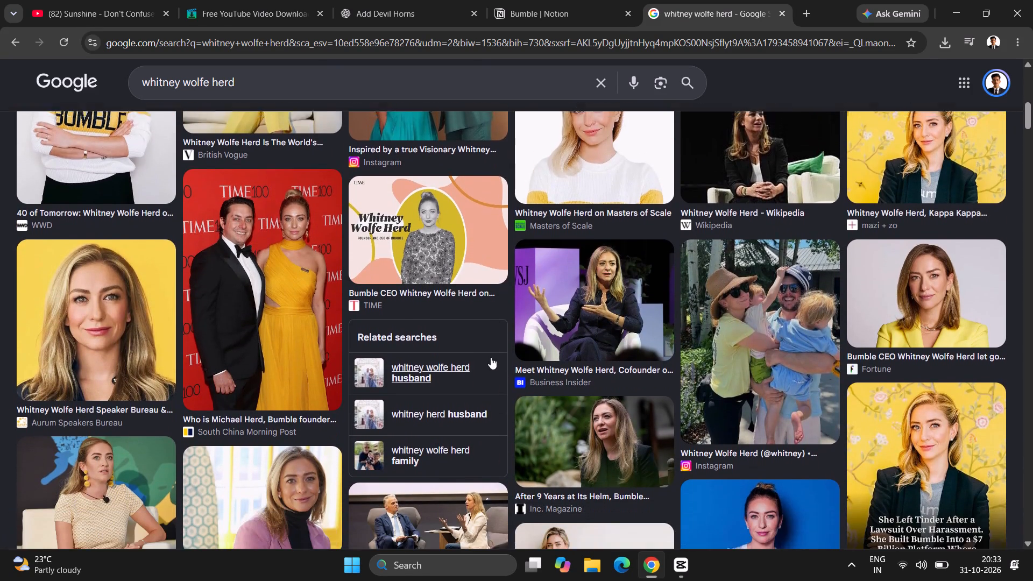
scroll(491, 357, "down", 2)
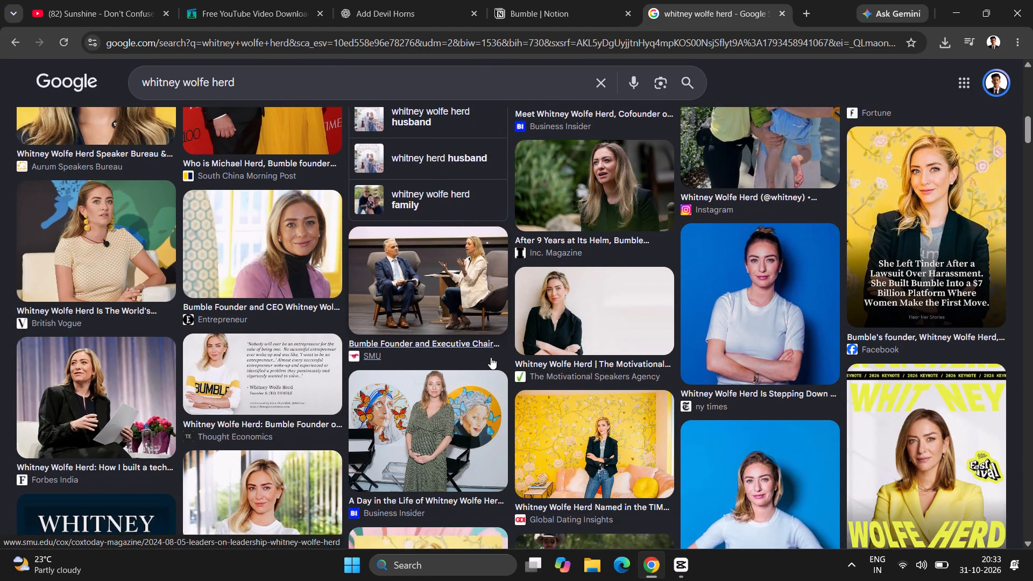
scroll(491, 357, "down", 5)
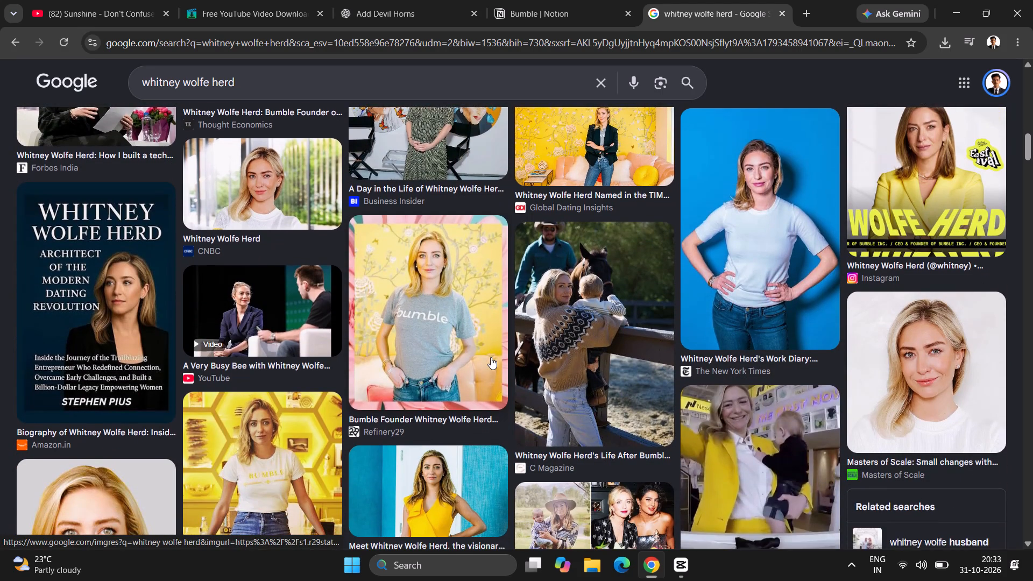
scroll(491, 357, "down", 2)
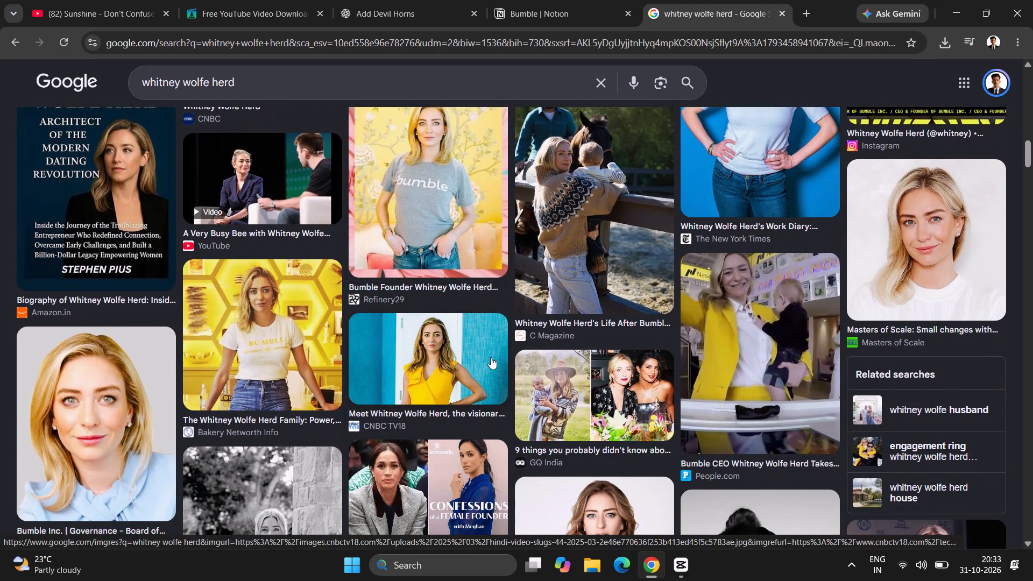
scroll(491, 357, "down", 4)
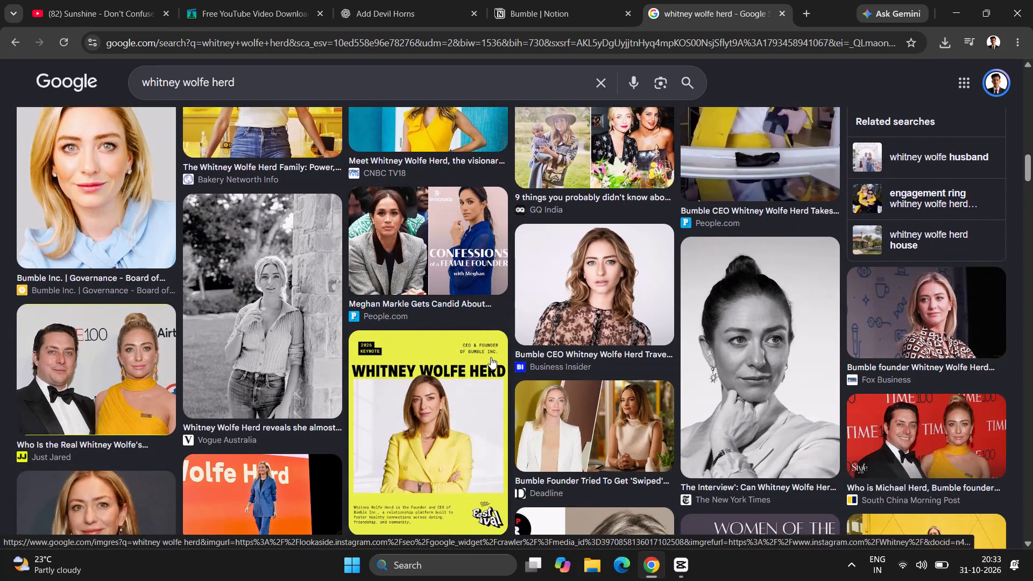
scroll(491, 357, "down", 2)
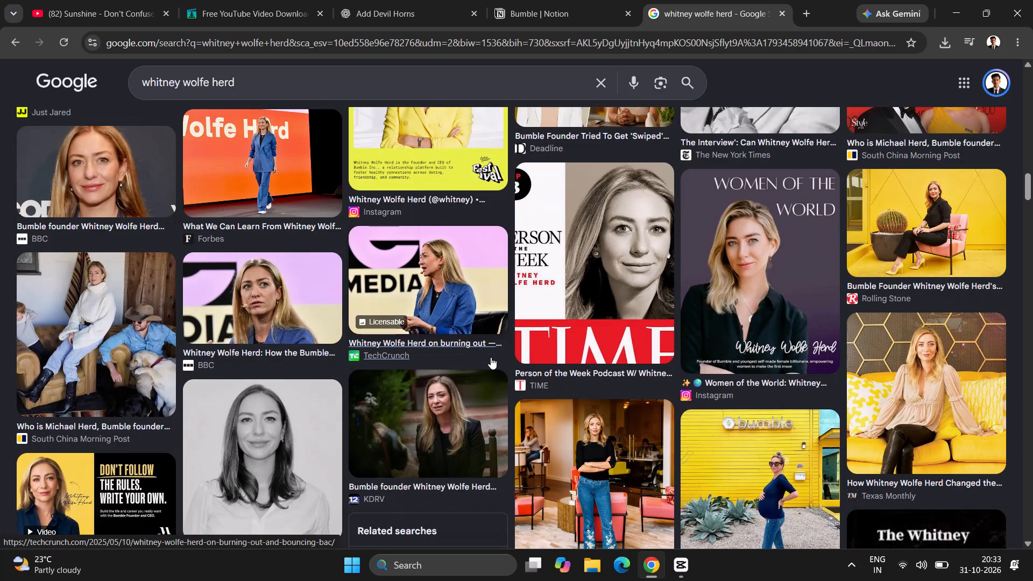
scroll(491, 357, "up", 2)
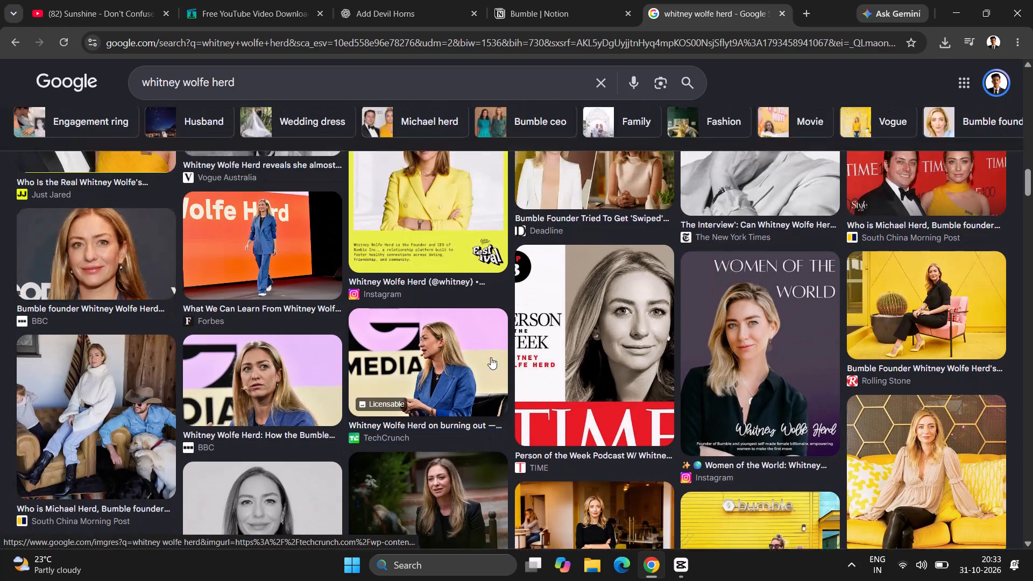
scroll(491, 357, "up", 5)
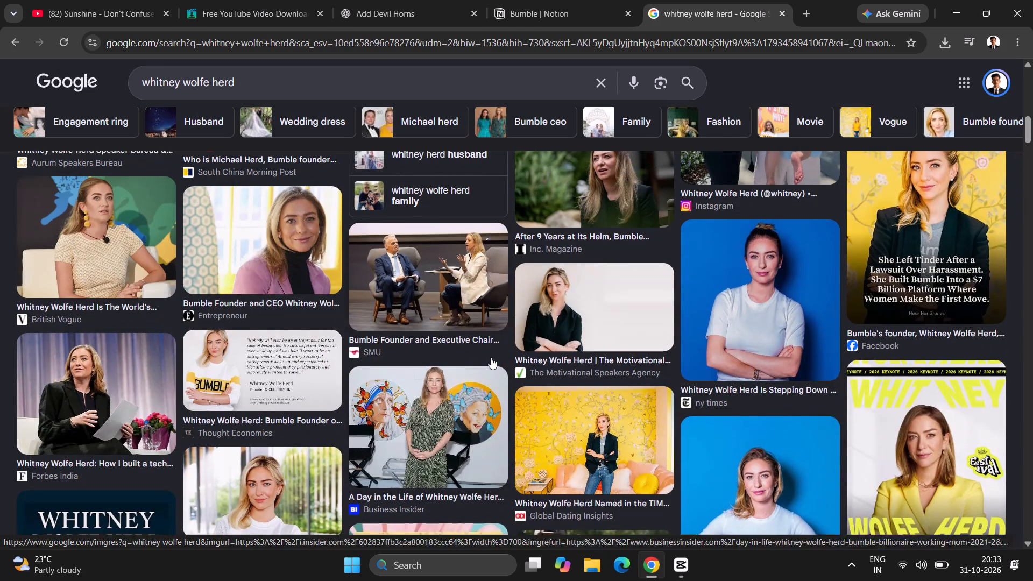
scroll(491, 357, "up", 1)
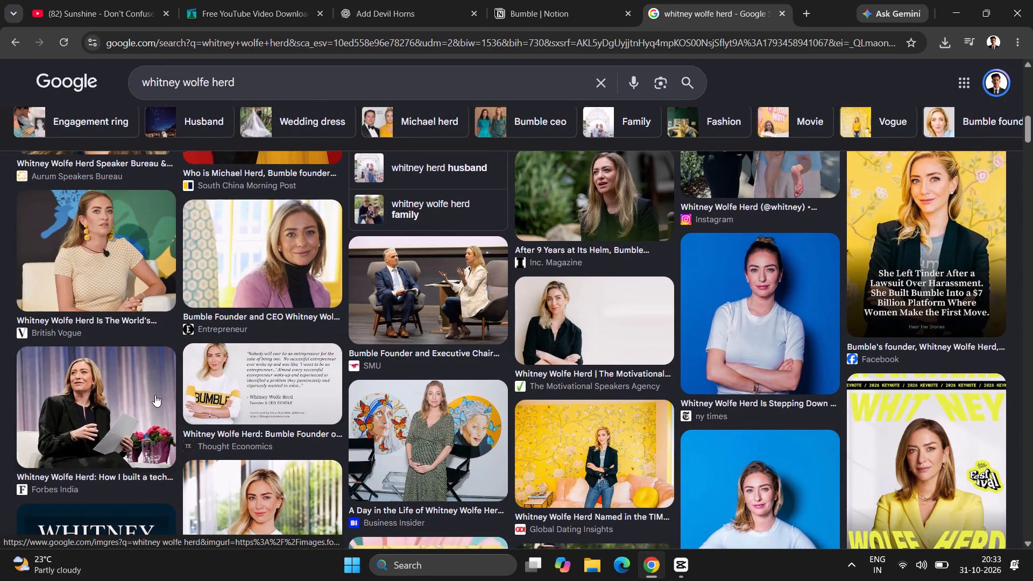
Save the Inc. Magazine photo of Whitney Wolfe Herd outdoors in a dark jacket to Downloads as images (17).
left_click(620, 202)
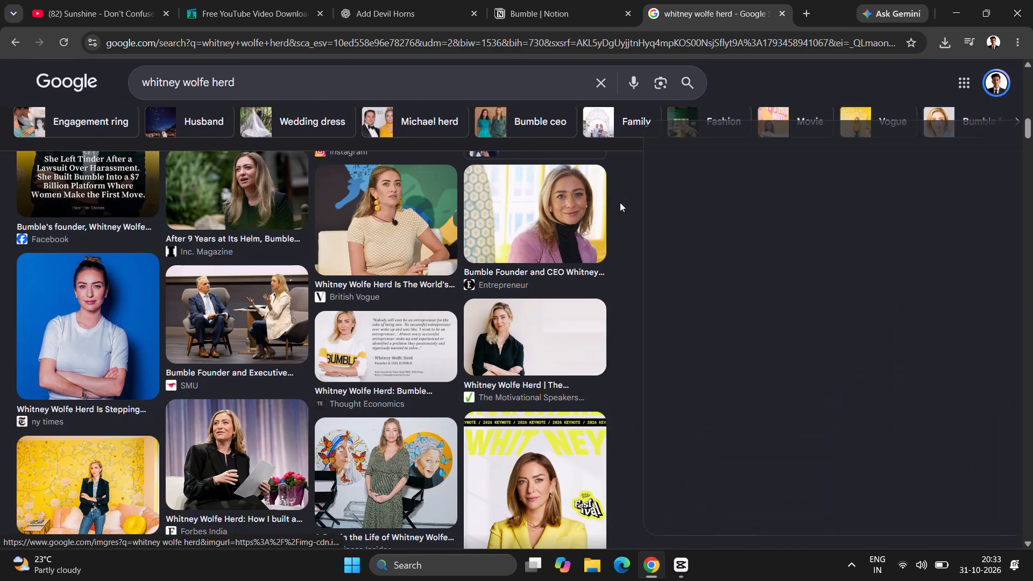
right_click(864, 249)
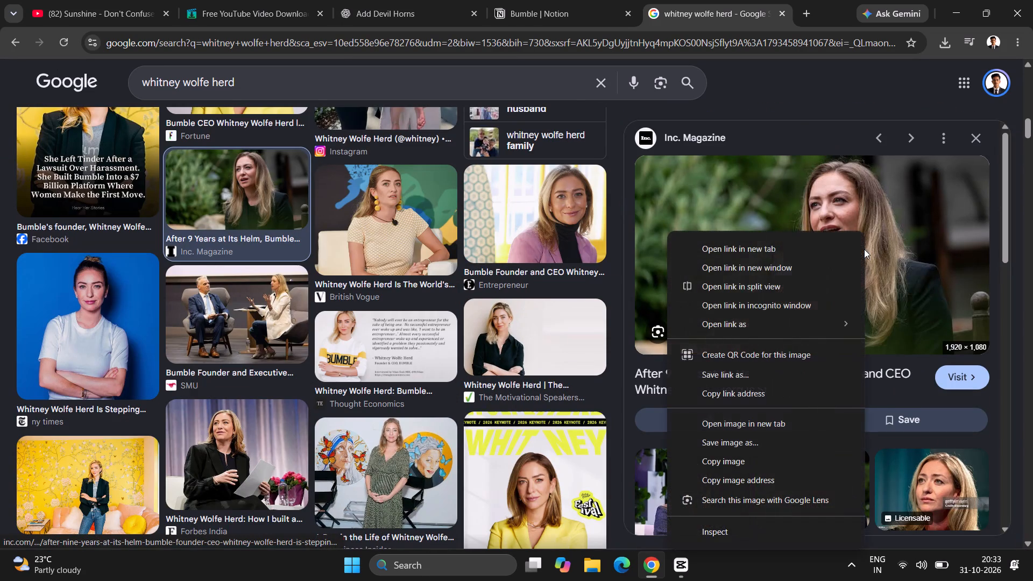
left_click(794, 441)
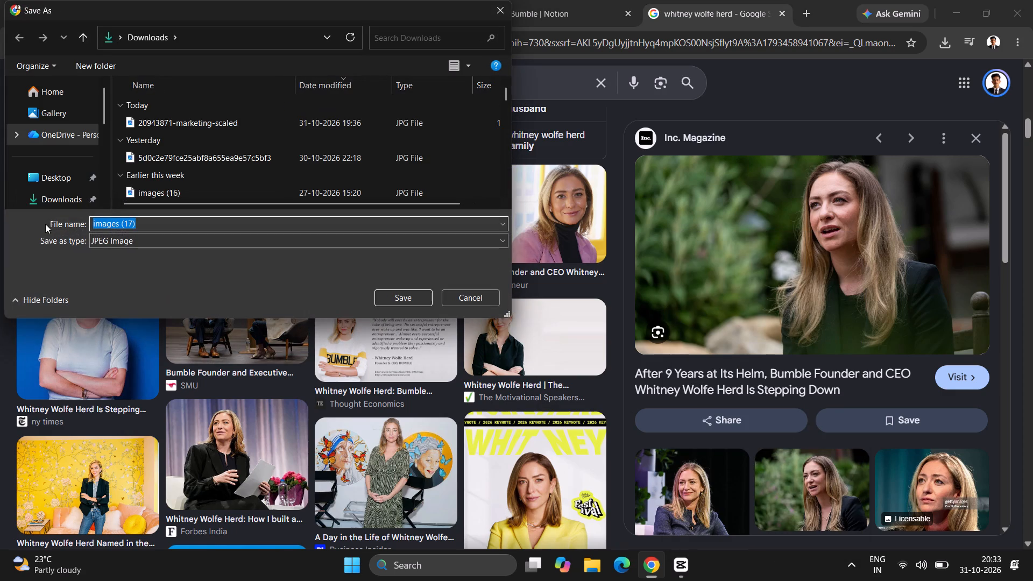
left_click(41, 196)
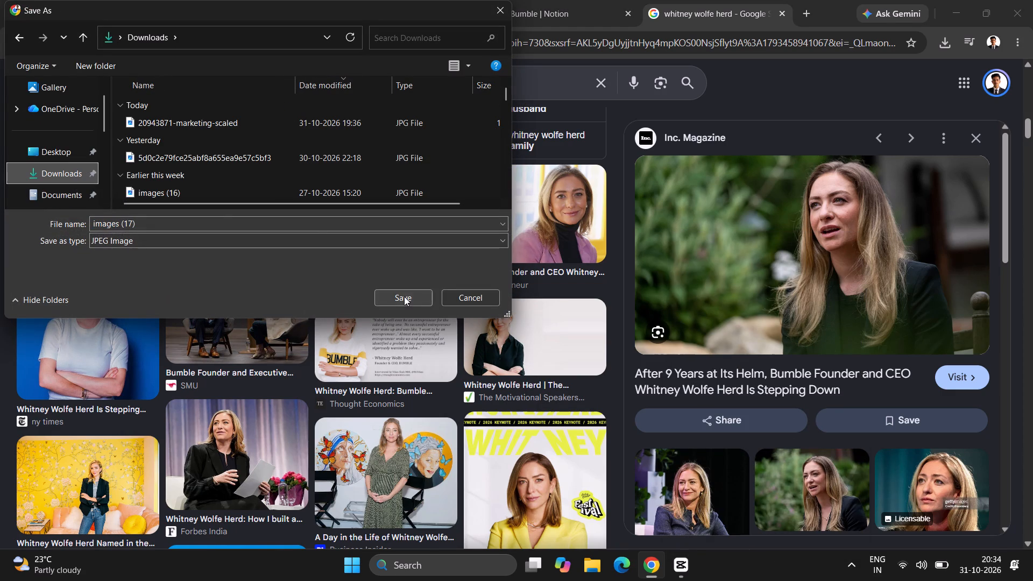
left_click(404, 296)
Switch to CapCut and import images (17) from Downloads into the project media.
left_click(684, 553)
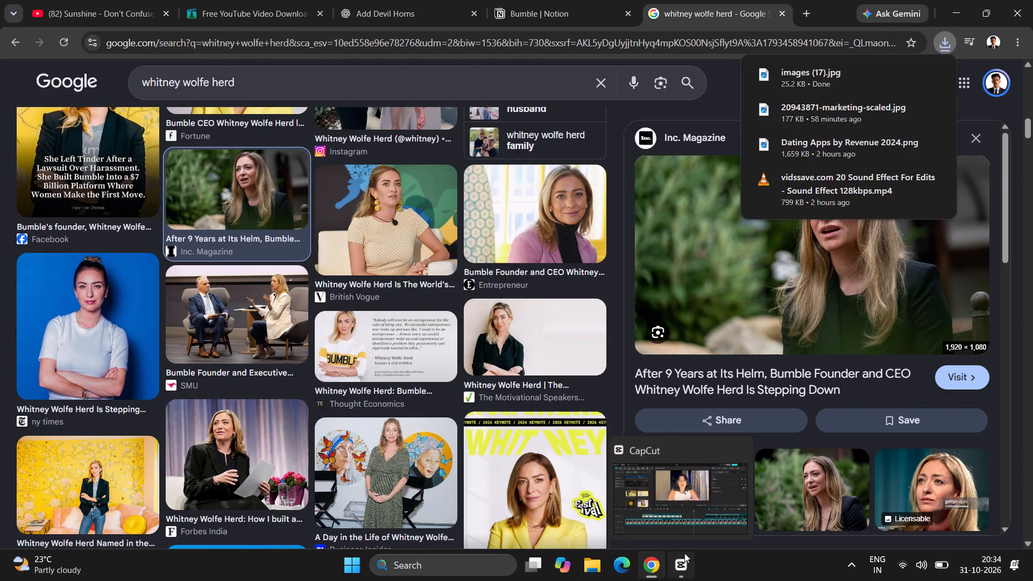
key("ctrl+i")
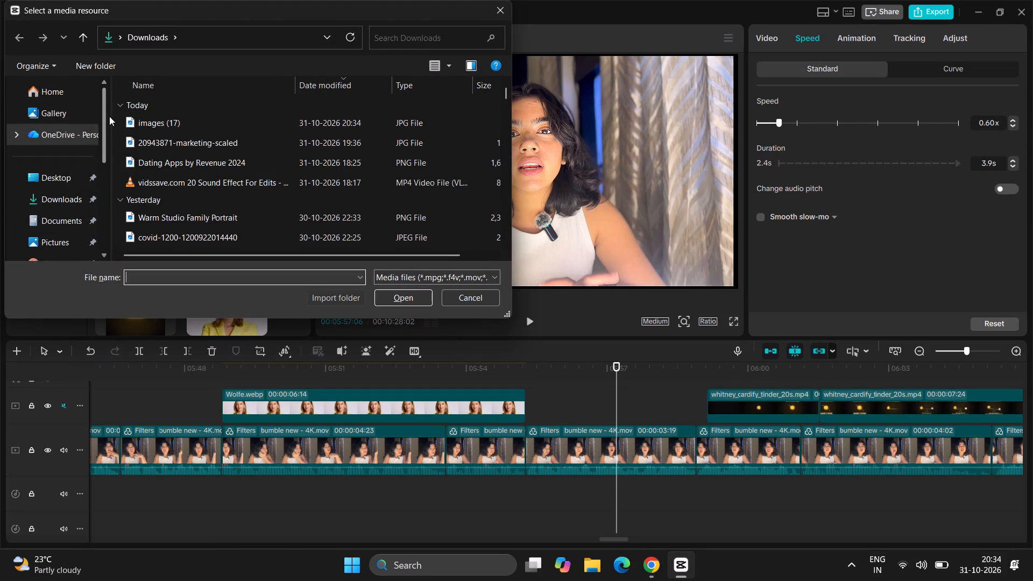
left_click(140, 122)
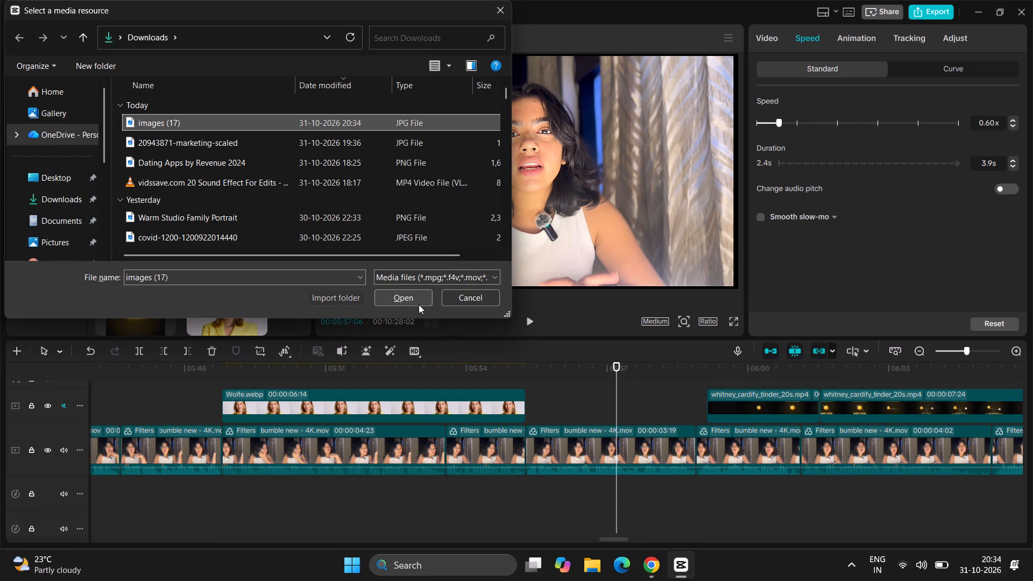
left_click(418, 306)
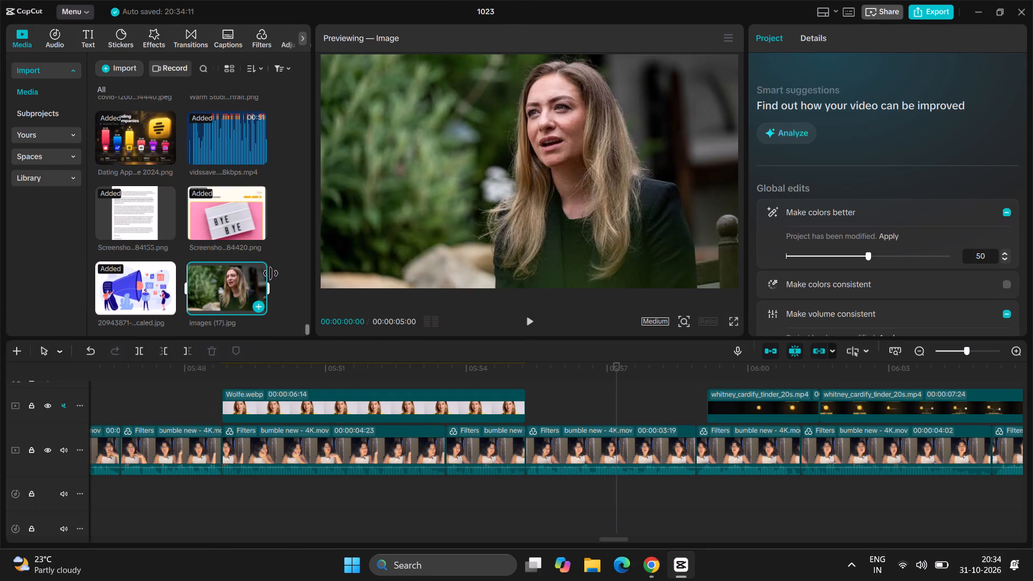
Replace the Wolfe.webp clip on the overlay track with images (17).jpg, keeping the clip's length.
left_click_drag(232, 291, 310, 393)
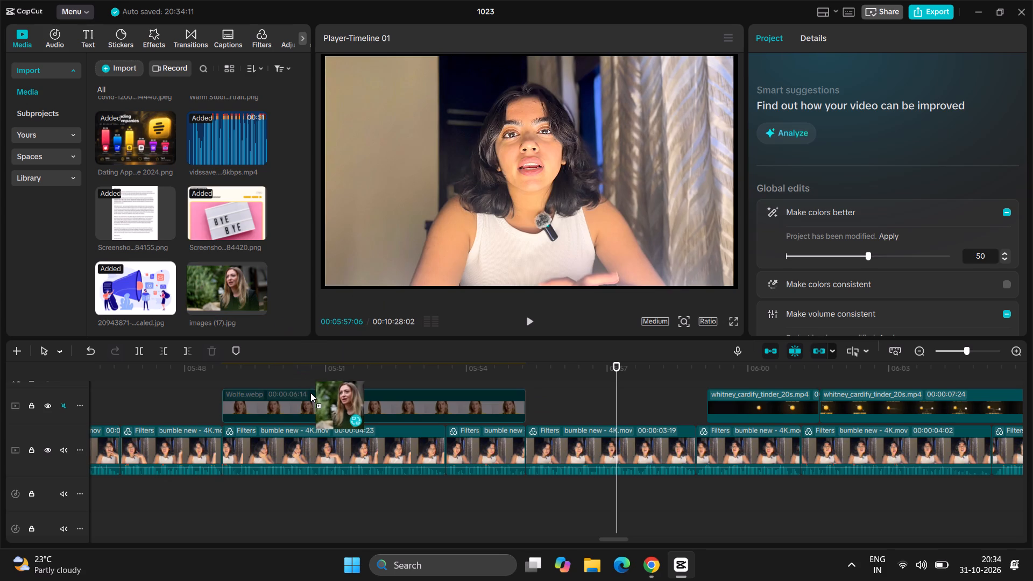
left_click_drag(310, 393, 310, 395)
left_click(570, 394)
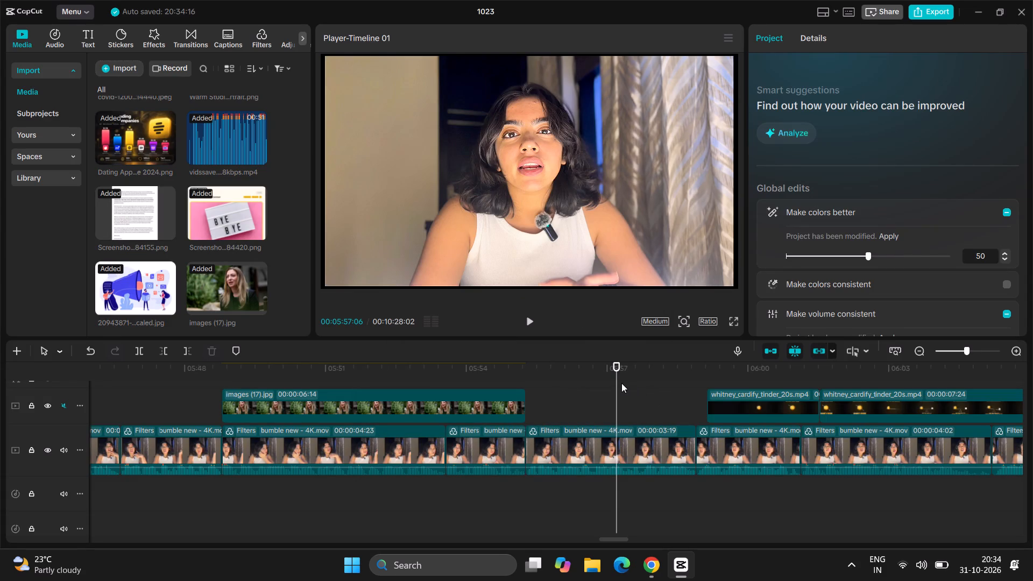
Play the timeline from the start of the images (17).jpg clip to check the photo behind the quote caption.
left_click_drag(621, 383, 575, 369)
left_click(575, 369)
left_click_drag(575, 369, 257, 382)
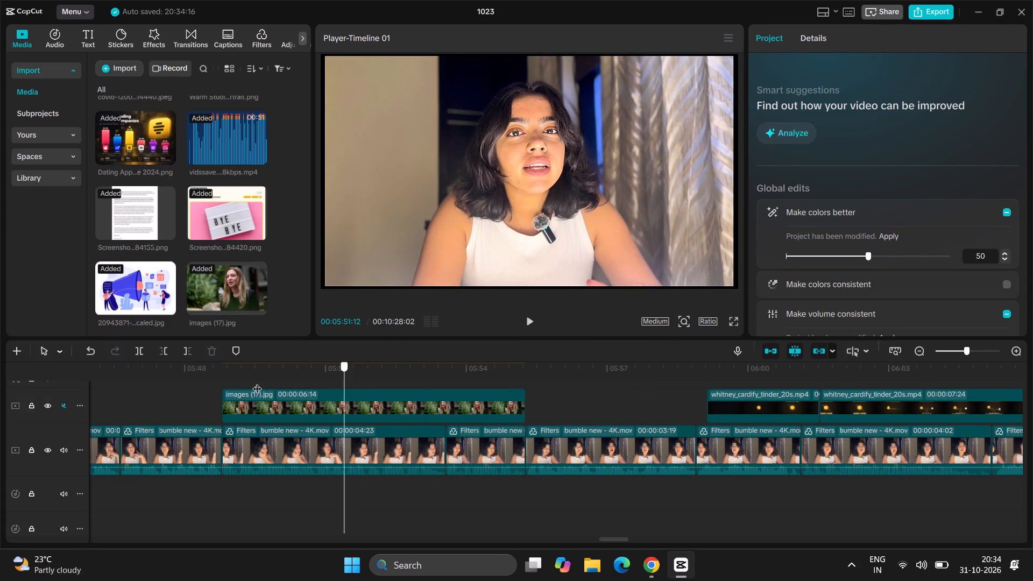
left_click_drag(257, 382, 218, 391)
key("space")
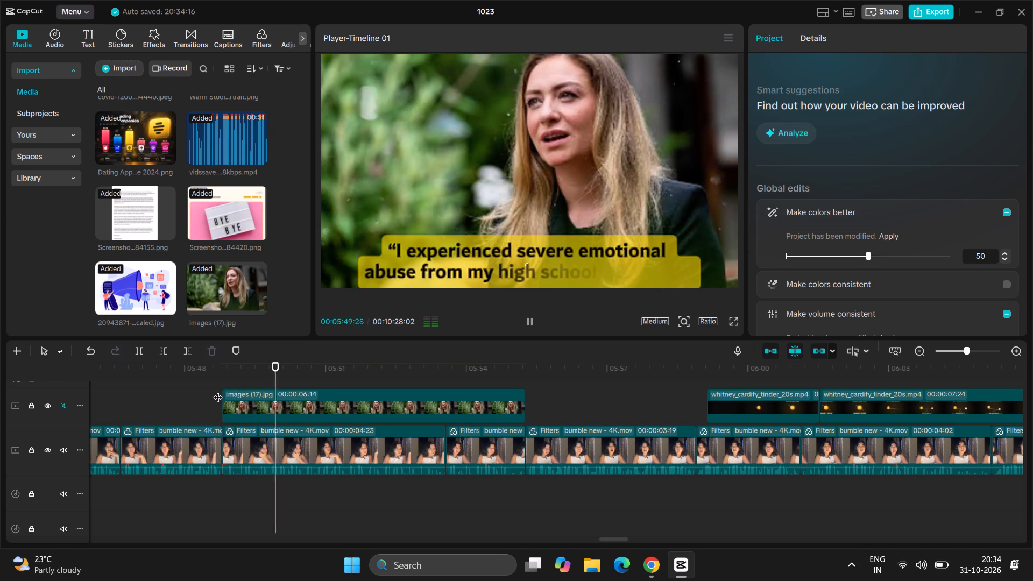
key("space")
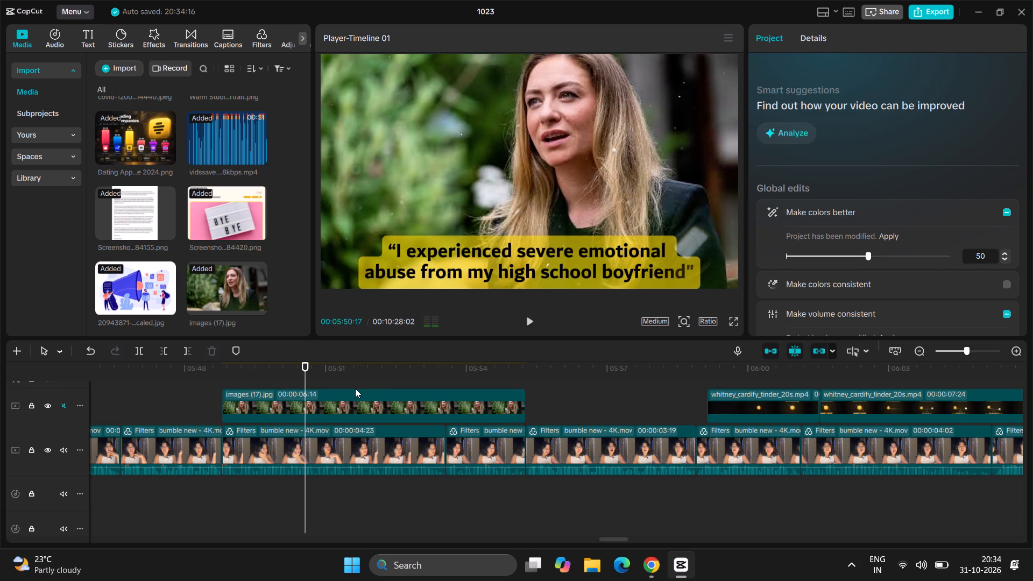
Set the scale of the images (17).jpg clip to 100%.
left_click(381, 399)
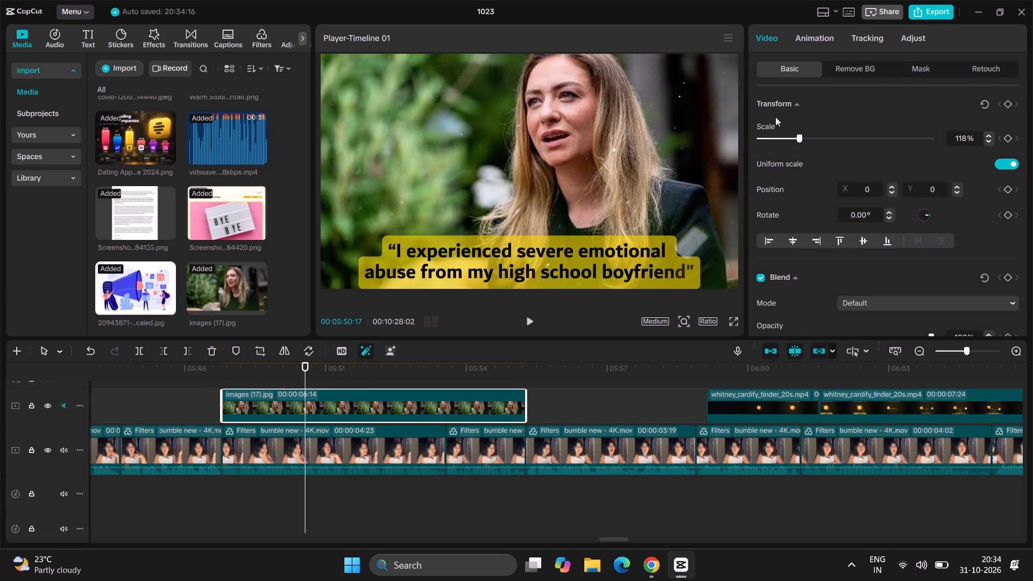
left_click_drag(785, 136, 789, 134)
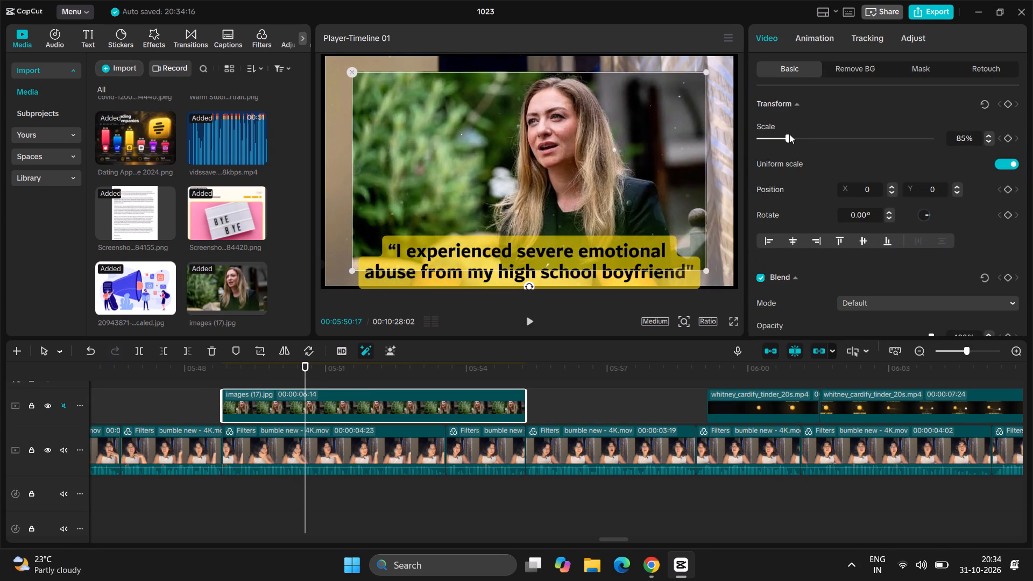
left_click_drag(789, 134, 794, 134)
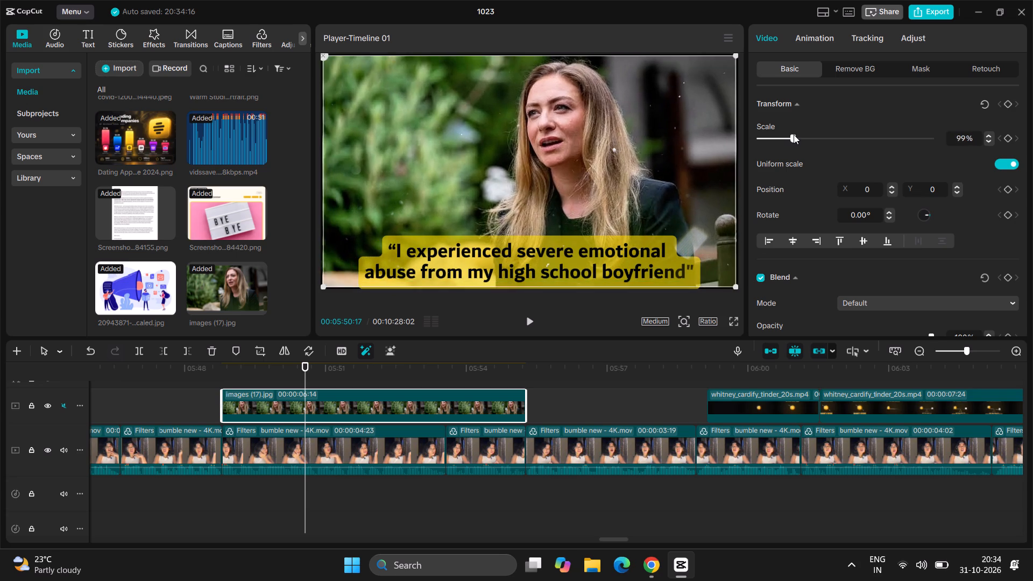
left_click_drag(794, 134, 794, 134)
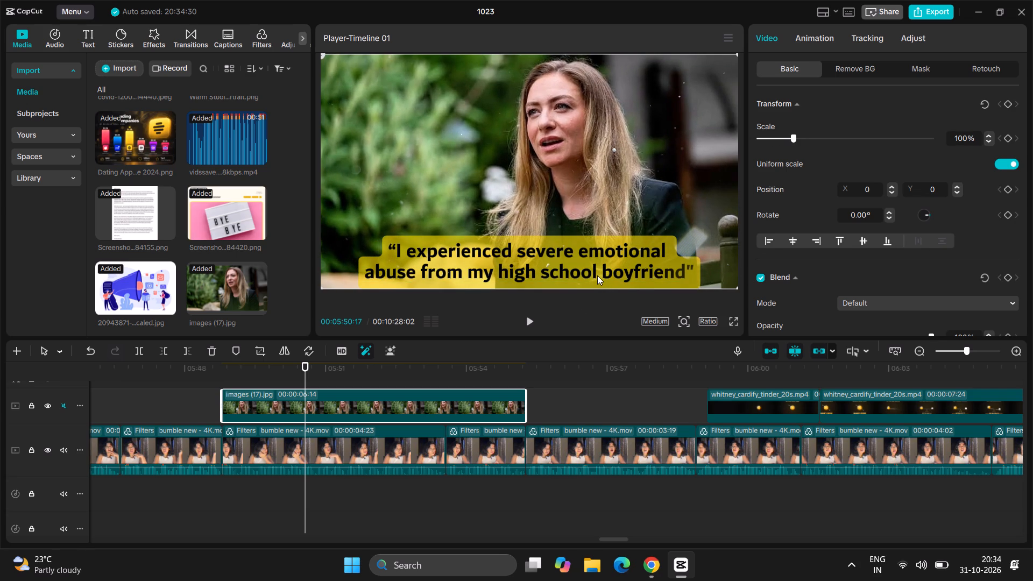
Play the timeline from the start of the images (17).jpg clip through the quote captions and past its end.
key("space")
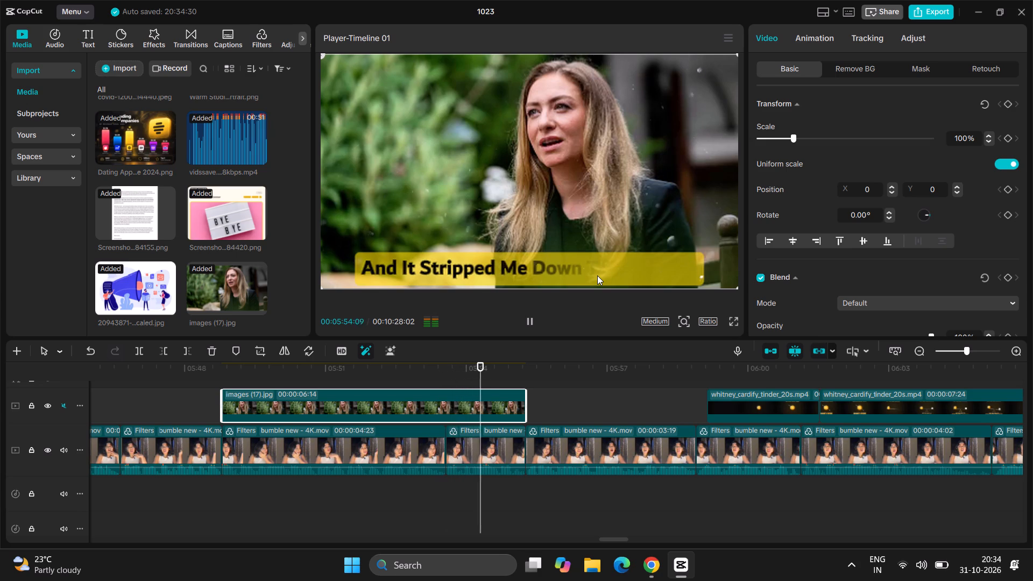
key("space")
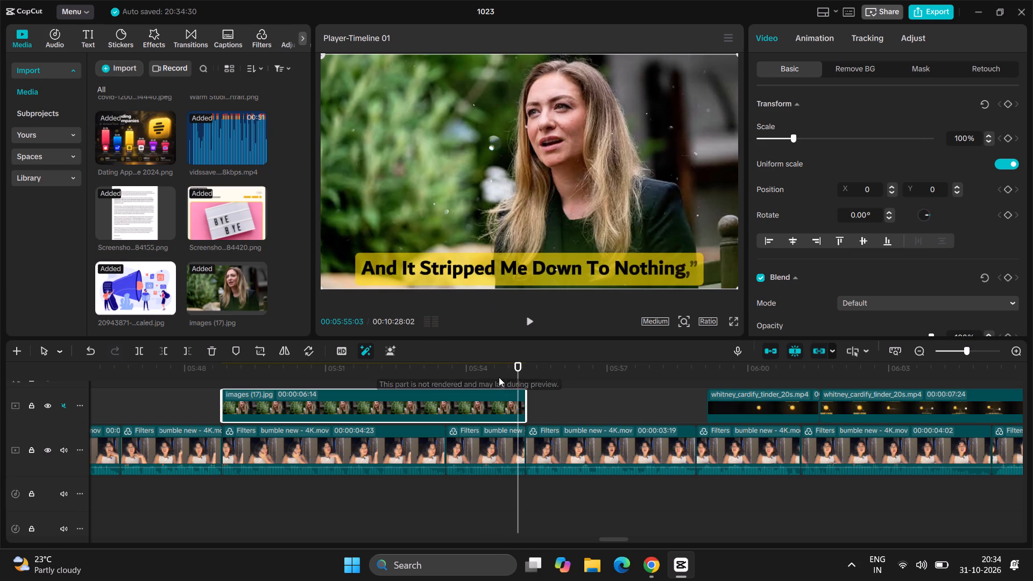
left_click_drag(514, 373, 285, 434)
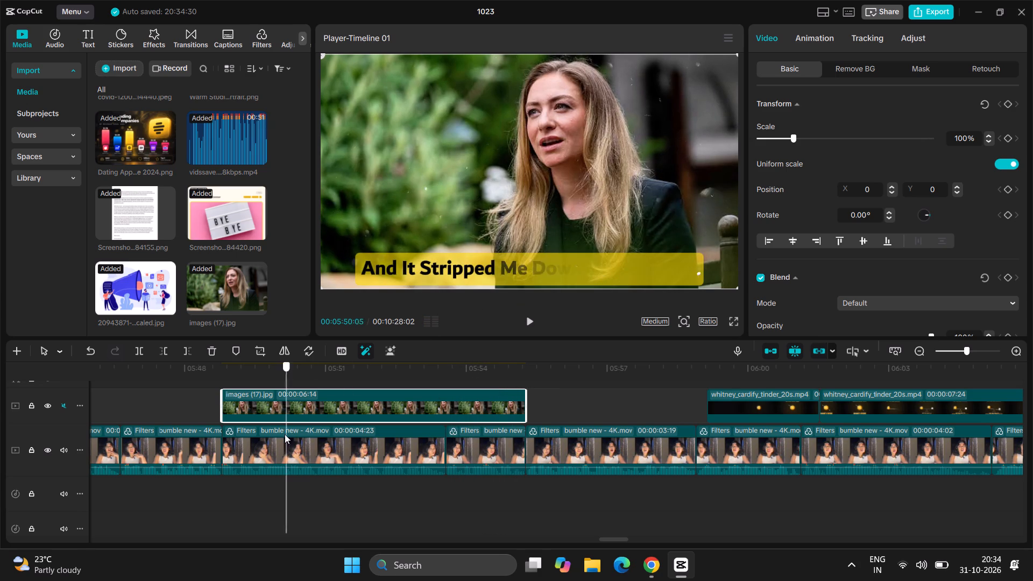
left_click_drag(285, 434, 222, 488)
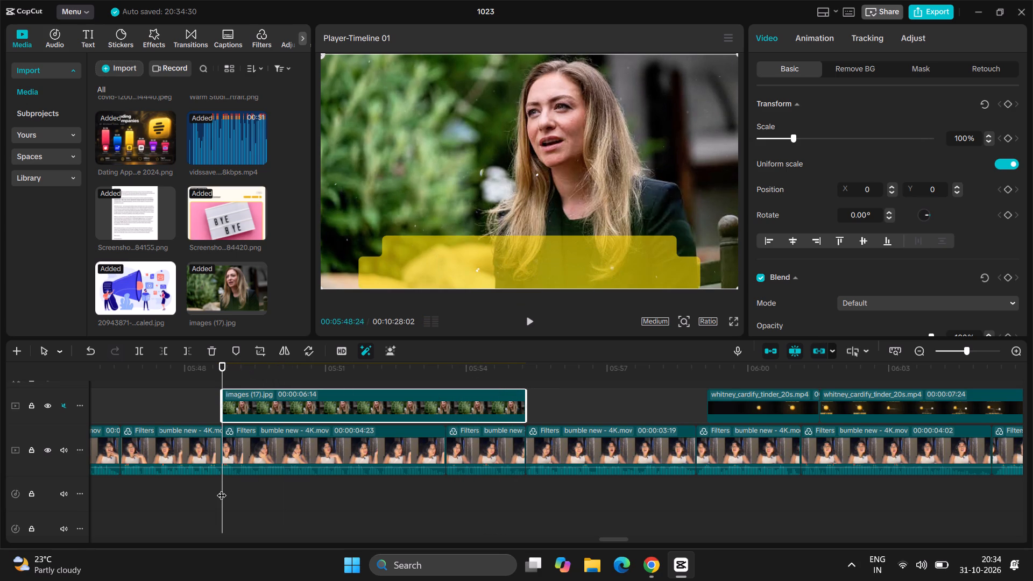
key("space")
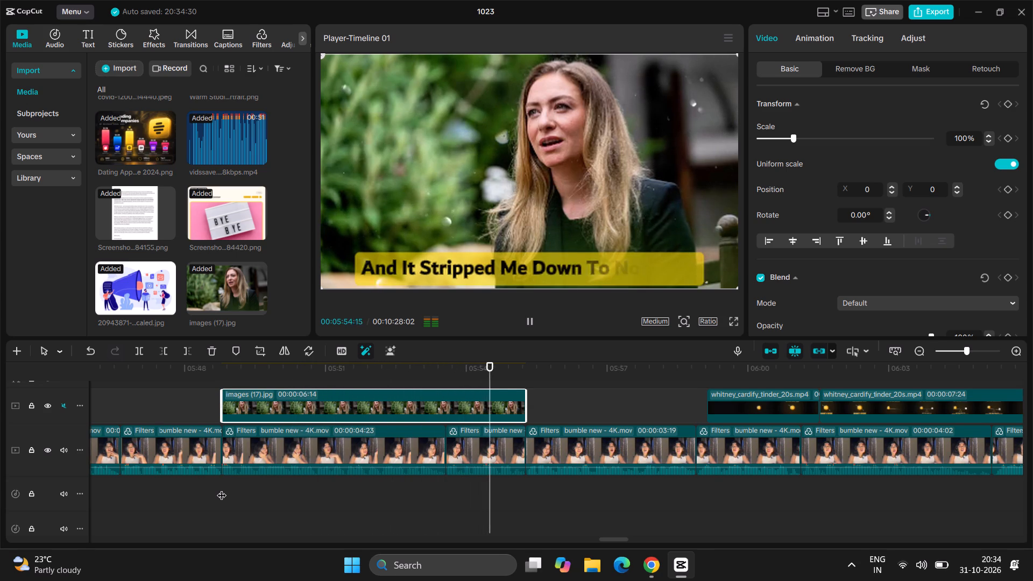
key("space")
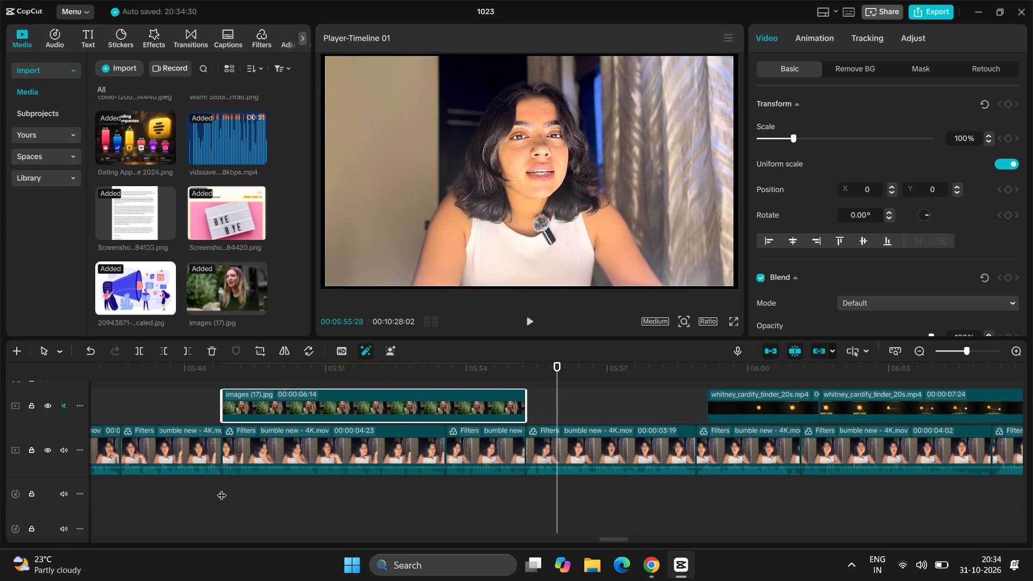
Check the talking-head footage just after the images (17).jpg clip, going back frame by frame to 05:55:28.
key("space")
key("space")
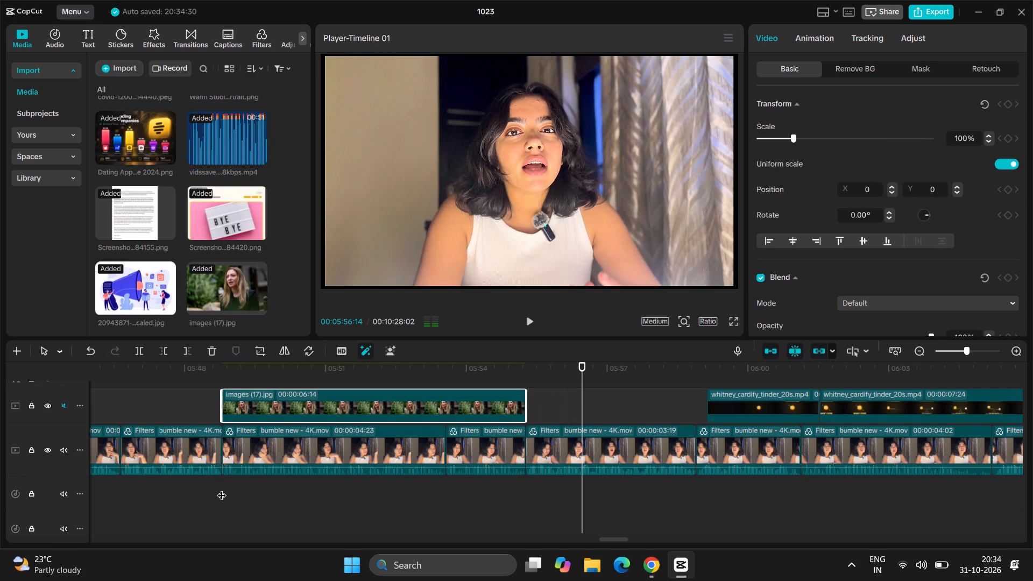
key("Left")
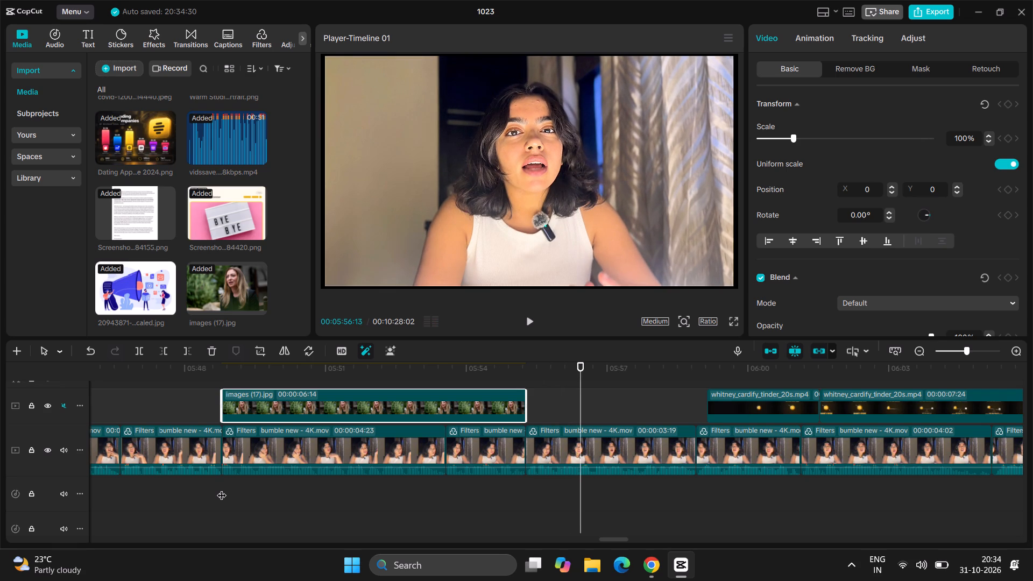
key("Left")
key("Left")
key("Left")
key("Left")
key("Left")
key("Left")
key("Left")
key("Left")
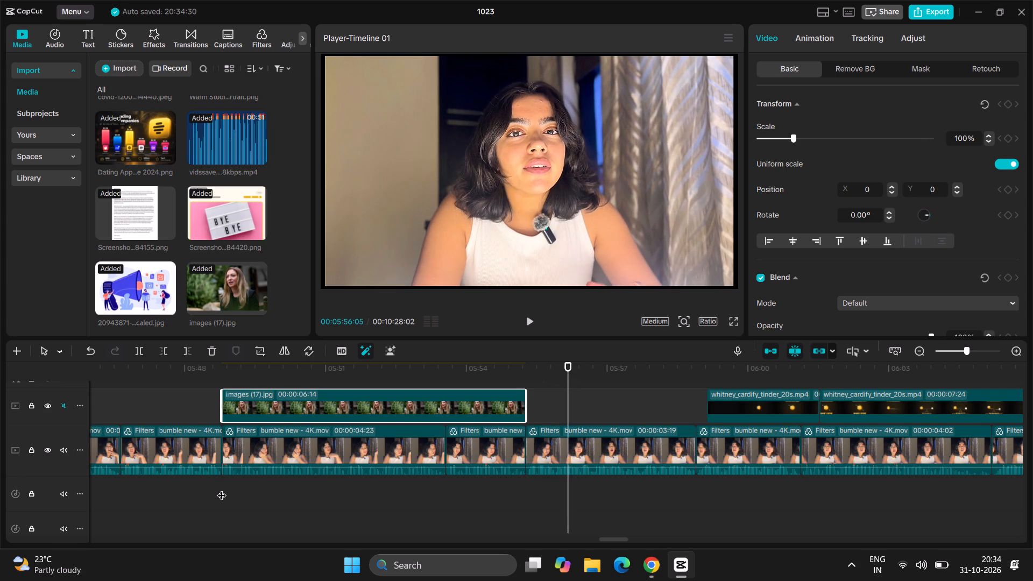
key("Left")
key("Left")
key("Left")
key("Left")
key("Left")
key("Left")
key("Left")
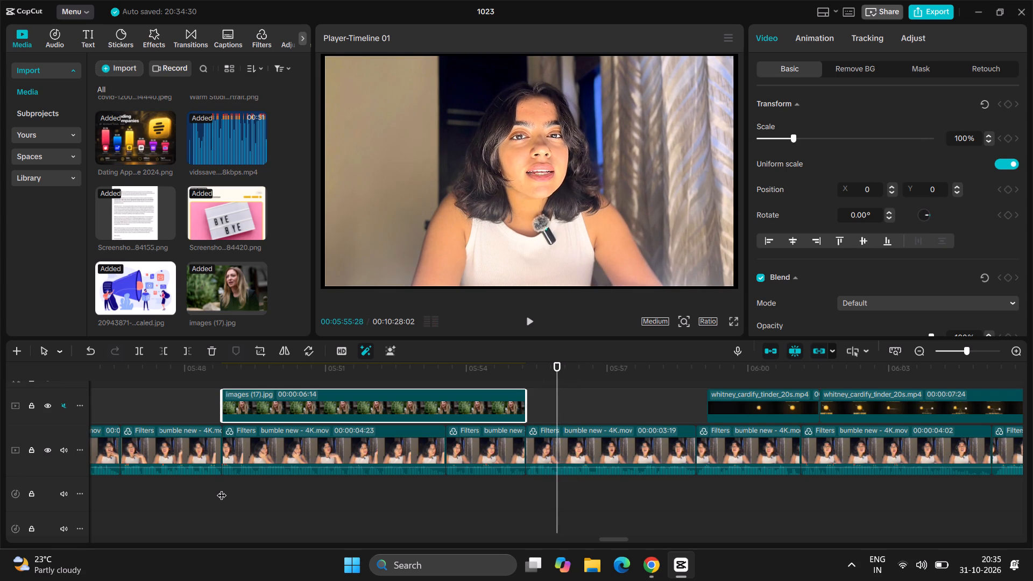
Find the boardroom video gemini_generated_video_19f2f0ef.mp4 in the project media and place it on an overlay track from about 05:54.
scroll(263, 251, "down", 1)
scroll(263, 251, "up", 1)
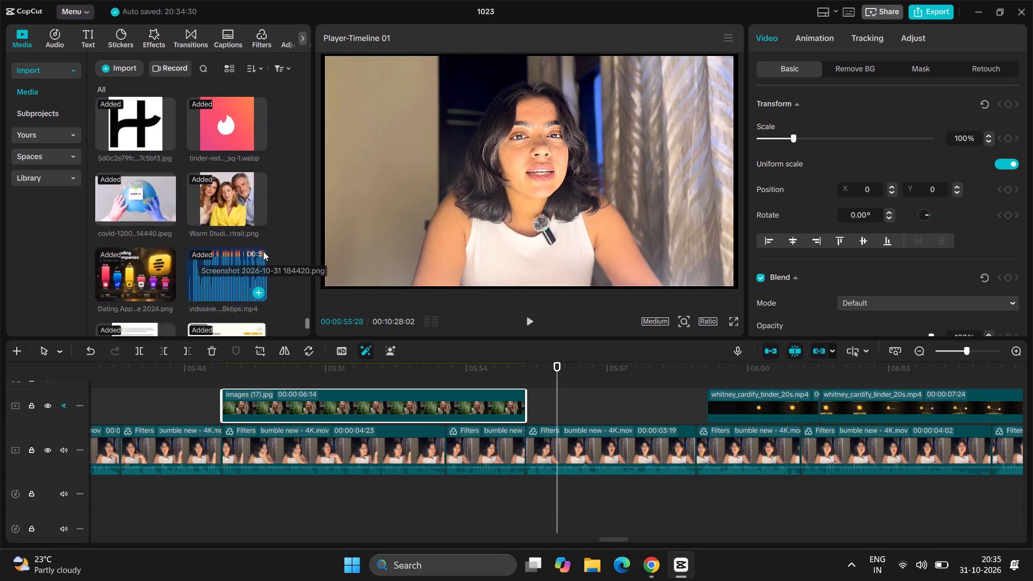
scroll(263, 251, "up", 4)
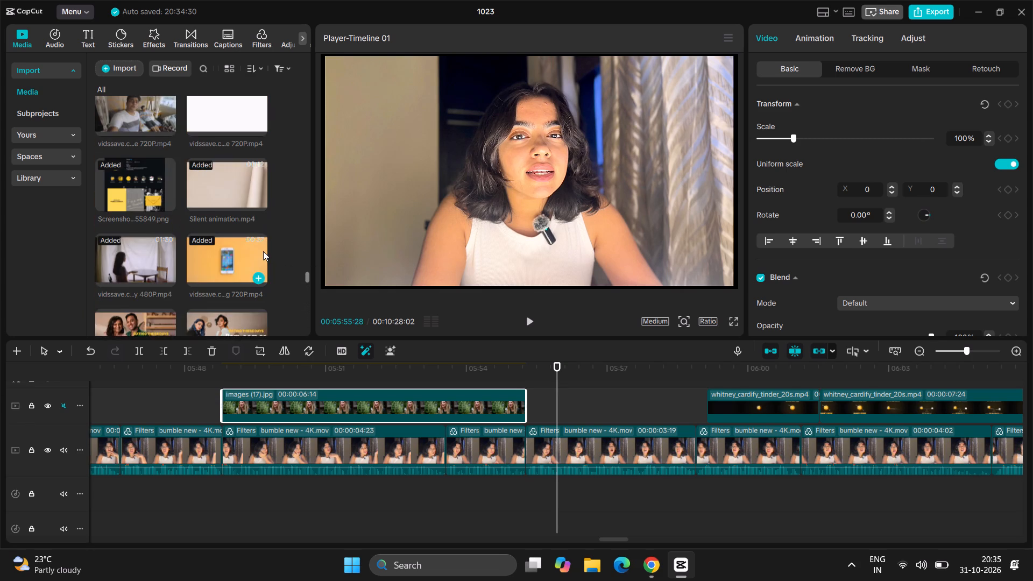
scroll(263, 251, "up", 4)
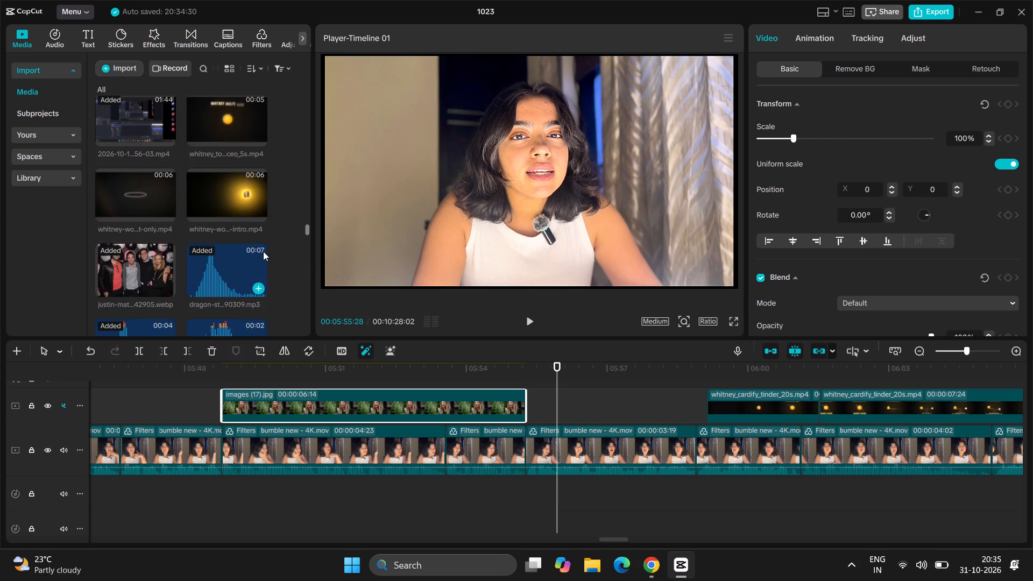
scroll(263, 251, "up", 4)
scroll(263, 251, "down", 1)
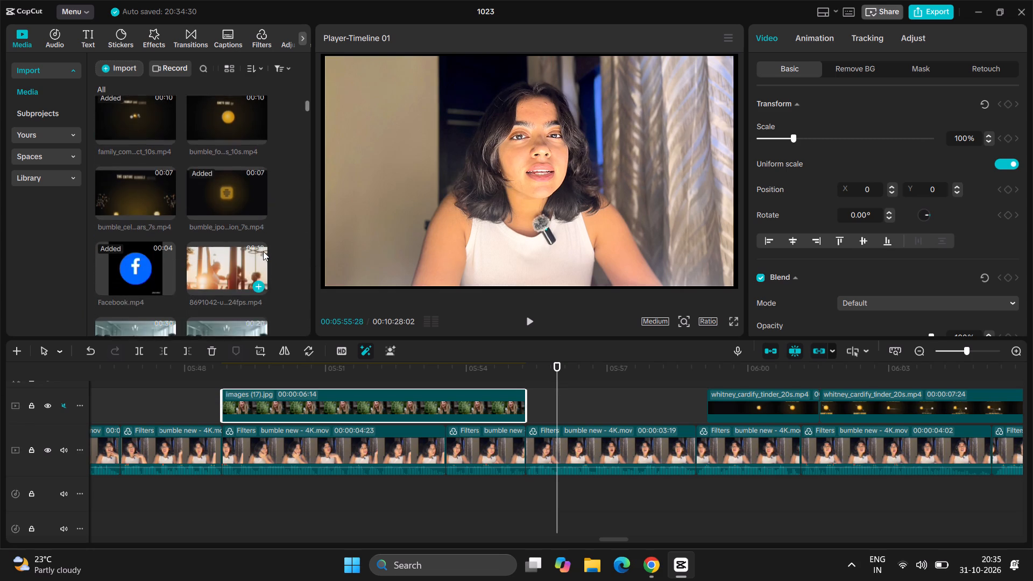
scroll(263, 251, "down", 1)
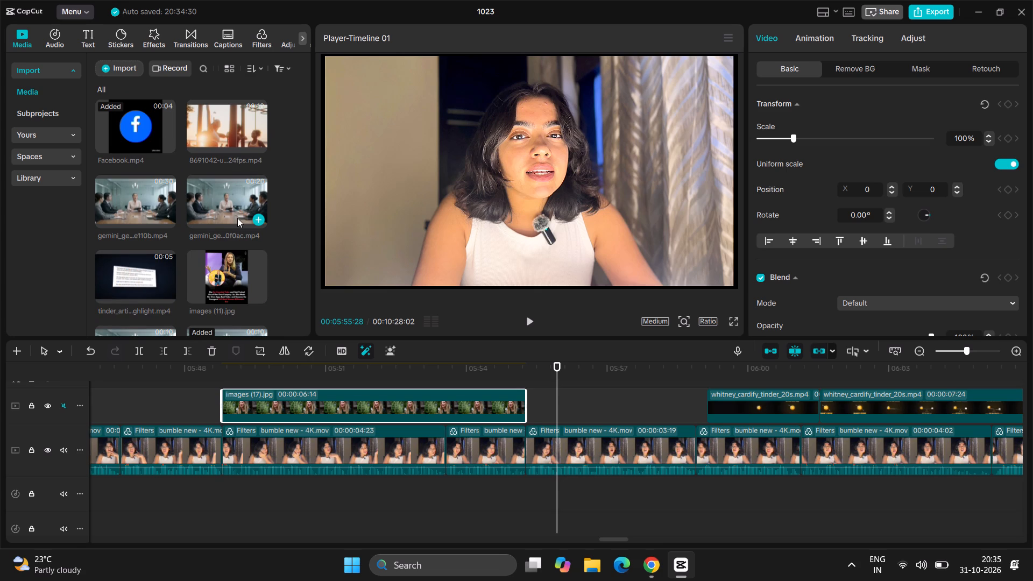
scroll(237, 218, "down", 1)
left_click_drag(237, 218, 344, 262)
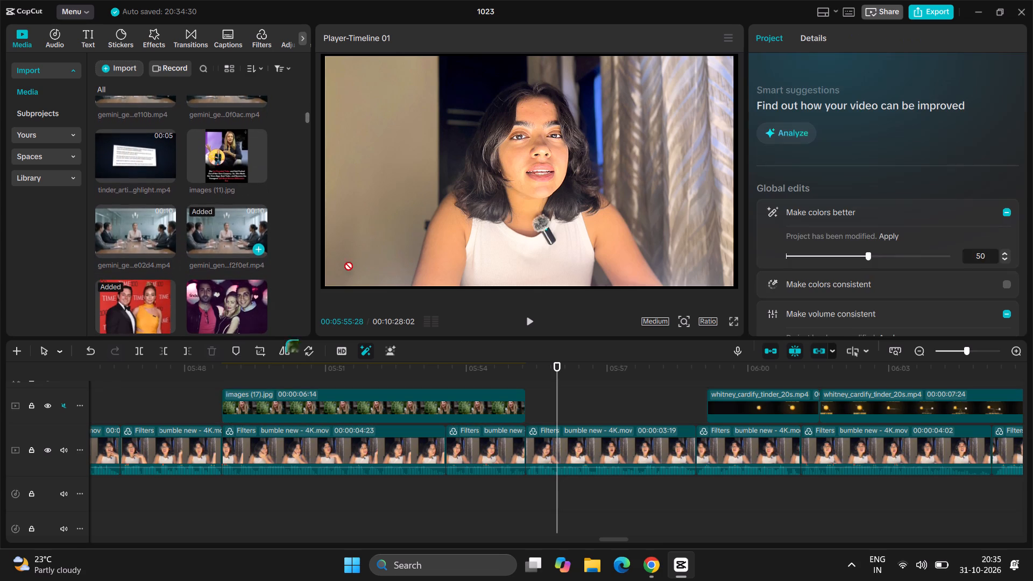
left_click_drag(344, 262, 477, 373)
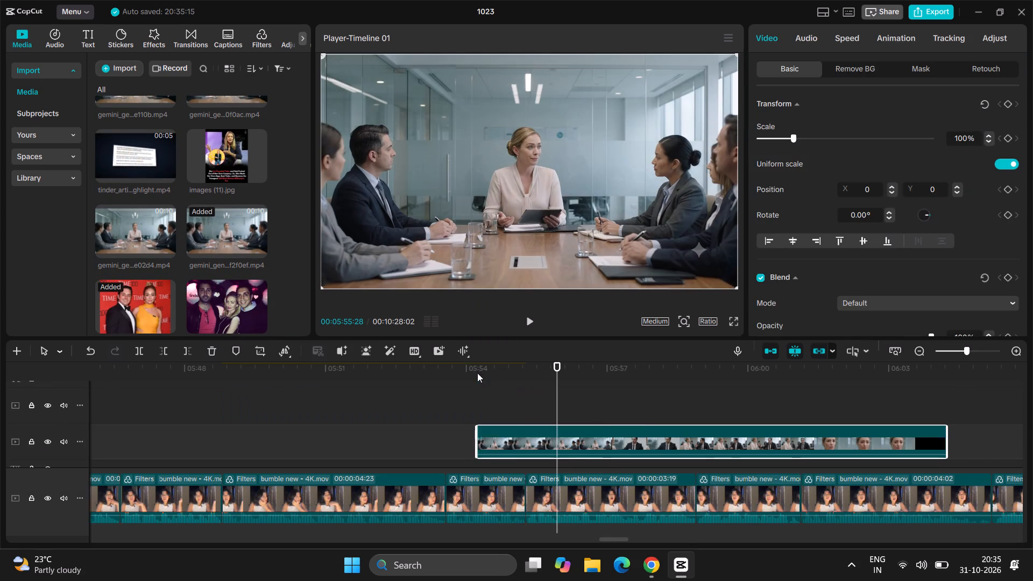
Preview the boardroom clip and trim off its beginning up to 05:57:21, where the man confronts the woman.
scroll(610, 460, "down", 1)
key("space")
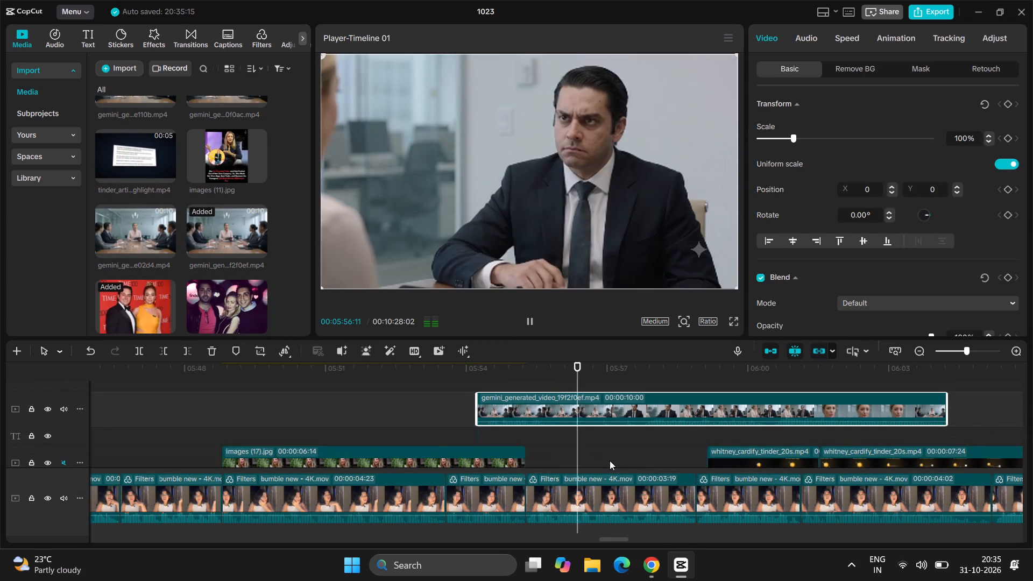
key("space")
key("space")
key("space")
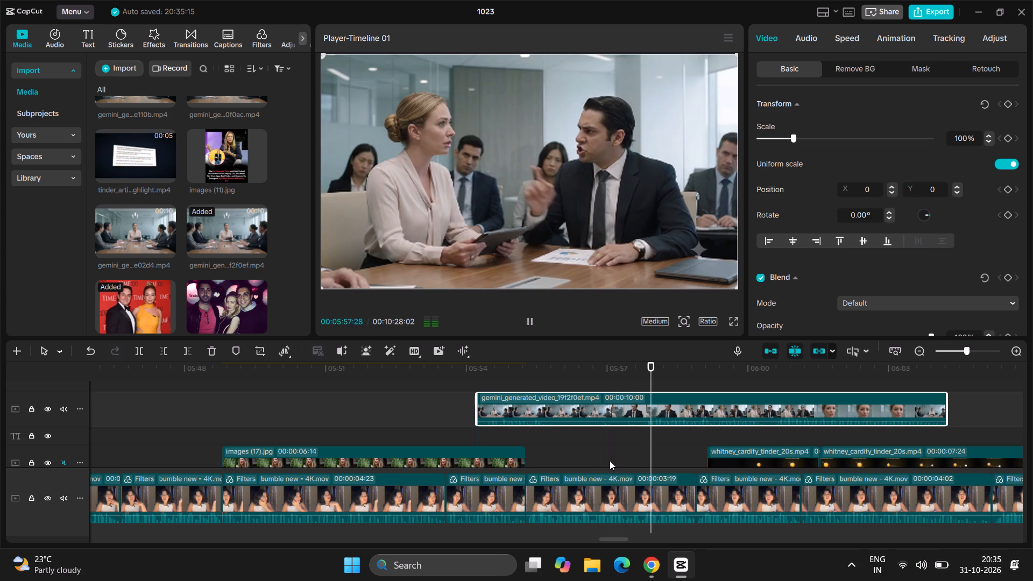
left_click_drag(651, 365, 633, 374)
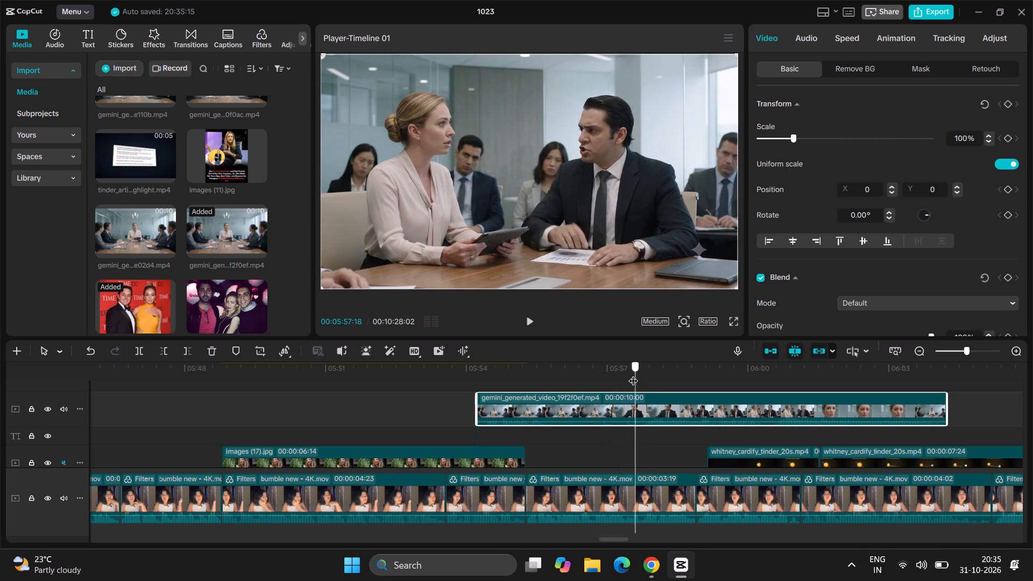
left_click_drag(633, 374, 640, 384)
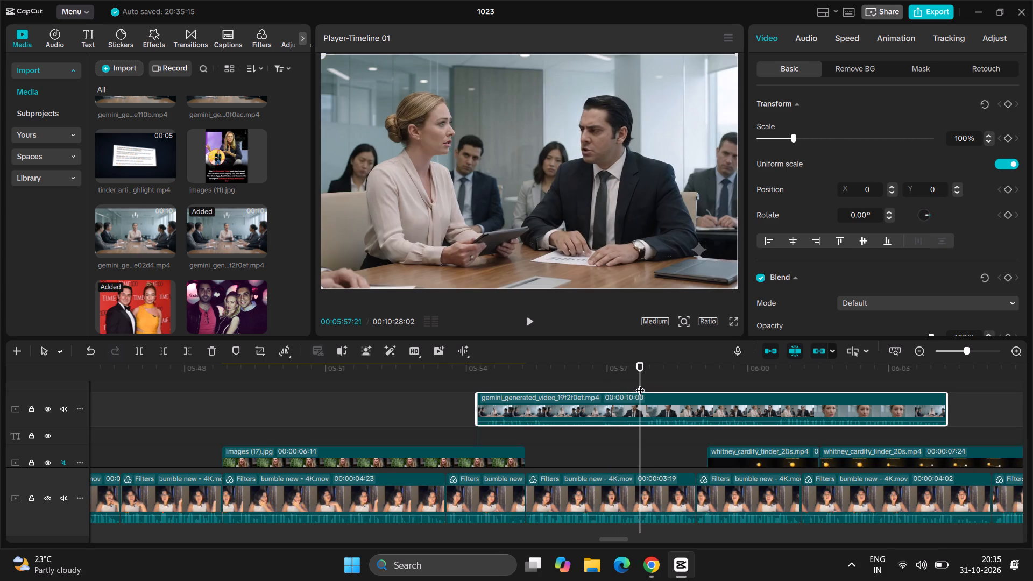
key("q")
Play on through the woman's close-up and trim off the rest of the boardroom clip from 06:01:06.
key("space")
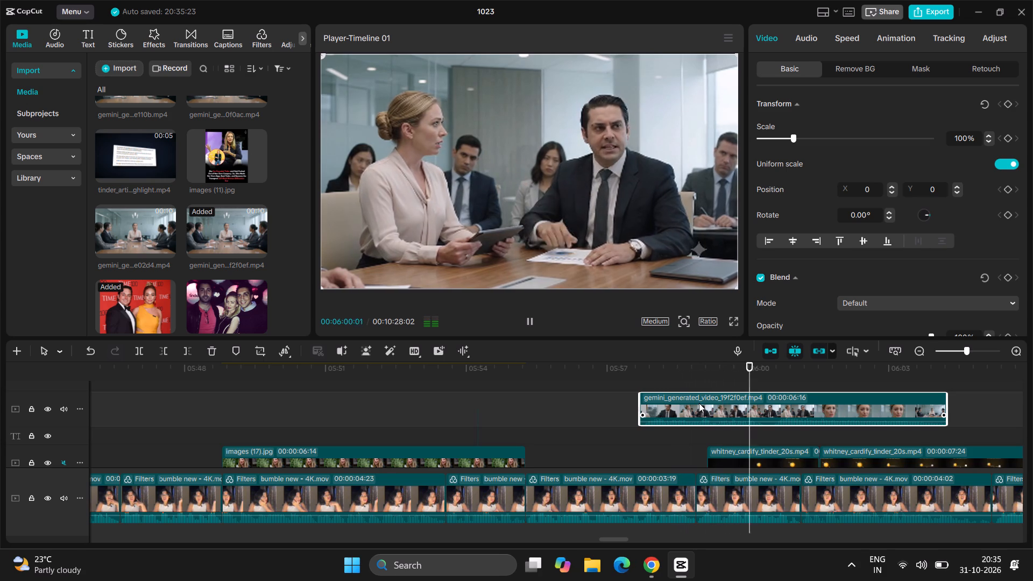
key("space")
key("space")
key("space")
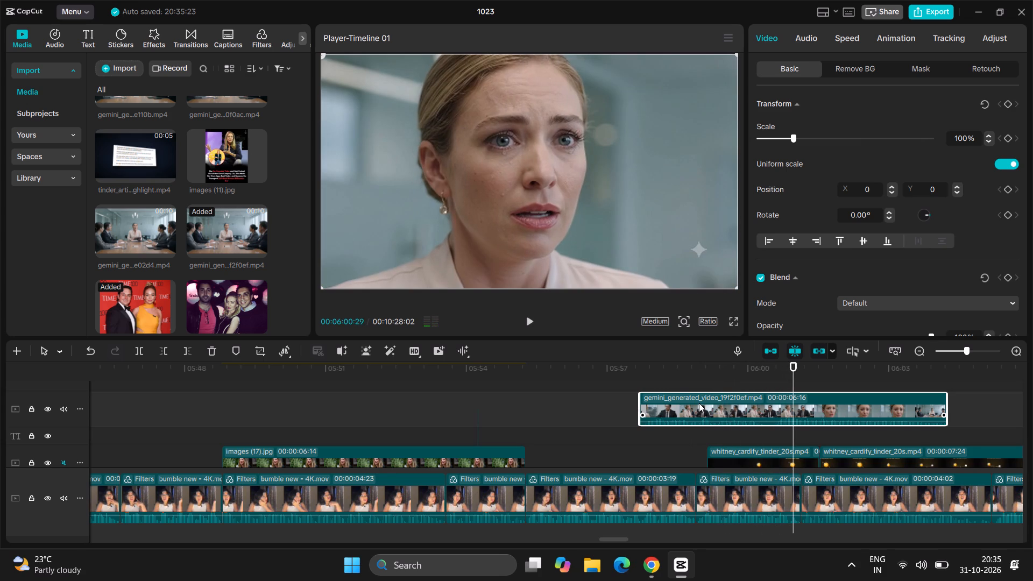
key("space")
key("space")
key("w")
Move the trimmed boardroom clip onto the images (17).jpg track, directly after that photo.
scroll(699, 403, "down", 1)
scroll(699, 385, "up", 1)
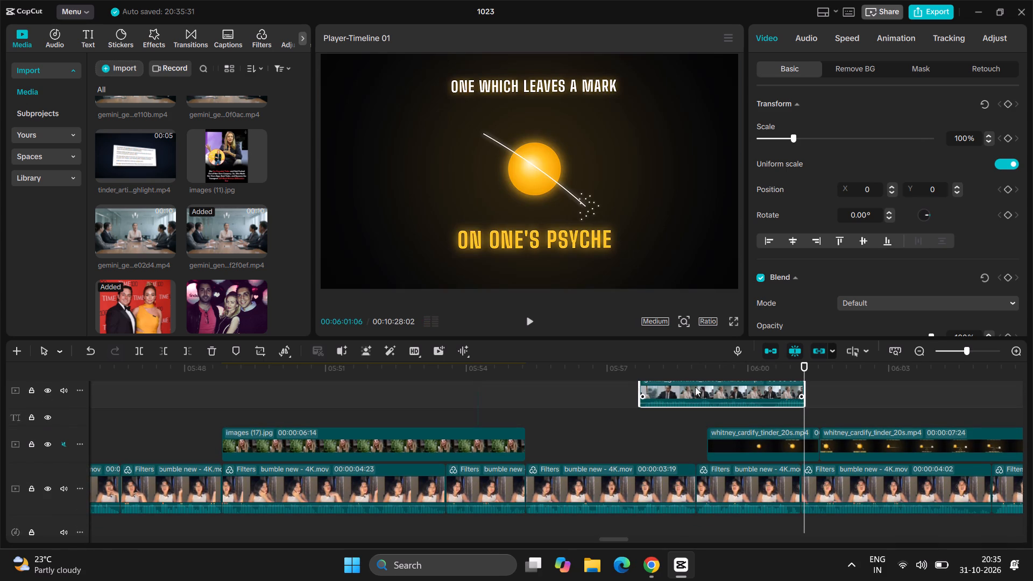
left_click_drag(671, 399, 560, 457)
Play the timeline from the end of the photo through the boardroom clip to the Cardify/Tinder animation.
left_click(511, 386)
key("space")
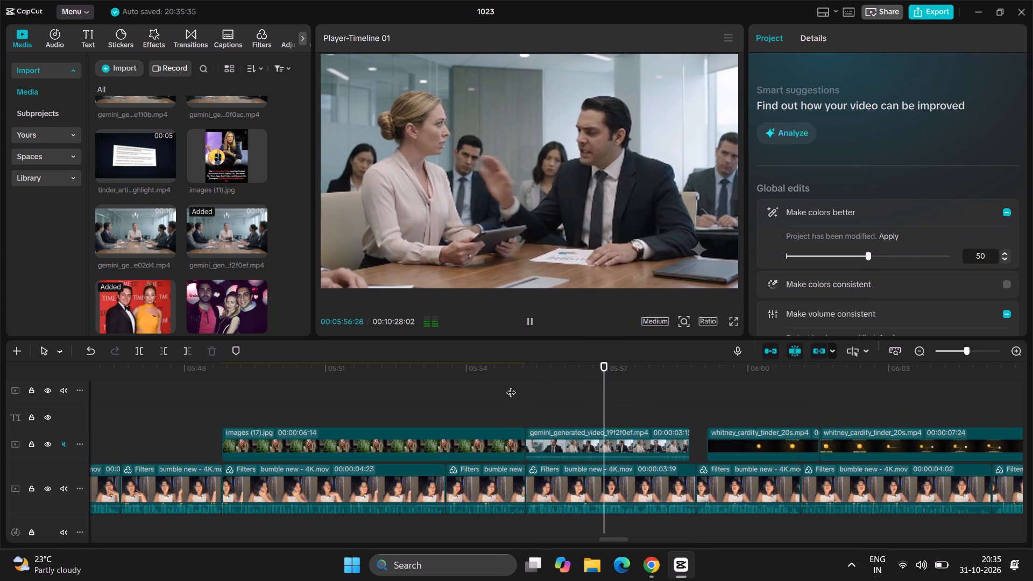
key("space")
key("space")
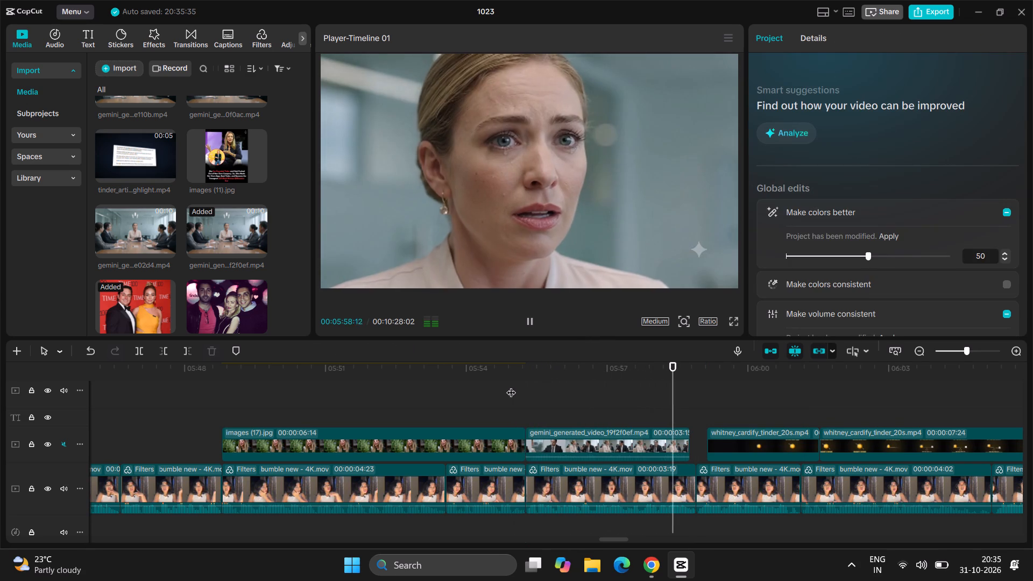
key("space")
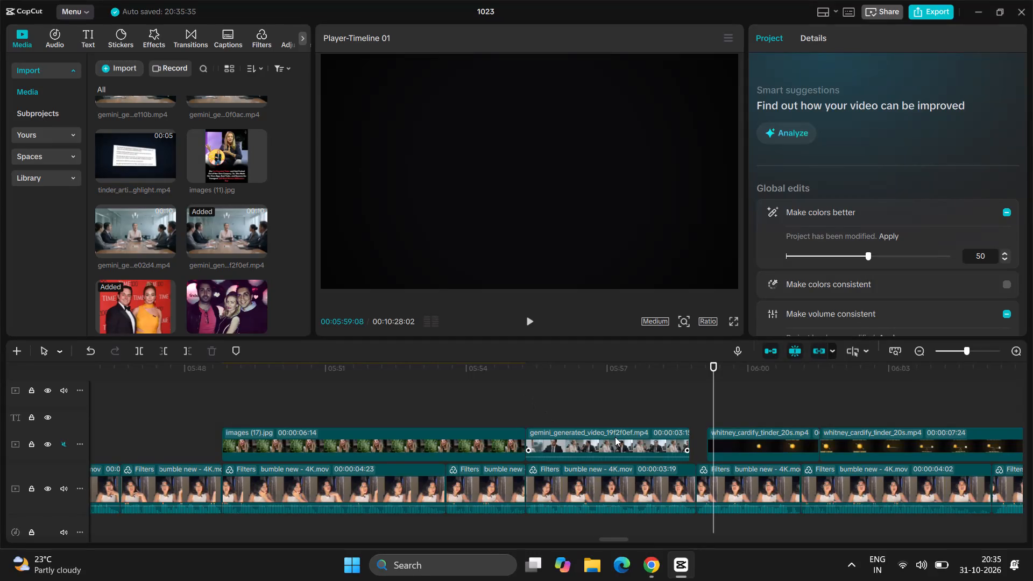
Extend the end of the boardroom clip to the start of the whitney_cardify_tinder_20s.mp4 clip, making it 3:26 long.
left_click(653, 430)
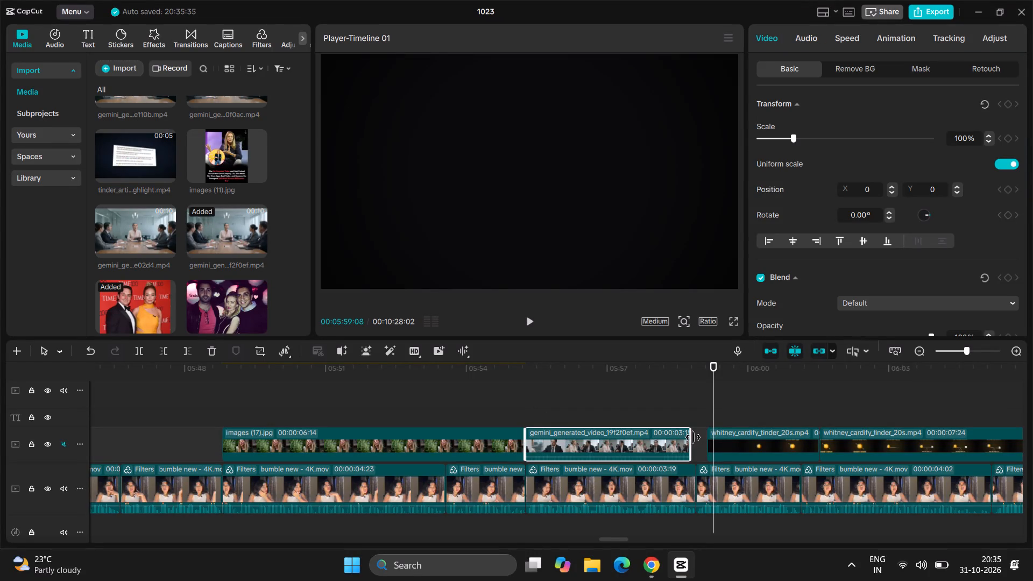
left_click_drag(691, 438, 710, 445)
Replay the beginning of the boardroom clip to check it against the narration.
left_click(721, 387)
left_click_drag(718, 387, 550, 427)
key("space")
key("space")
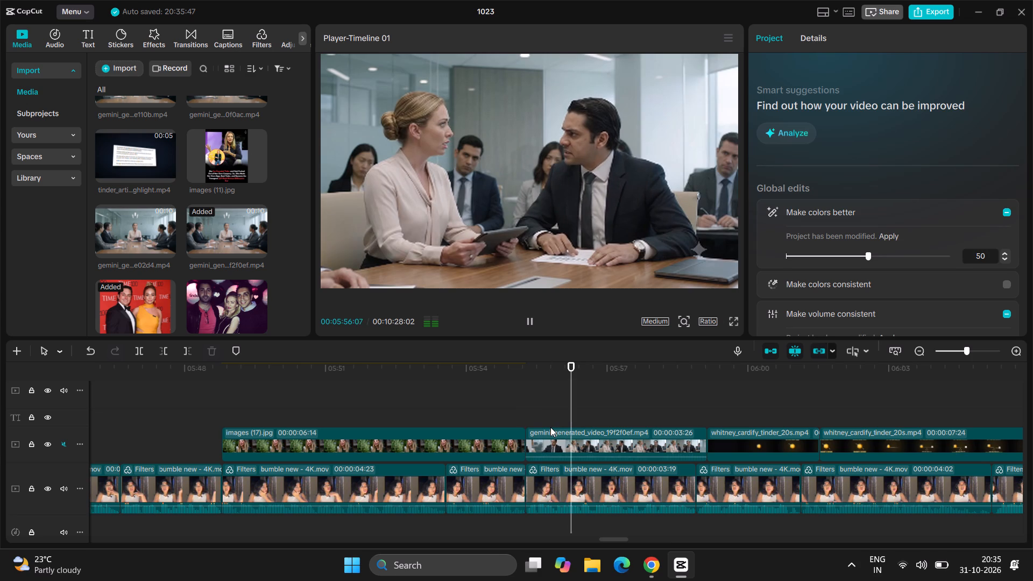
key("space")
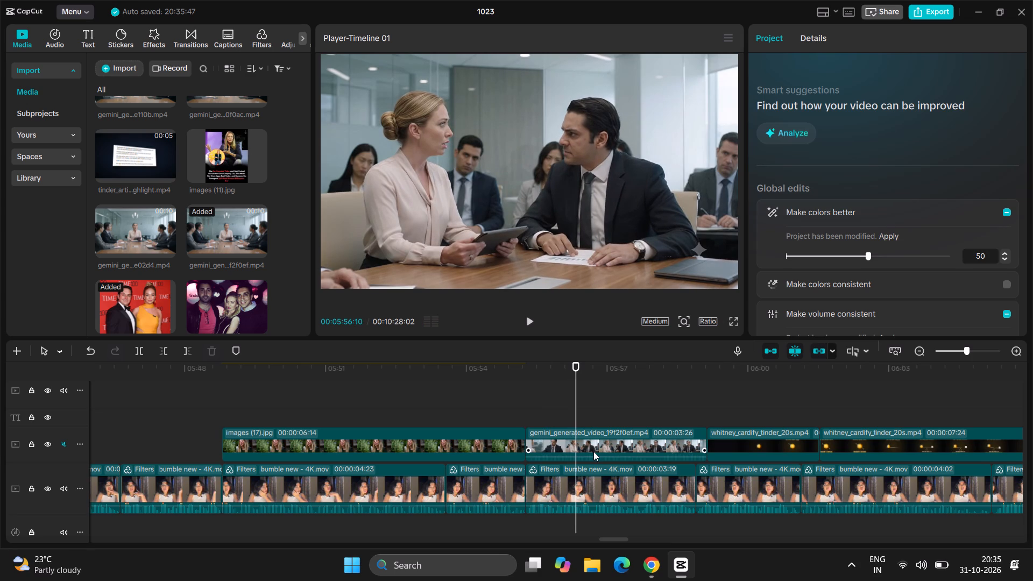
Copy the short vidssave.com overlay clip near 05:32 and paste it over the boardroom clip at 00:05:56:10.
scroll(593, 451, "down", 2)
scroll(593, 451, "down", 6, "ctrl")
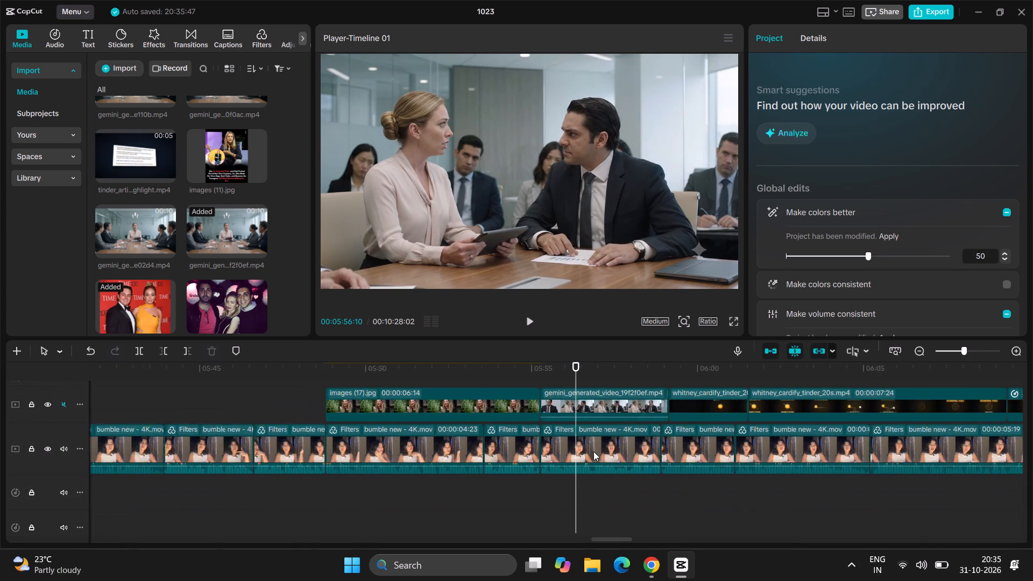
scroll(593, 451, "down", 3, "ctrl")
scroll(593, 451, "up", 2)
scroll(593, 451, "down", 3, "ctrl")
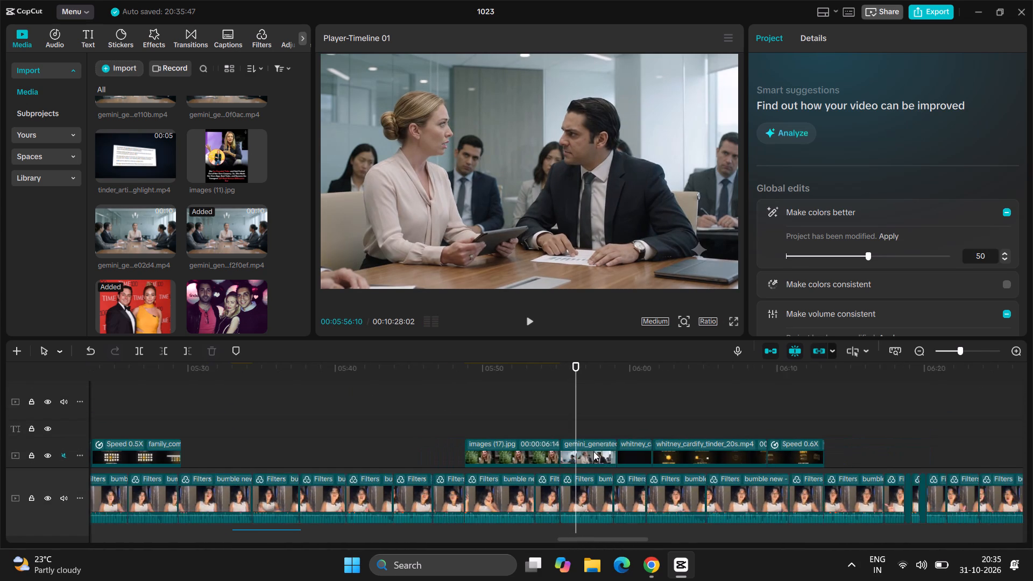
scroll(593, 451, "down", 6, "ctrl")
scroll(593, 451, "up", 3)
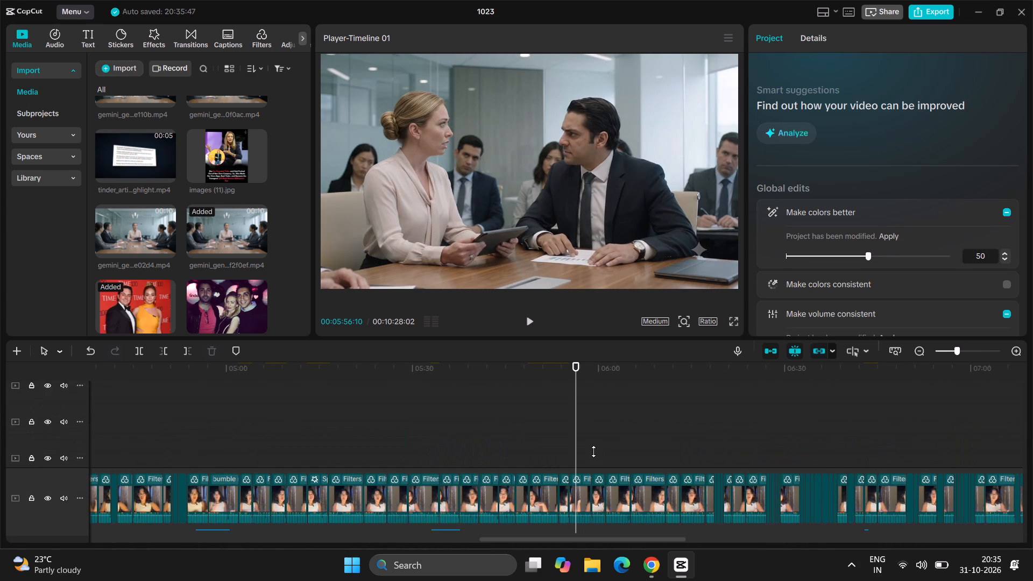
scroll(593, 451, "up", 2)
scroll(593, 451, "down", 1)
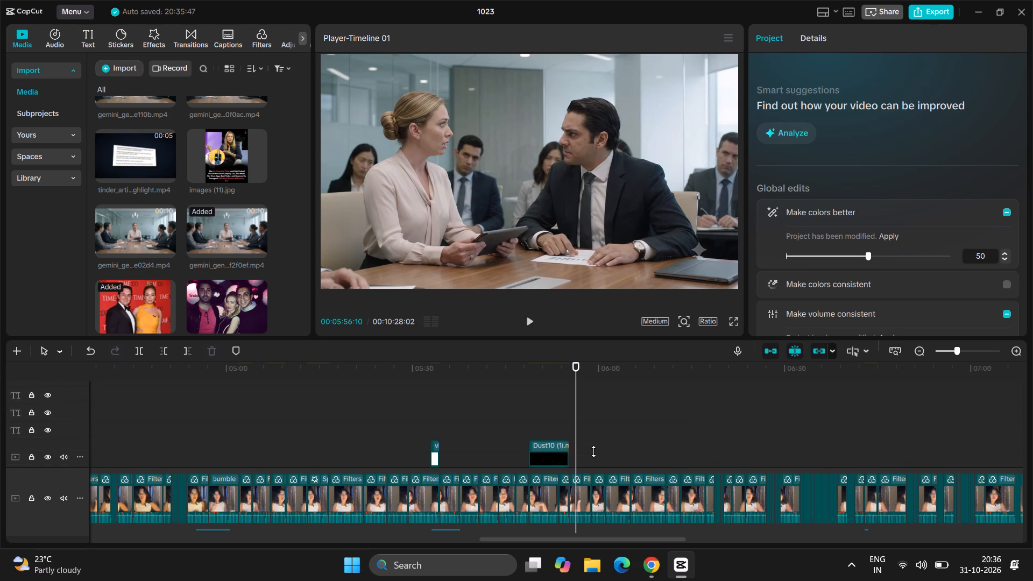
left_click(437, 455)
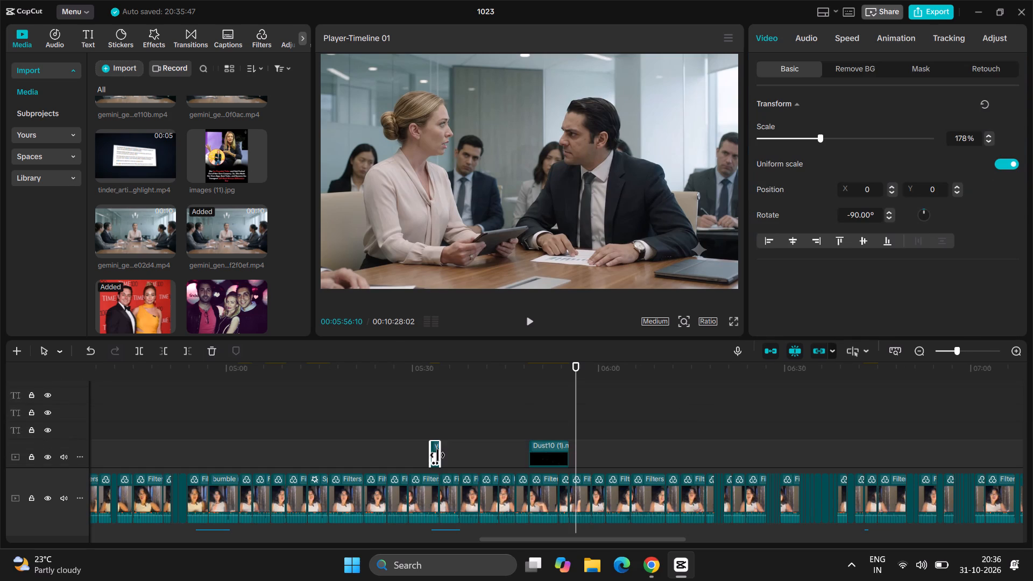
key("ctrl+c")
key("ctrl+v")
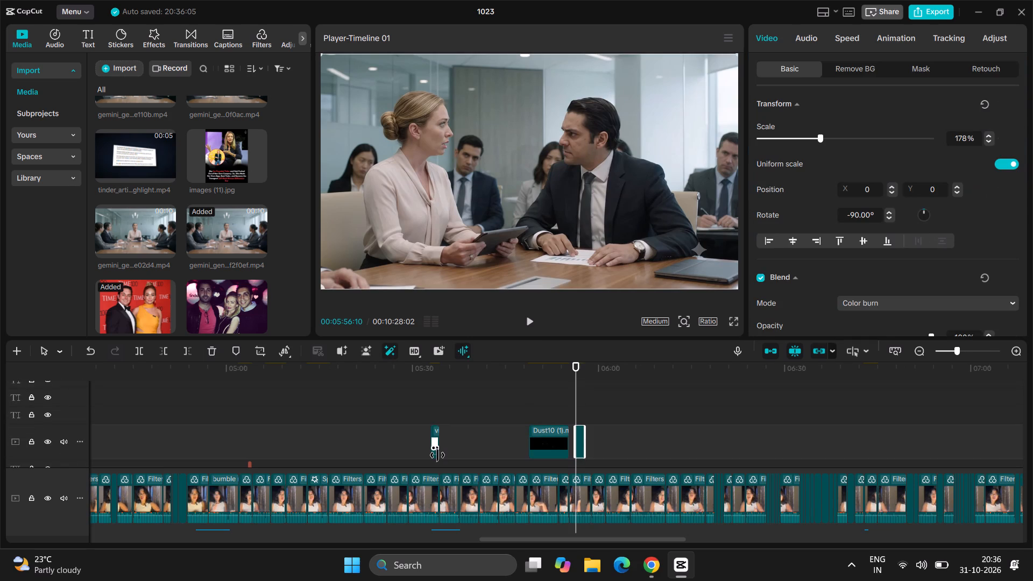
Preview the pasted vidssave.com overlay and extend its end to about 00:05:58:27, near the end of the boardroom clip.
key("space")
left_click(553, 476)
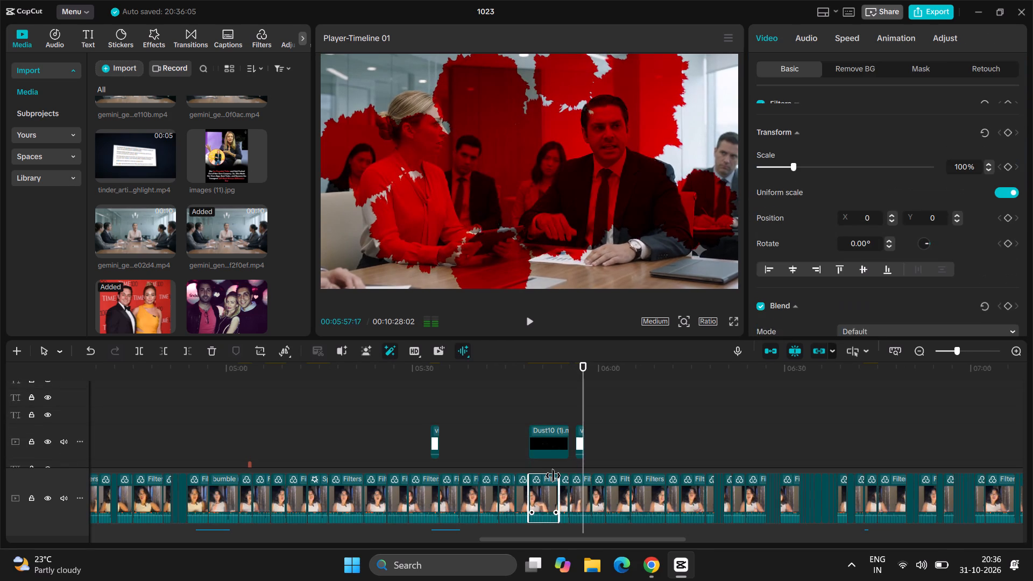
key("space")
key("space")
key("space")
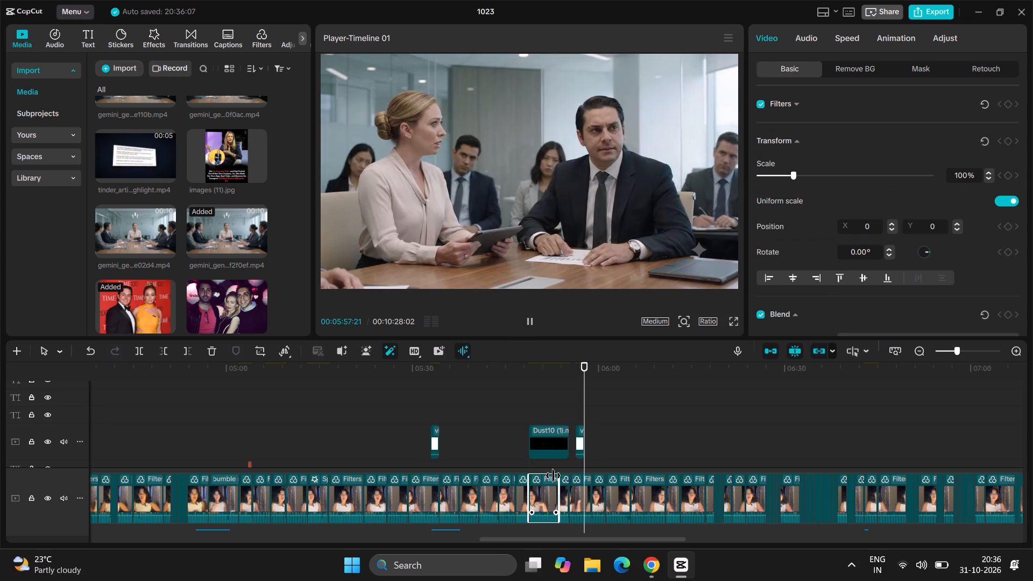
key("space")
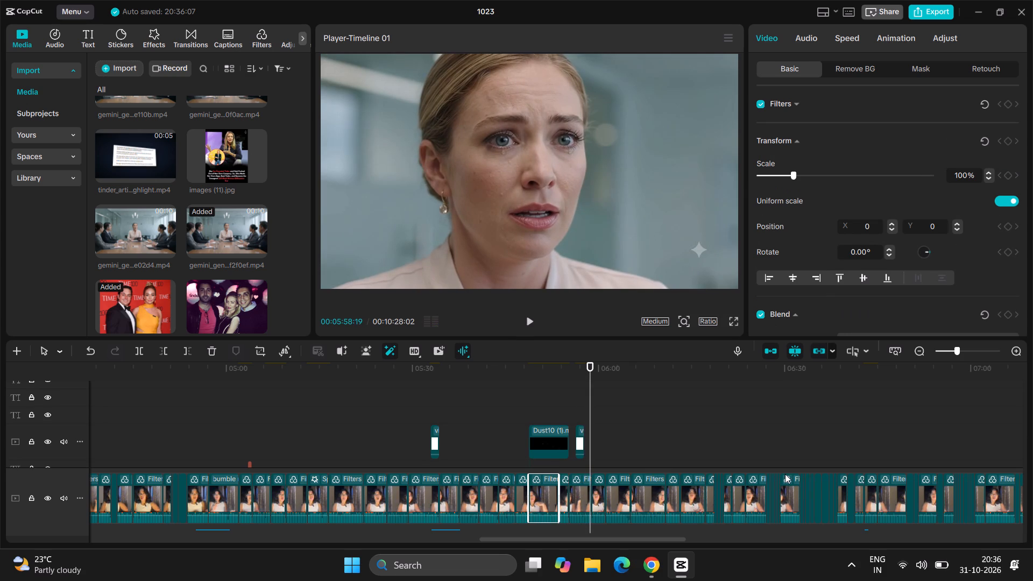
scroll(690, 461, "up", 6, "ctrl")
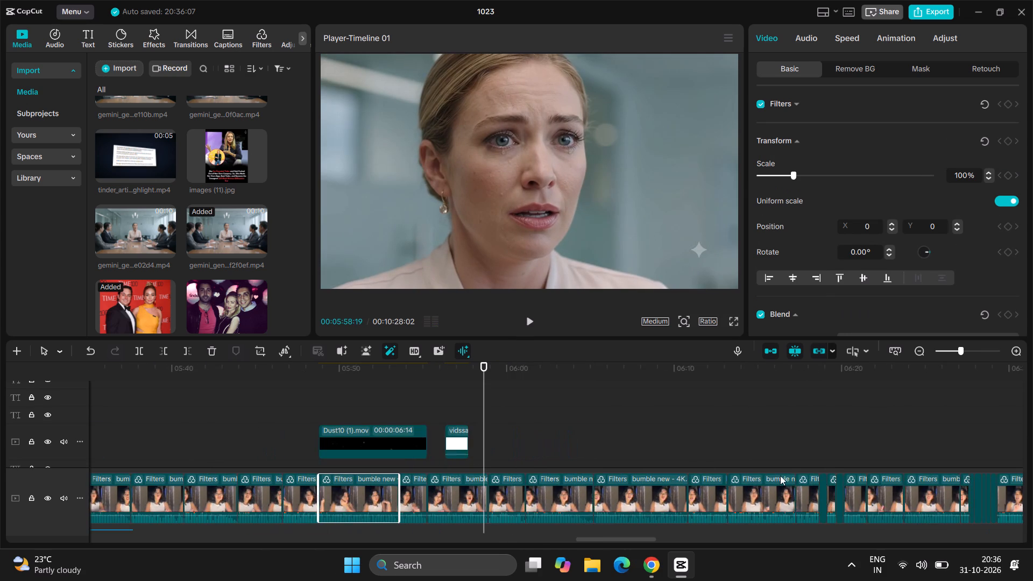
scroll(790, 479, "up", 3, "ctrl")
left_click(464, 450)
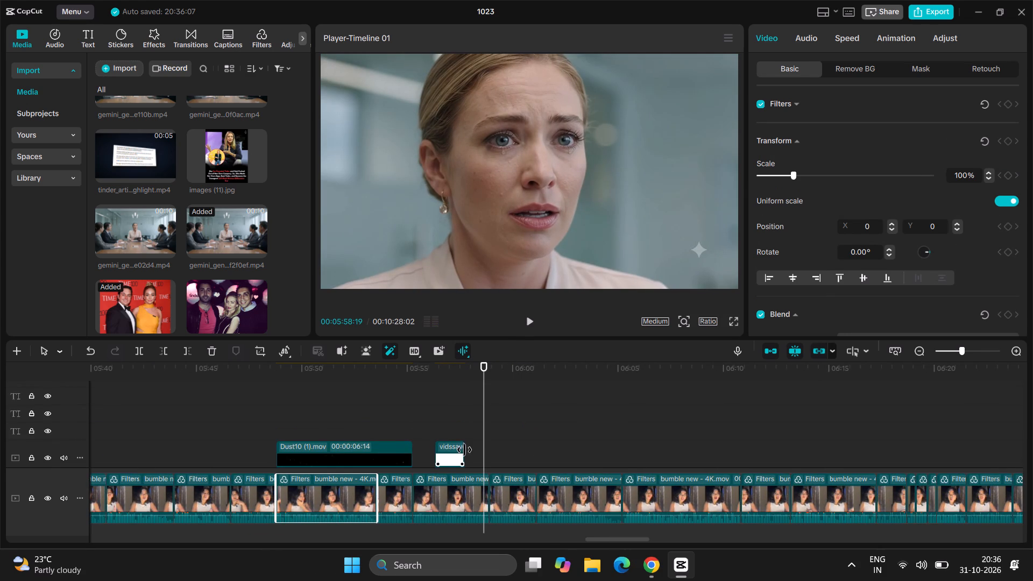
left_click_drag(464, 450, 487, 454)
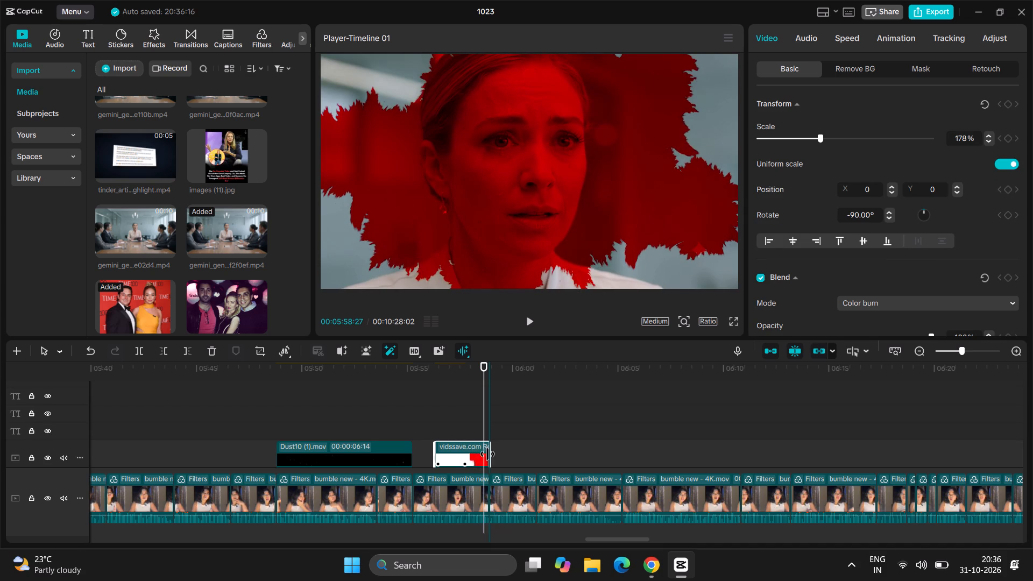
left_click_drag(487, 454, 487, 455)
Play the timeline from the extended overlay through the Cardify/Tinder animation to its International Studies and Los Angeles text.
key("space")
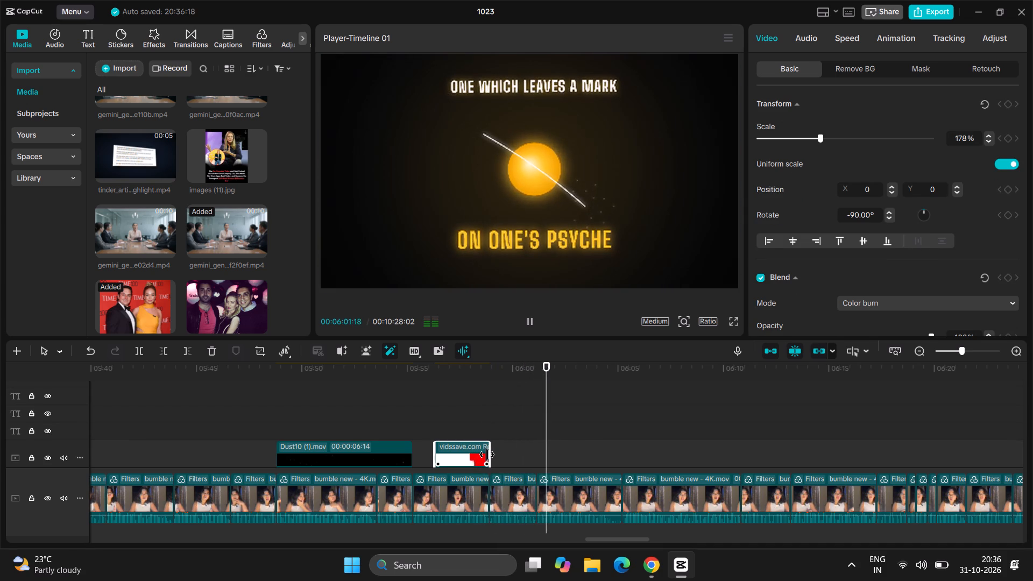
scroll(487, 455, "down", 4, "ctrl")
scroll(487, 455, "down", 1)
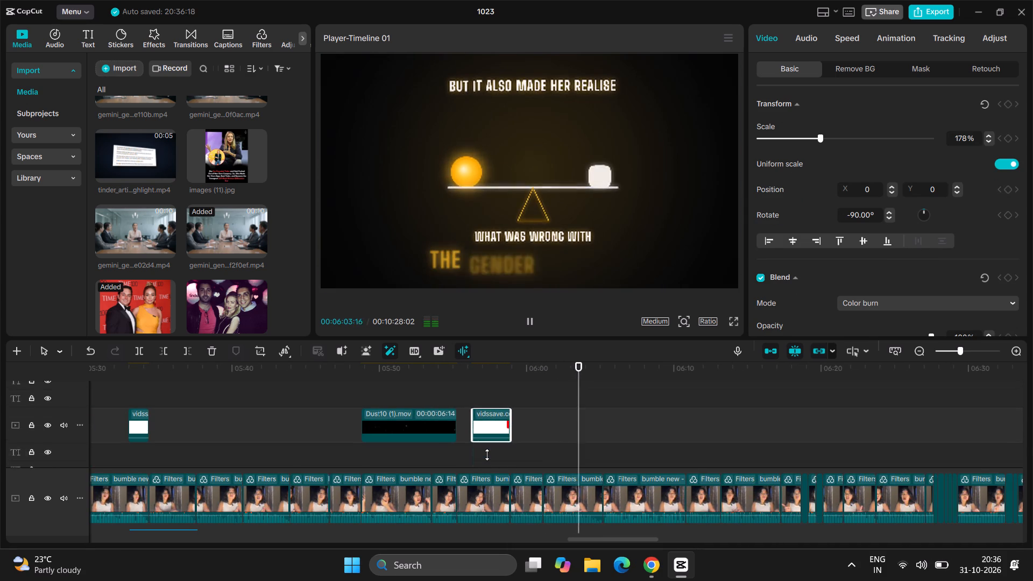
scroll(487, 455, "down", 1)
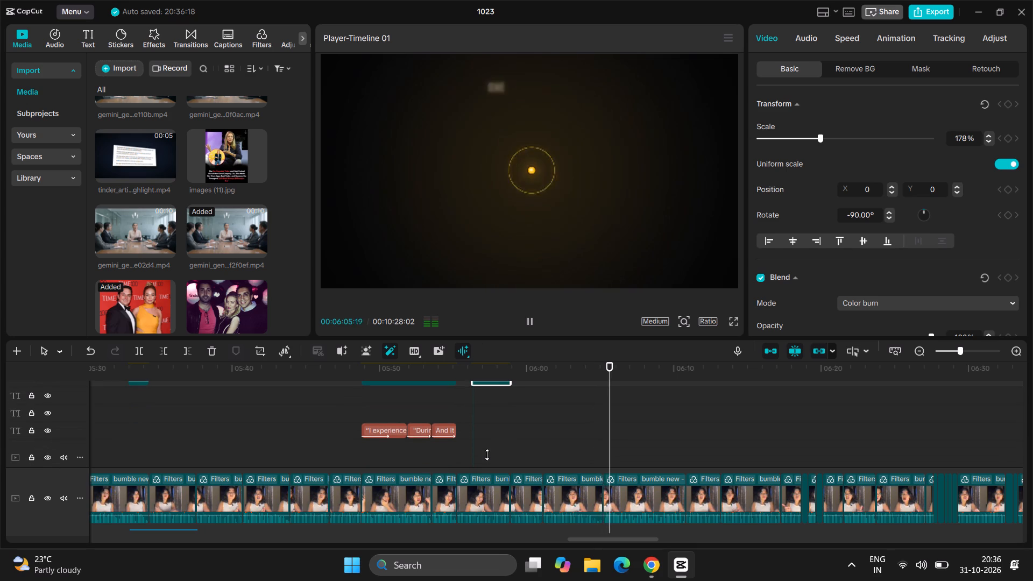
scroll(487, 455, "down", 1)
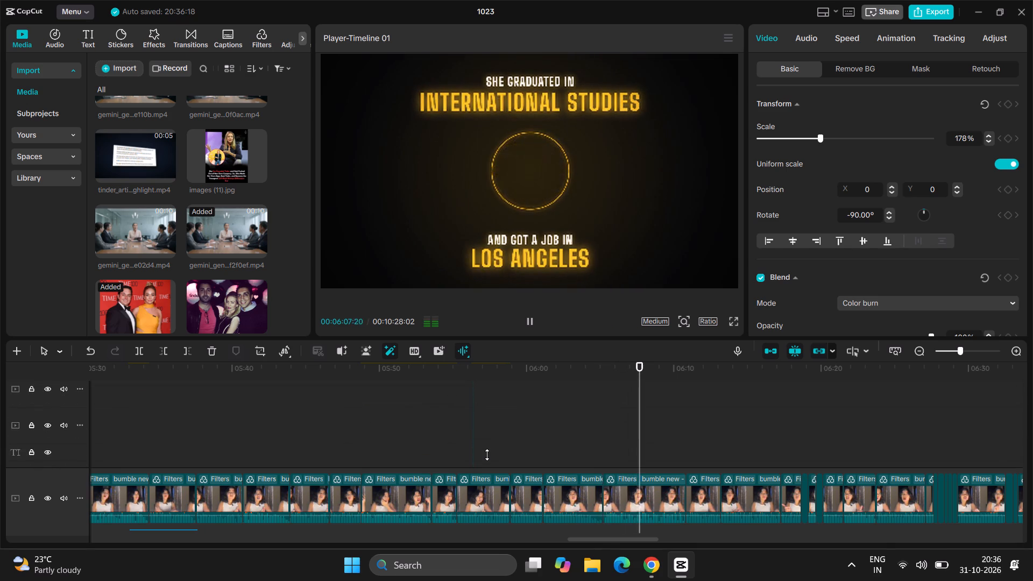
scroll(487, 455, "down", 1)
key("space")
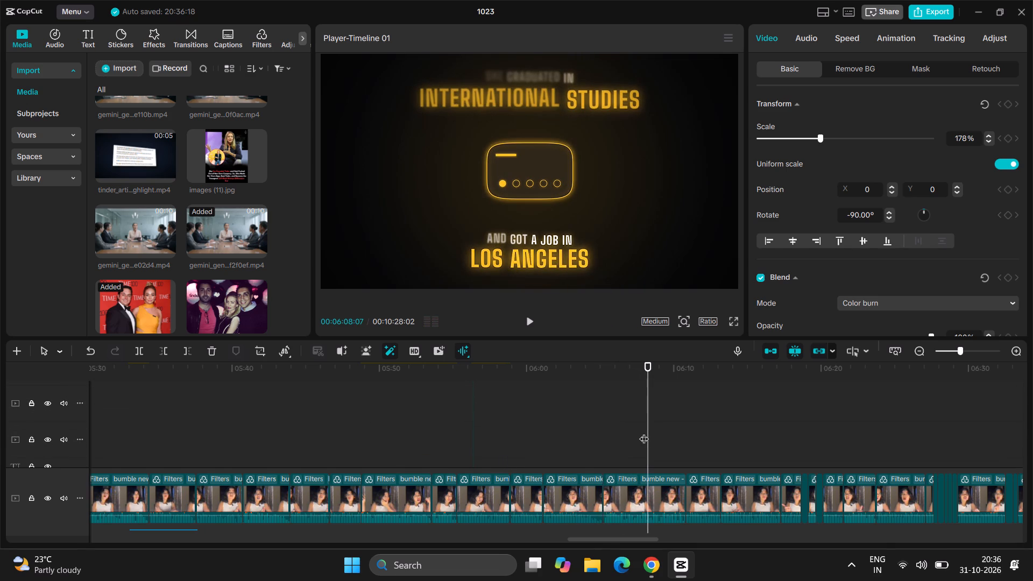
Replay the gender dynamics part of the whitney_cardify_tinder_20s.mp4 clip between 06:03 and 06:05 to check its timing against the narration.
scroll(644, 432, "down", 1)
scroll(638, 400, "up", 7, "ctrl")
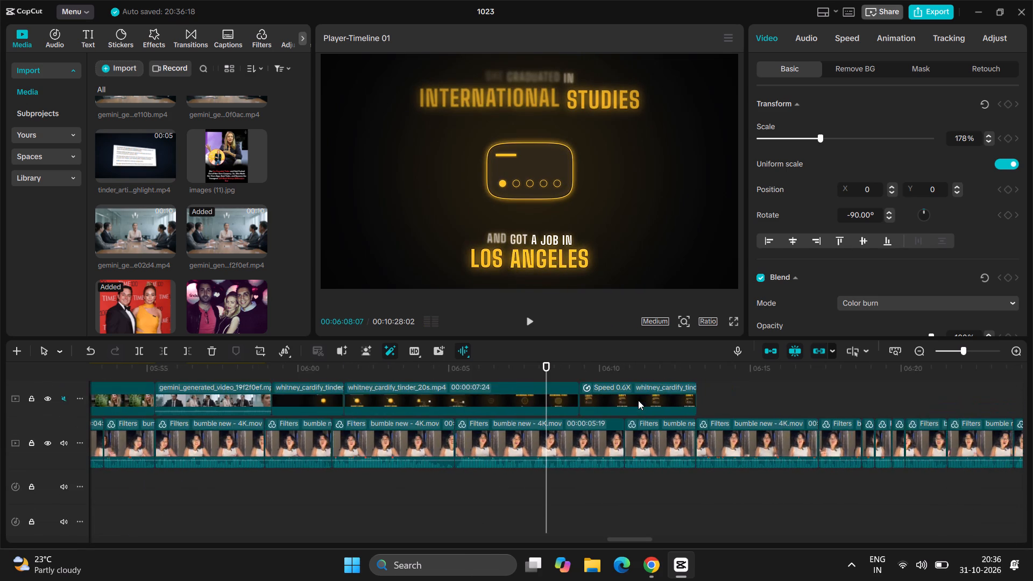
scroll(638, 400, "up", 12, "ctrl")
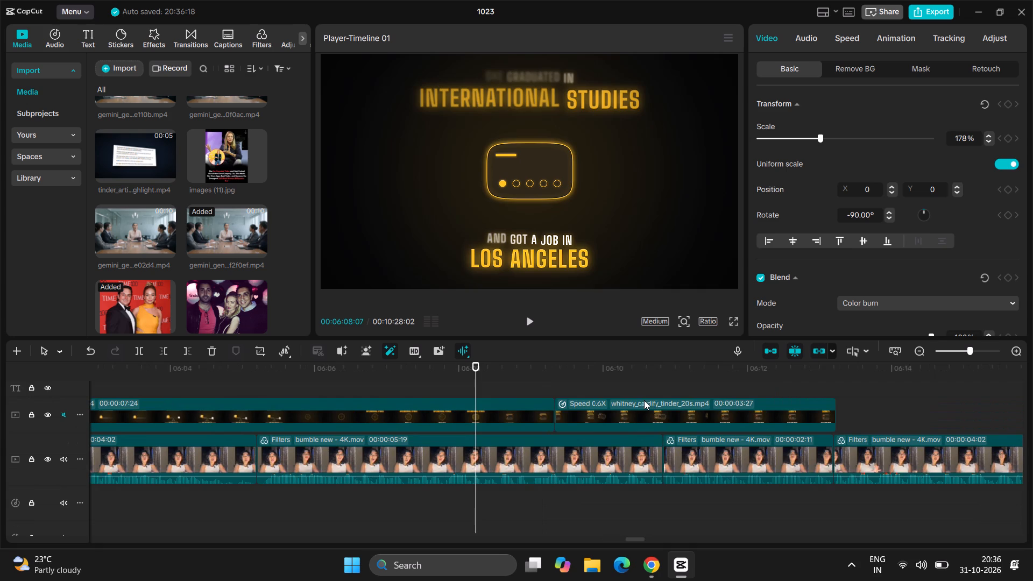
scroll(650, 400, "right", 2)
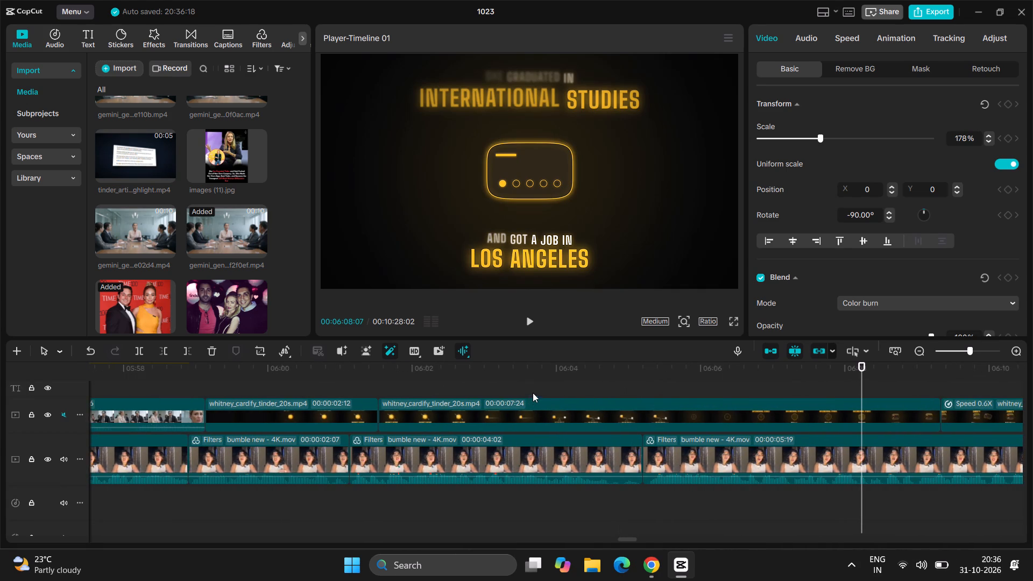
left_click(542, 387)
key("space")
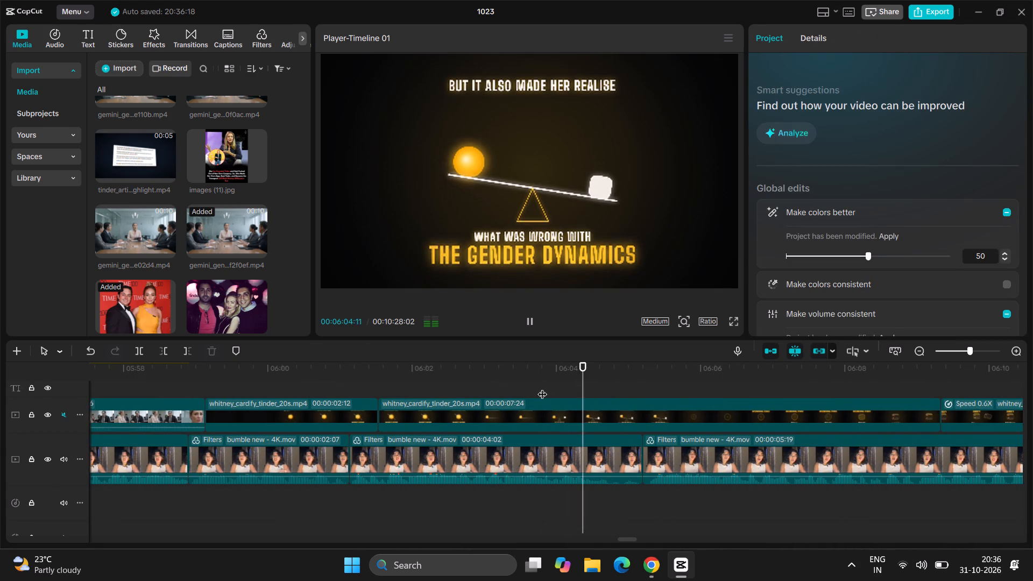
key("space")
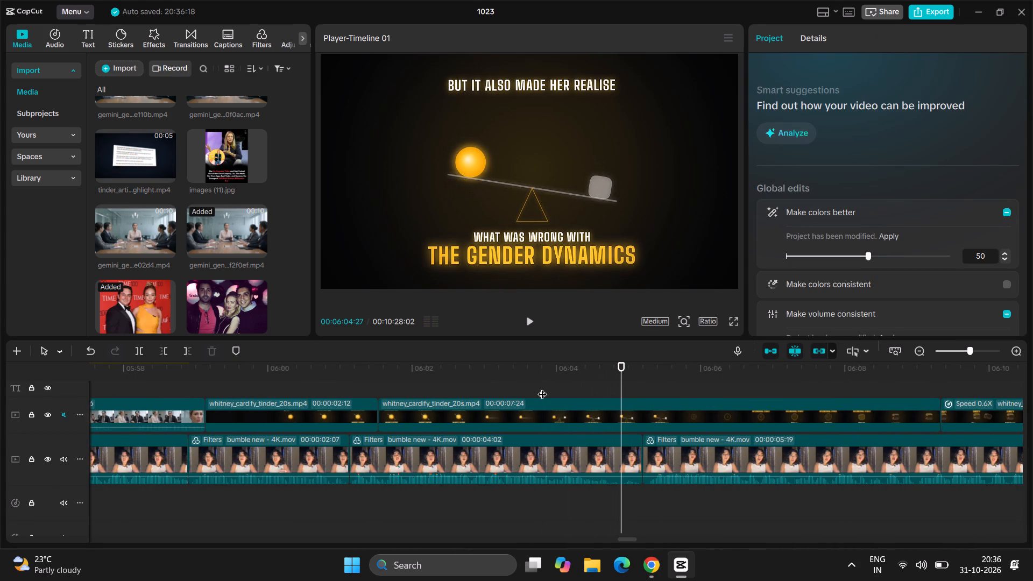
key("space")
key("space")
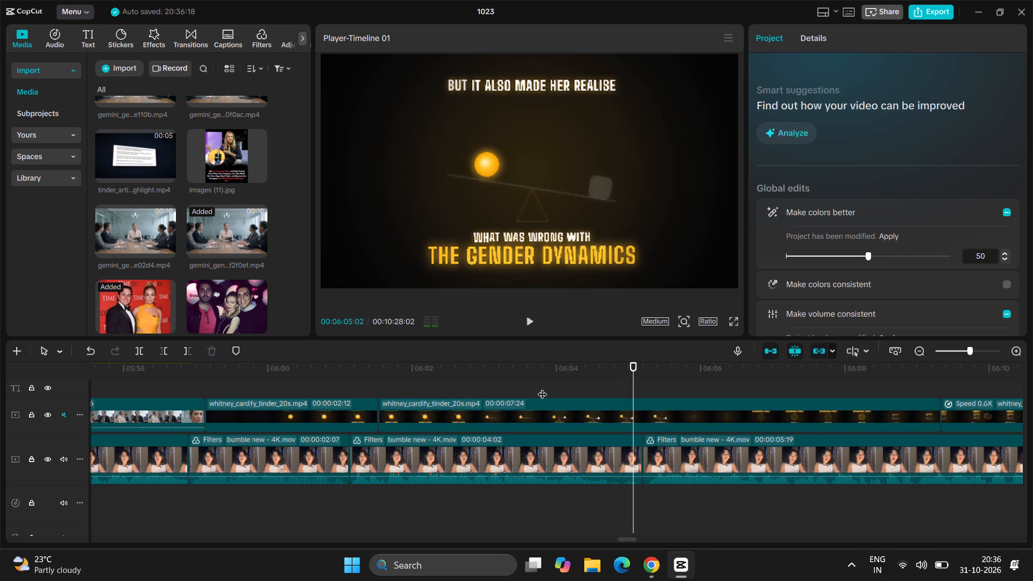
key("space")
key("space")
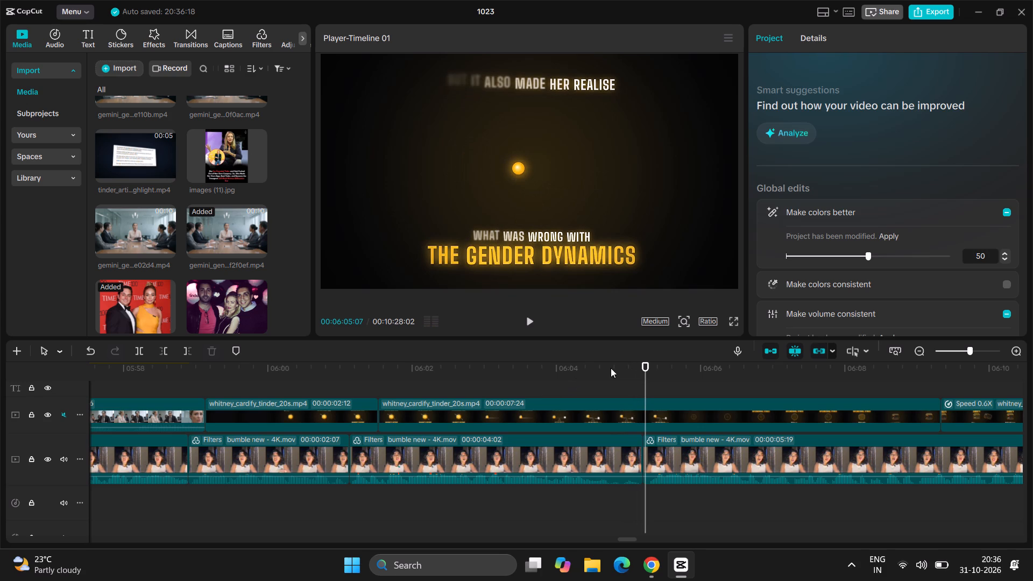
left_click(615, 373)
left_click_drag(615, 373, 585, 402)
key("space")
key("space")
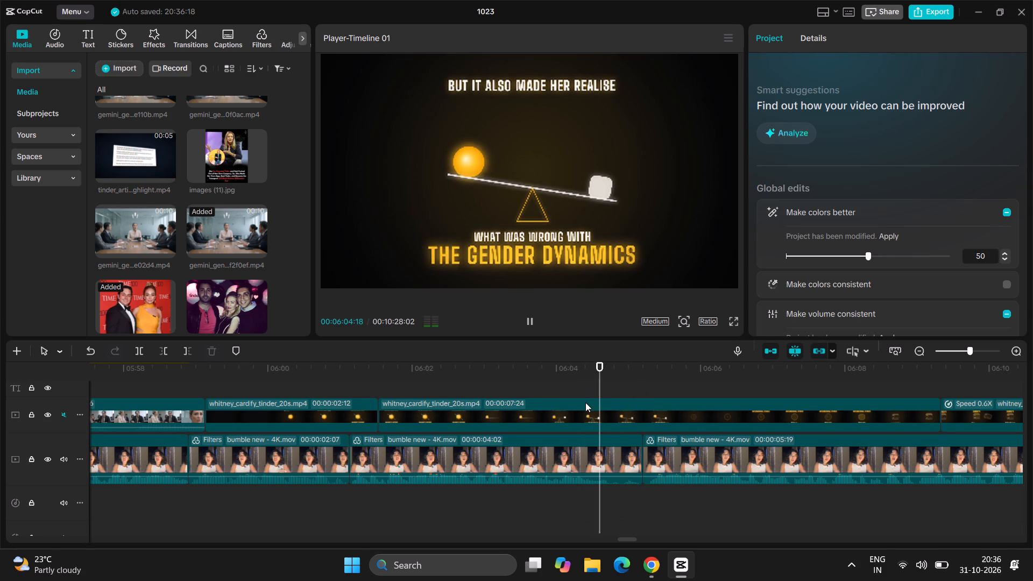
key("space")
key("space")
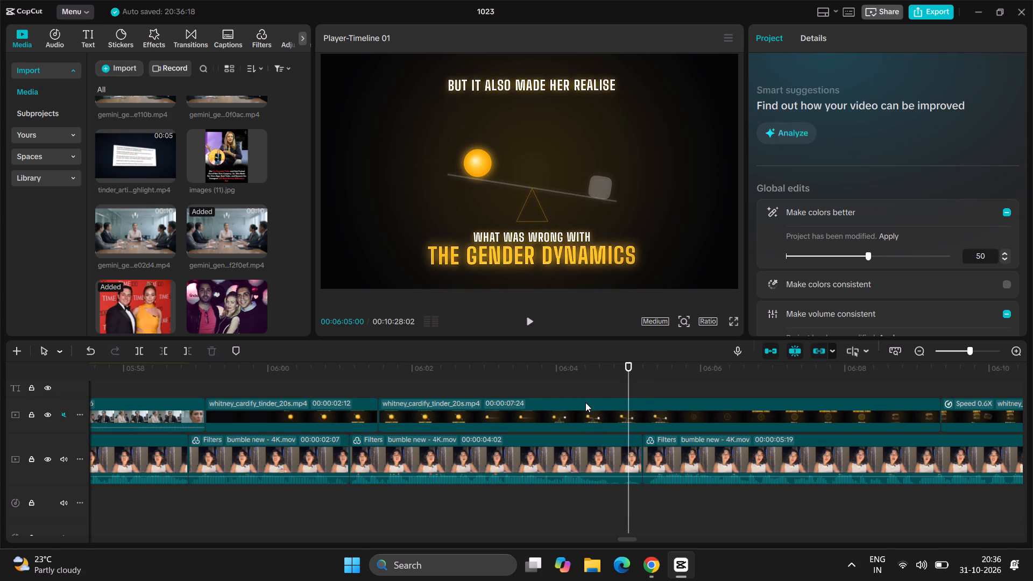
key("Left")
key("Left")
key("Left")
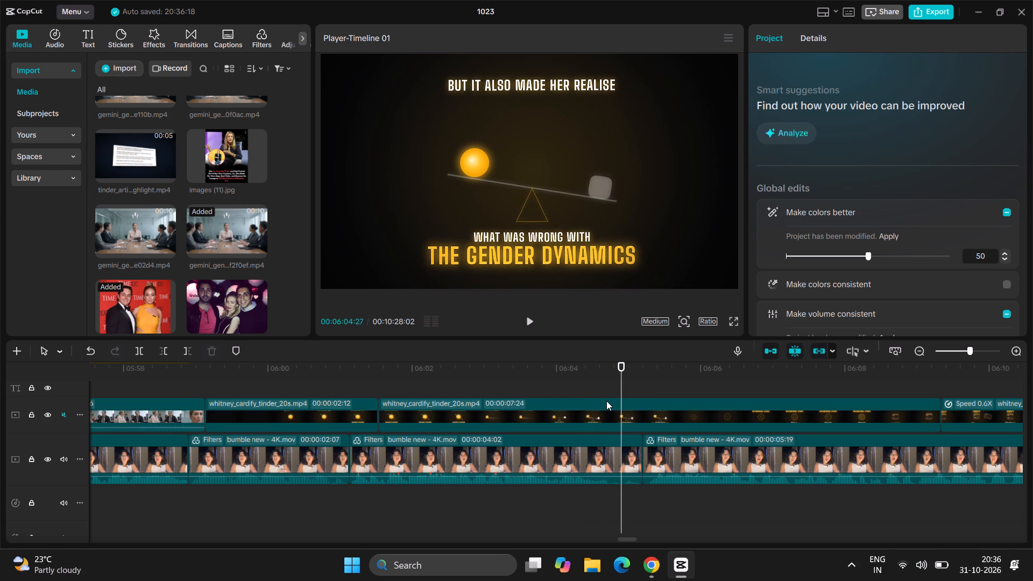
left_click(634, 448)
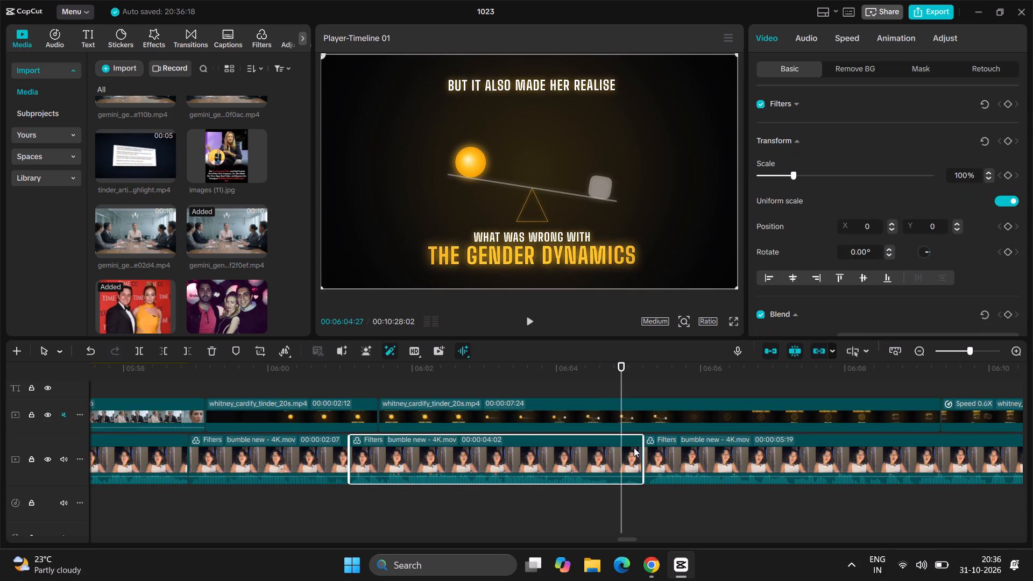
Play on past the end of the Cardify/Tinder animation and review the uncovered narration up to about 06:24.
key("space")
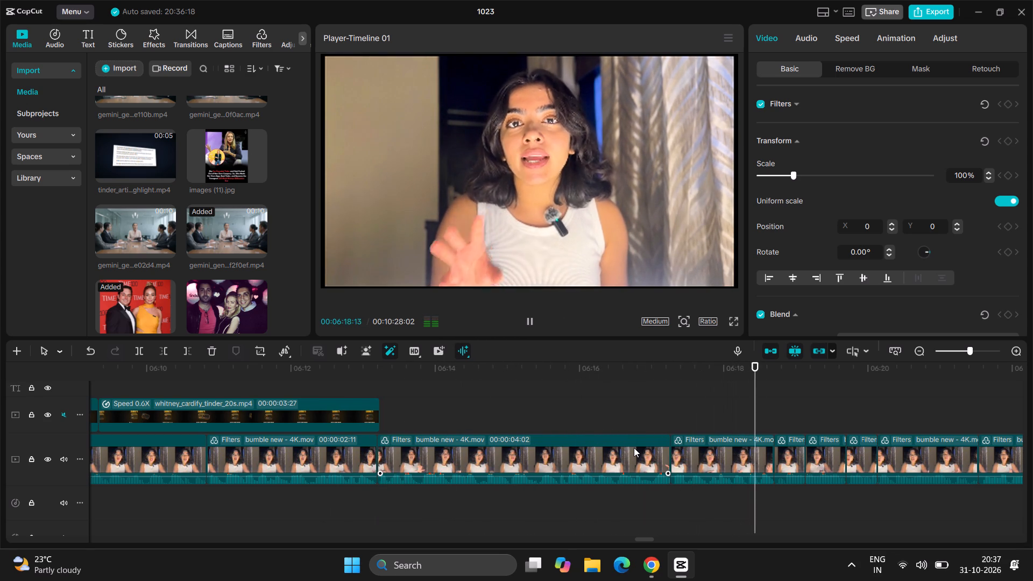
key("space")
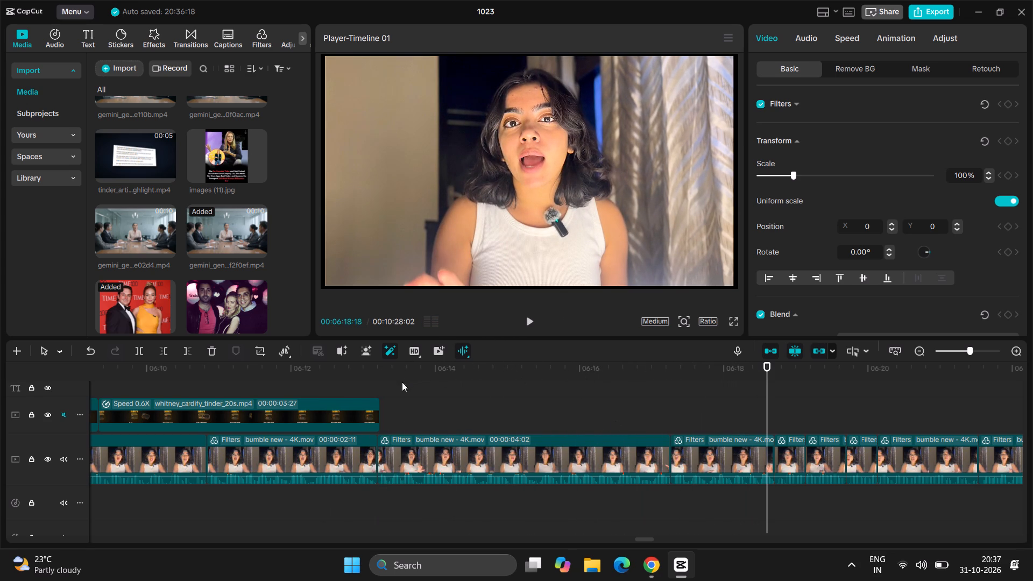
key("space")
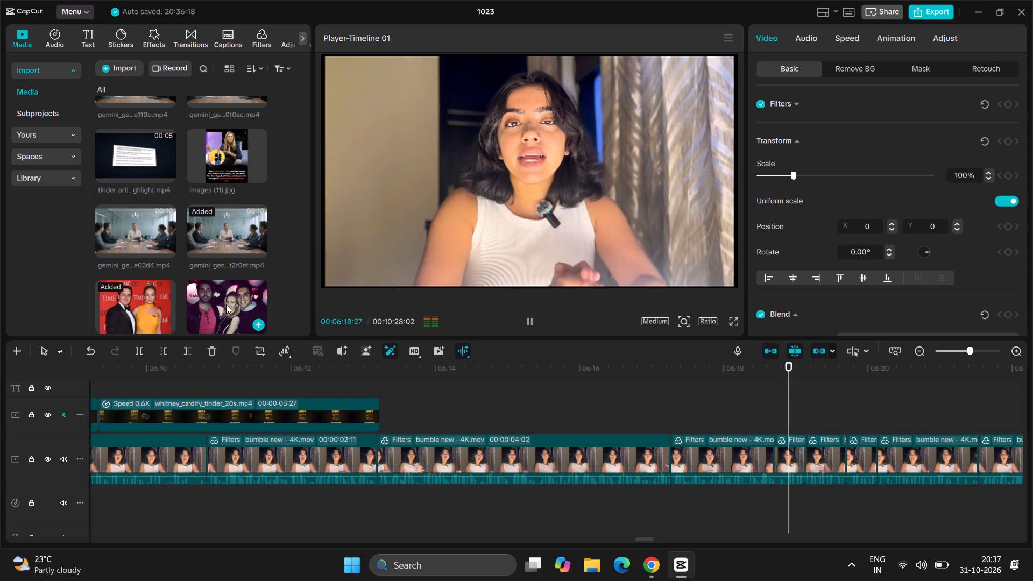
scroll(519, 426, "right", 1)
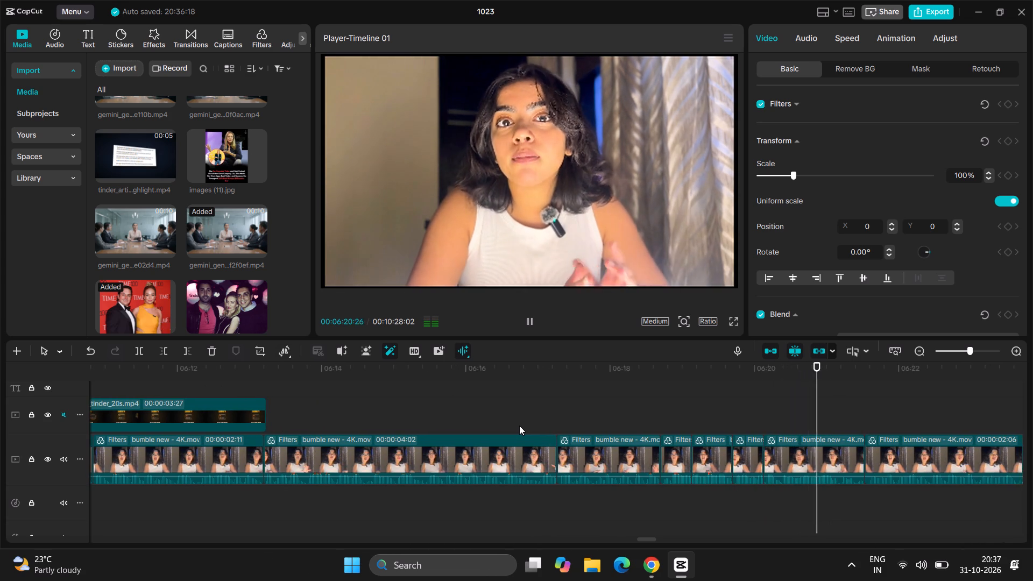
scroll(519, 426, "right", 3)
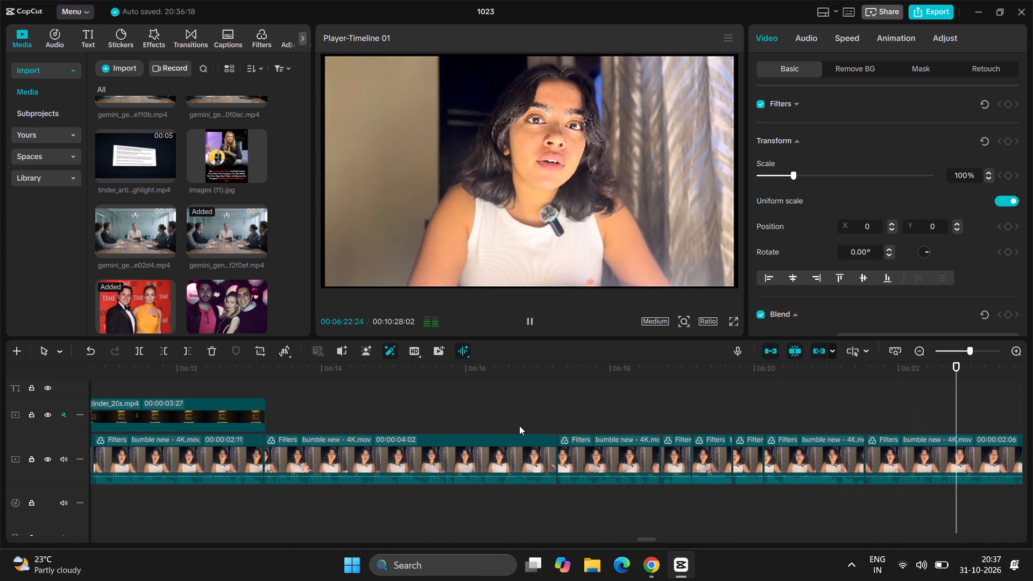
scroll(519, 426, "right", 1)
key("space")
scroll(519, 426, "right", 1)
key("space")
scroll(519, 426, "right", 1)
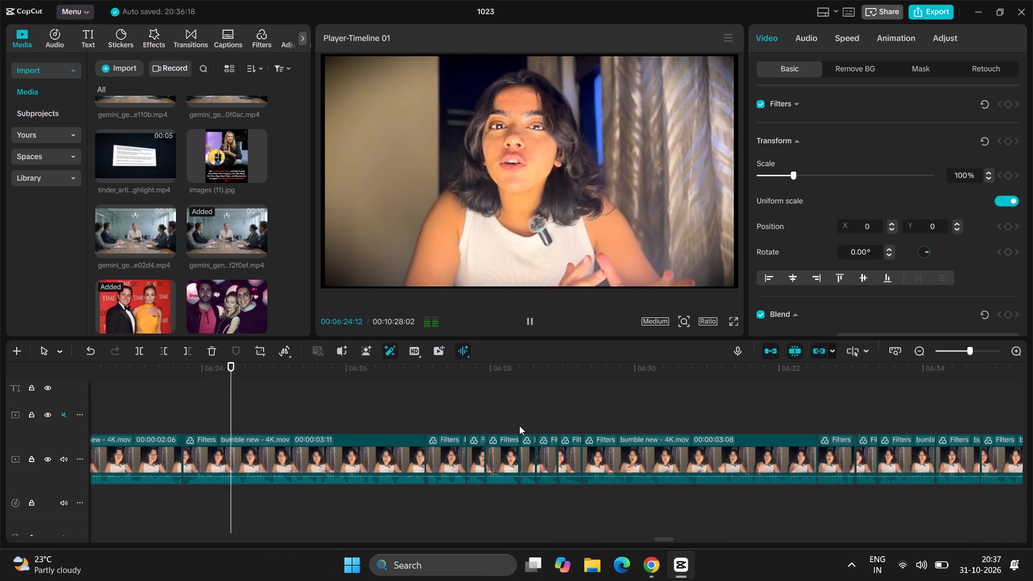
scroll(519, 426, "right", 1)
key("space")
scroll(519, 426, "right", 1)
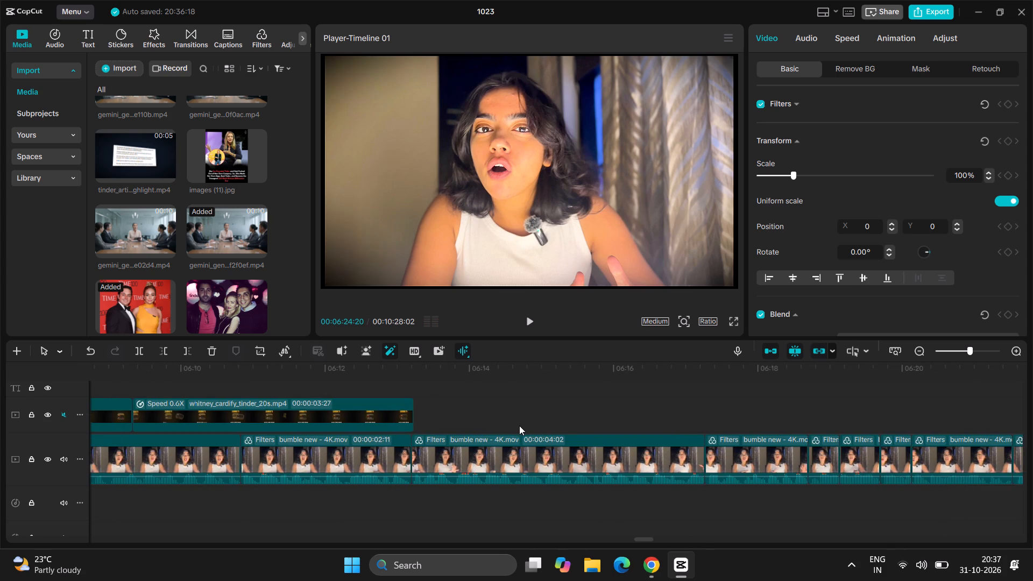
Trim the end of the last whitney_cardify_tinder_20s.mp4 segment to 00:06:13:06, flush with the narration cut beneath it.
left_click(445, 393)
left_click_drag(445, 393, 414, 409)
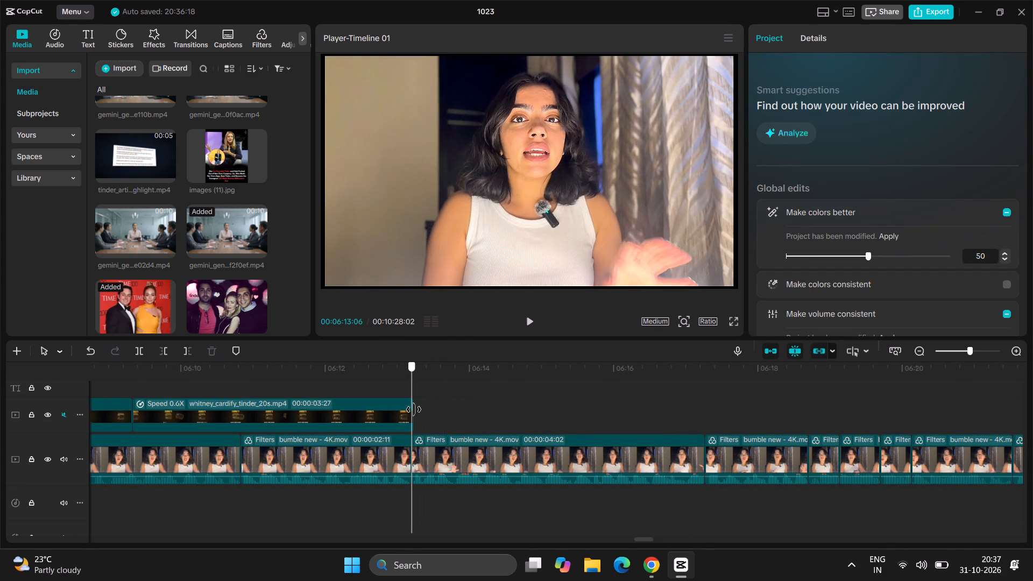
left_click_drag(414, 409, 415, 408)
left_click(393, 427)
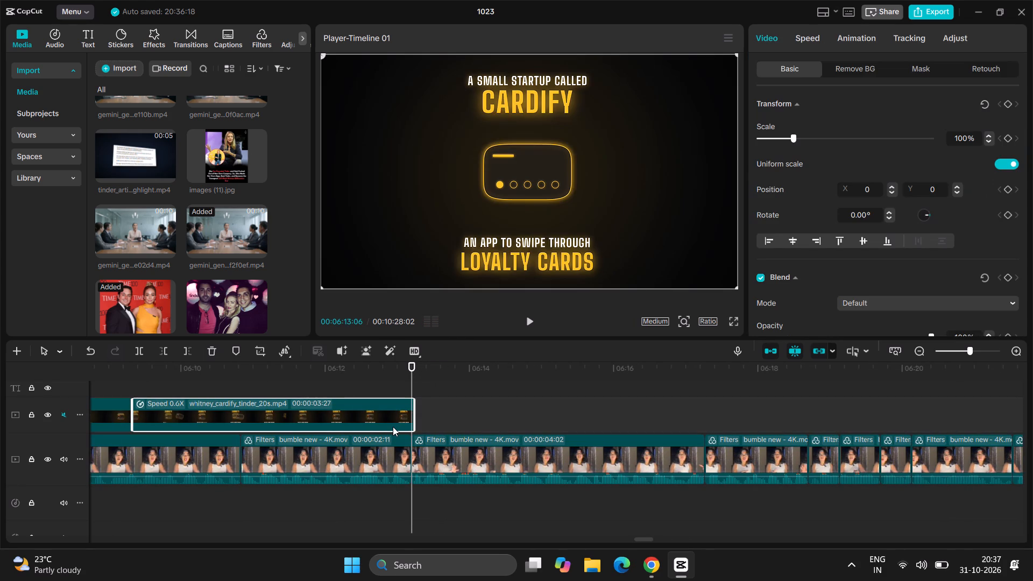
key("w")
Play the uncovered narration from the end of the Cardify/Tinder animation and find where the passage ends, around 06:23:20.
key("space")
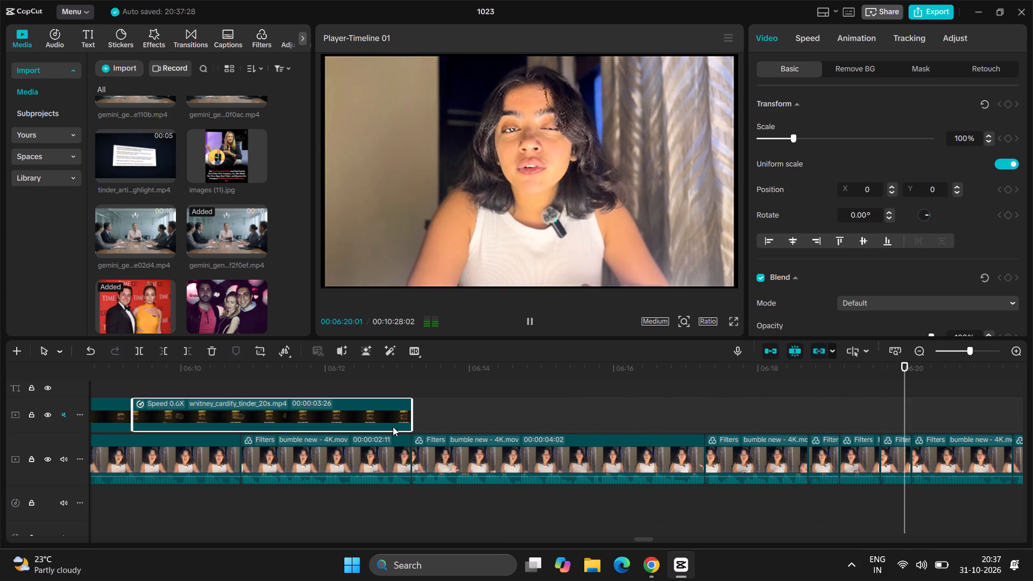
key("space")
key("space")
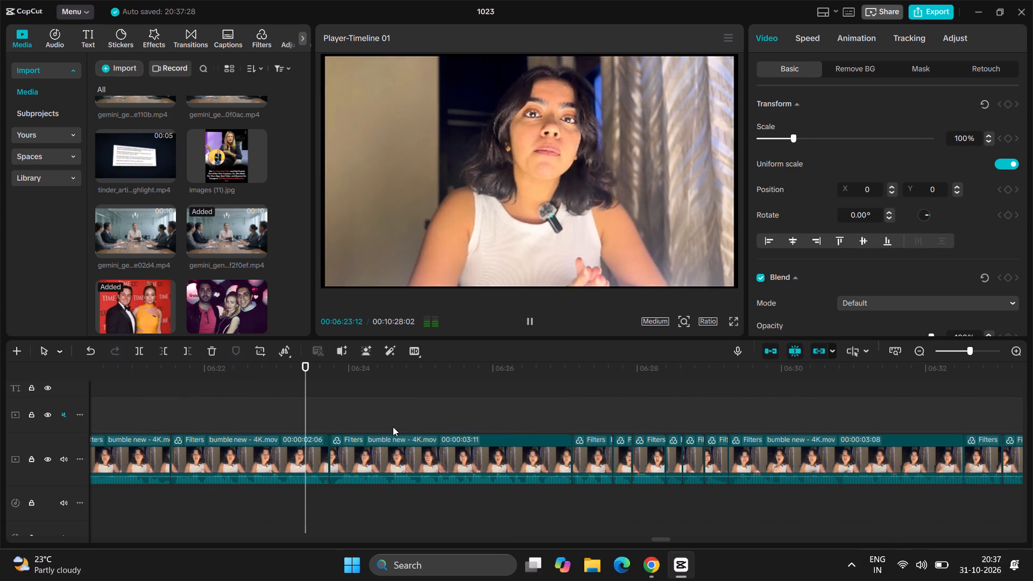
key("space")
scroll(393, 427, "right", 1)
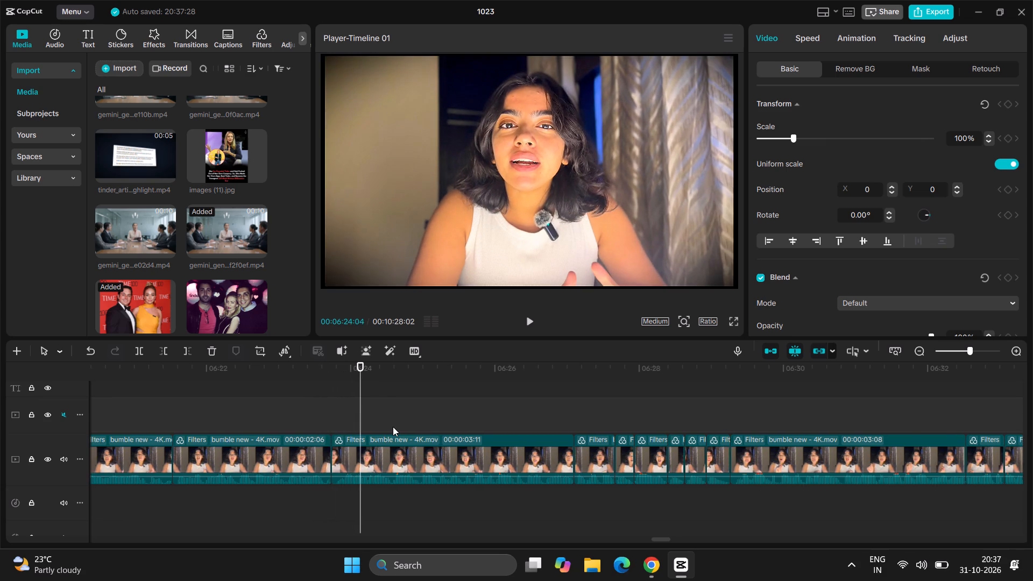
scroll(393, 427, "right", 1)
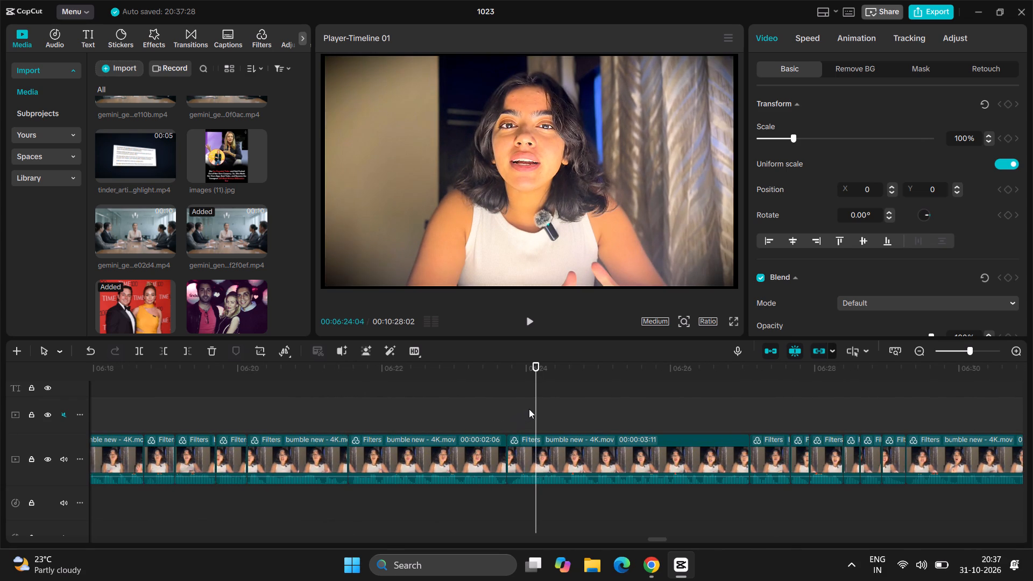
left_click_drag(533, 408, 503, 425)
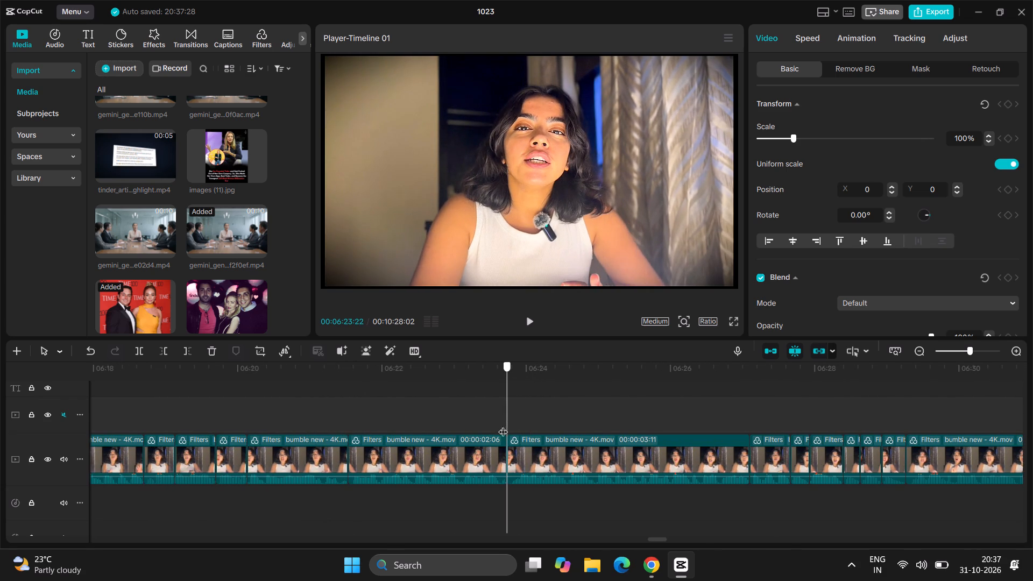
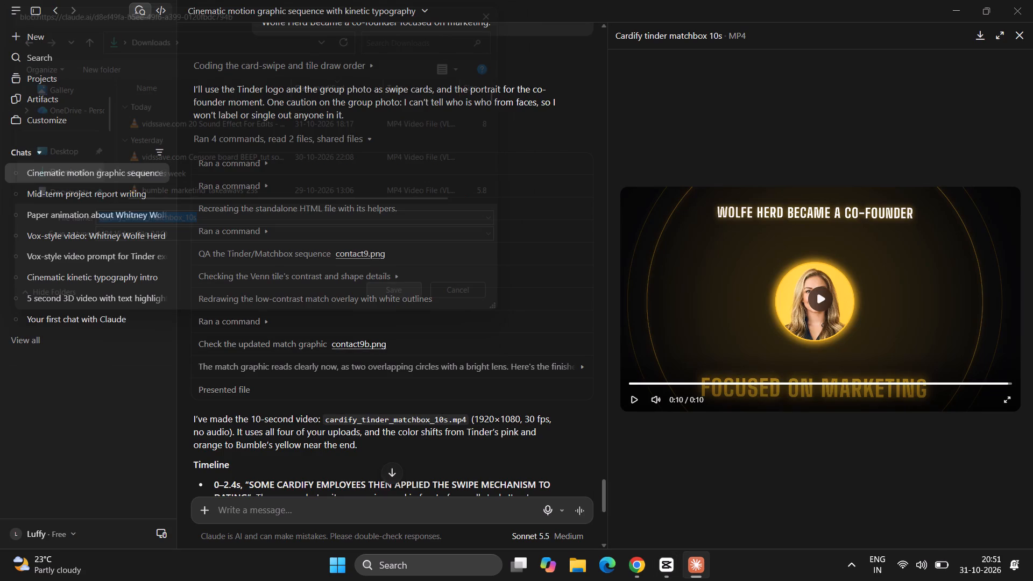
In CapCut, import cardify_tinder_matchbox_10s and place it on the overlay track at 00:06:13:06, directly after the whitney_cardify_tinder_20s clip.
left_click(662, 580)
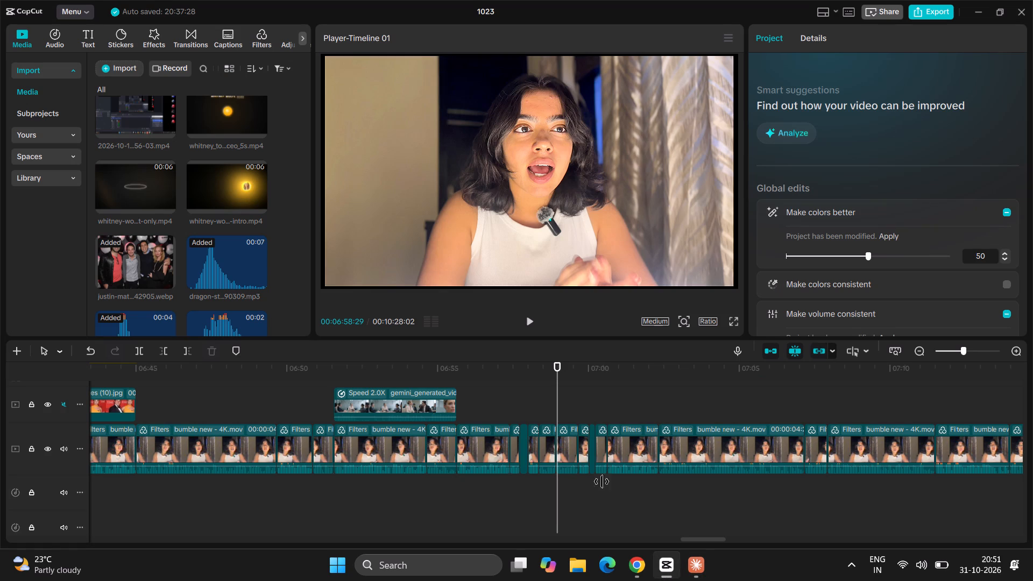
left_click_drag(560, 398, 204, 493)
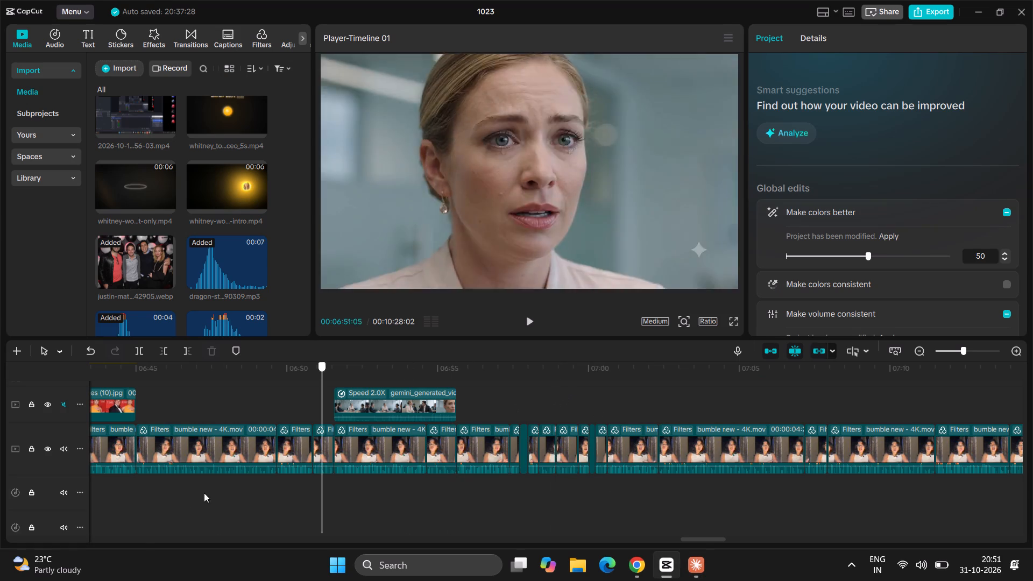
left_click_drag(204, 493, 72, 577)
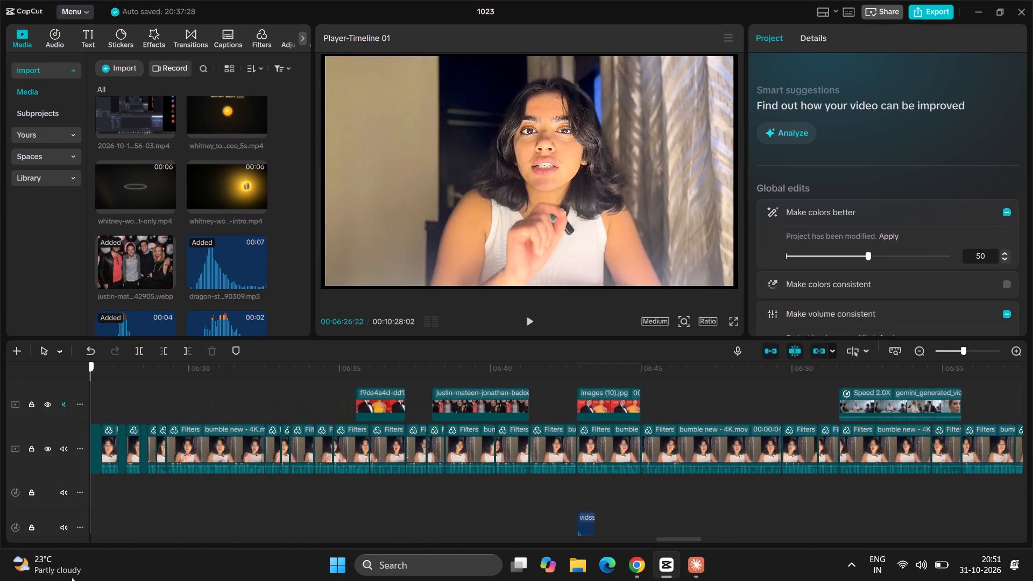
left_click_drag(72, 577, 473, 488)
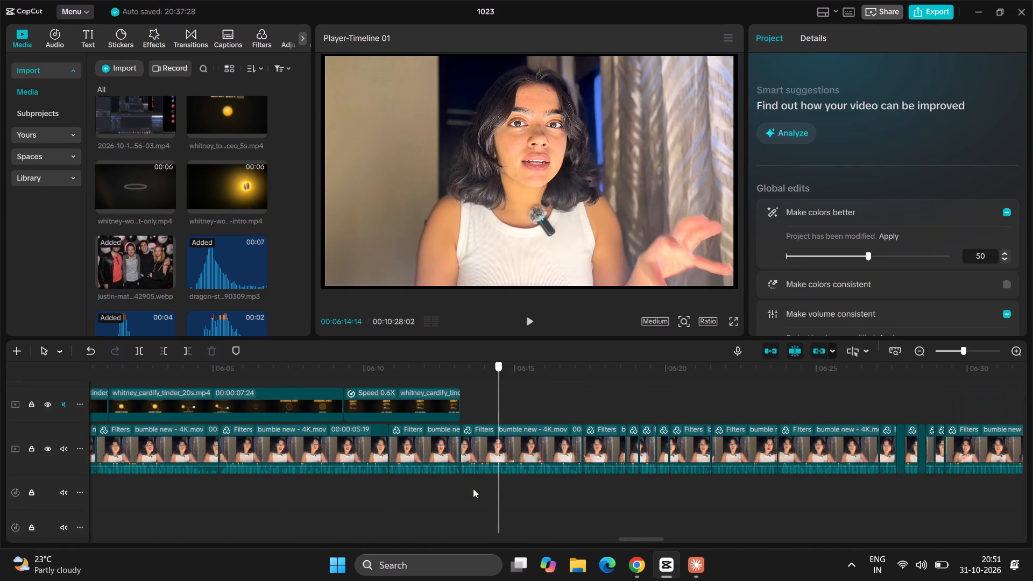
left_click_drag(473, 488, 463, 496)
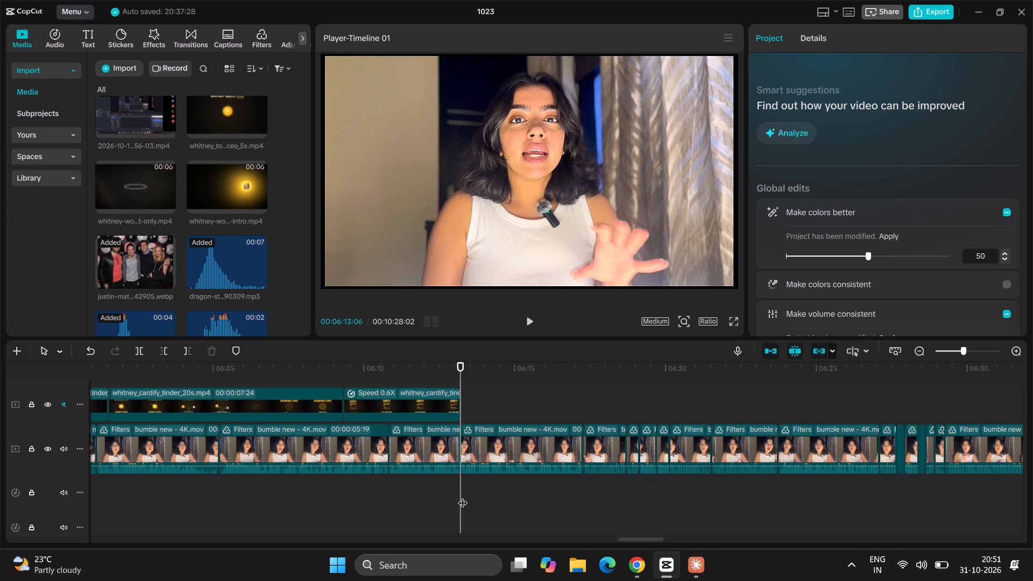
left_click(463, 496)
key("ctrl+i")
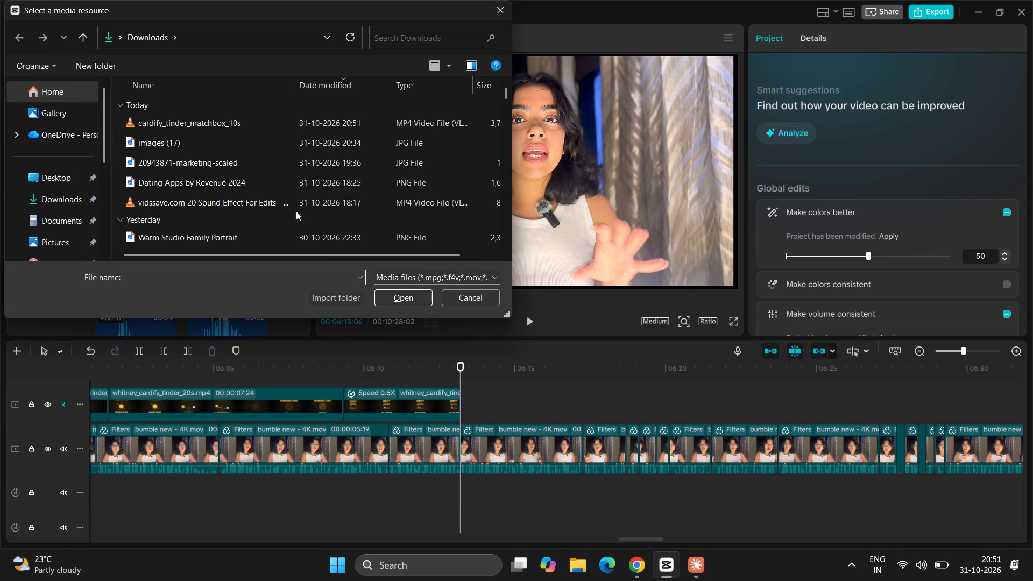
left_click(263, 129)
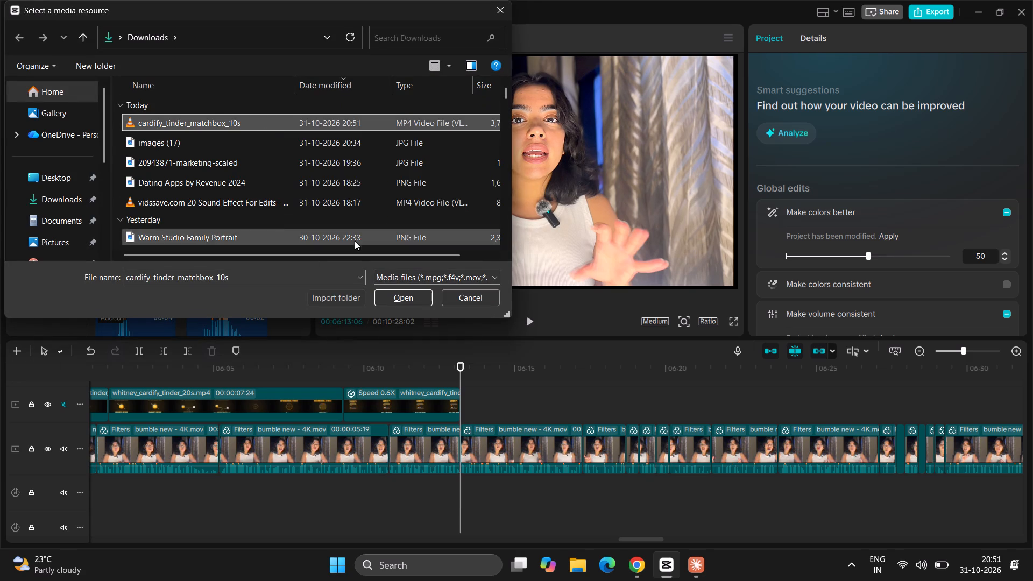
left_click(382, 292)
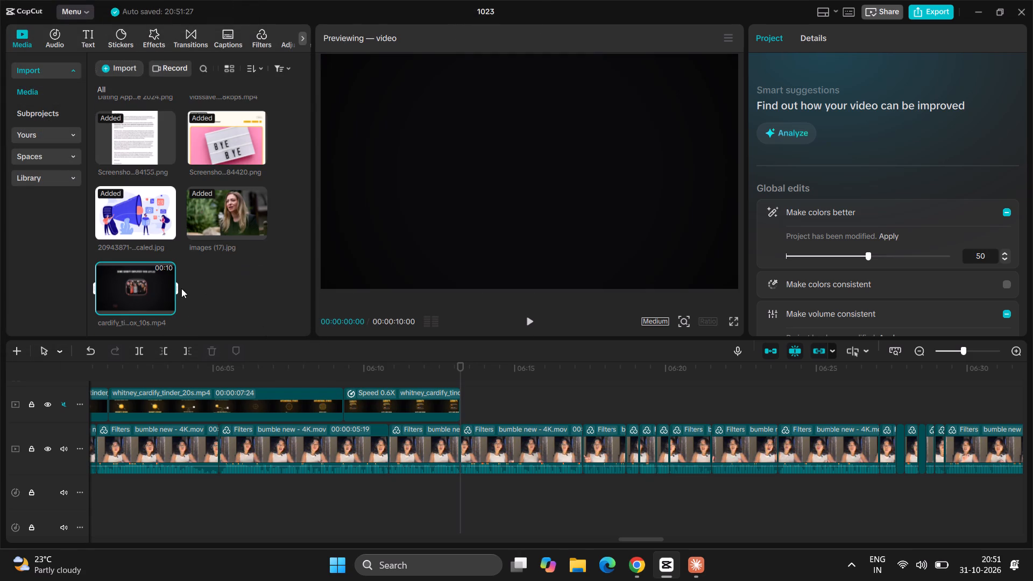
left_click_drag(130, 302, 477, 416)
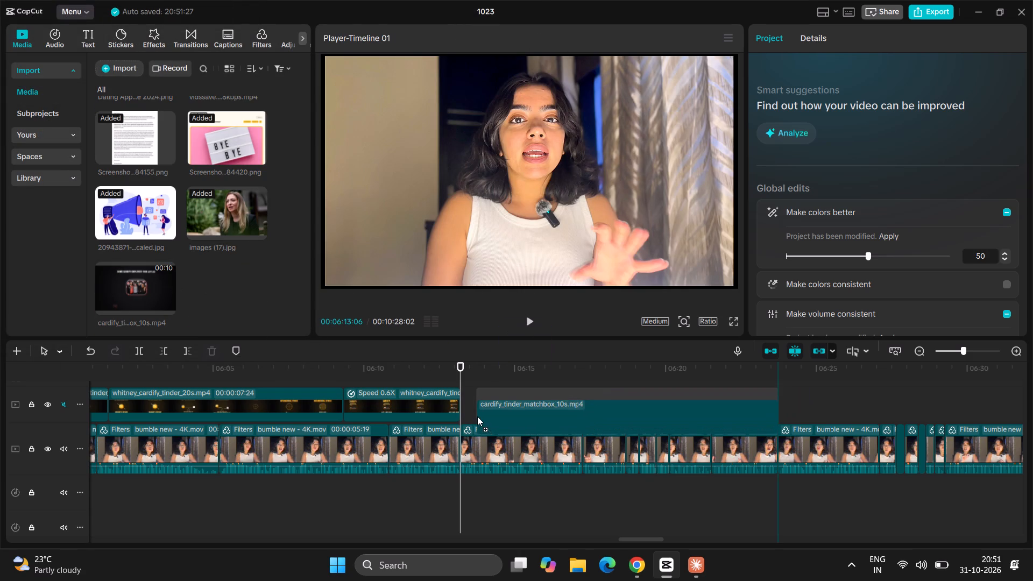
left_click_drag(477, 416, 464, 410)
Play the timeline through the newly placed matchbox clip to check its timing against the narration.
key("space")
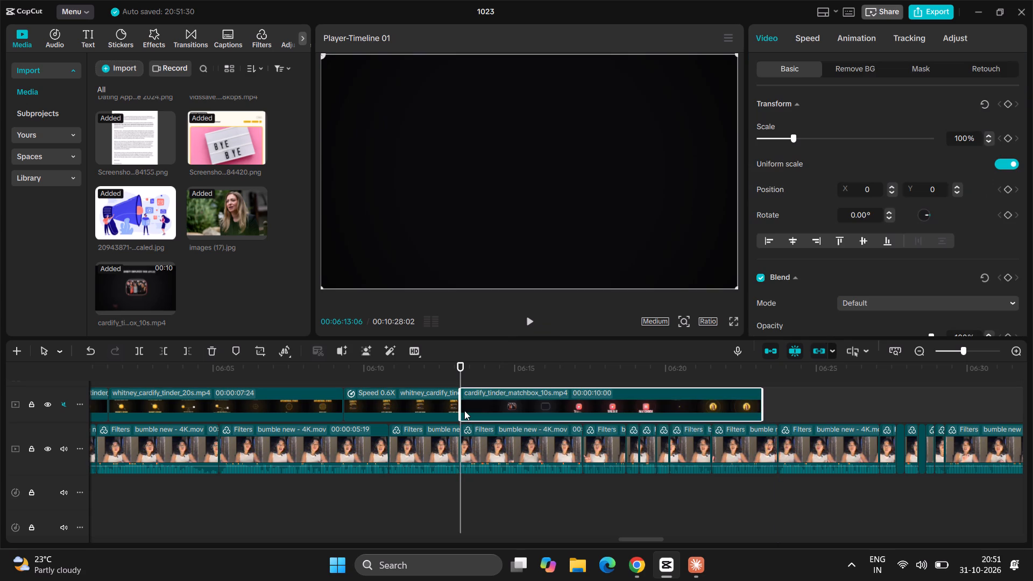
key("space")
left_click(530, 321)
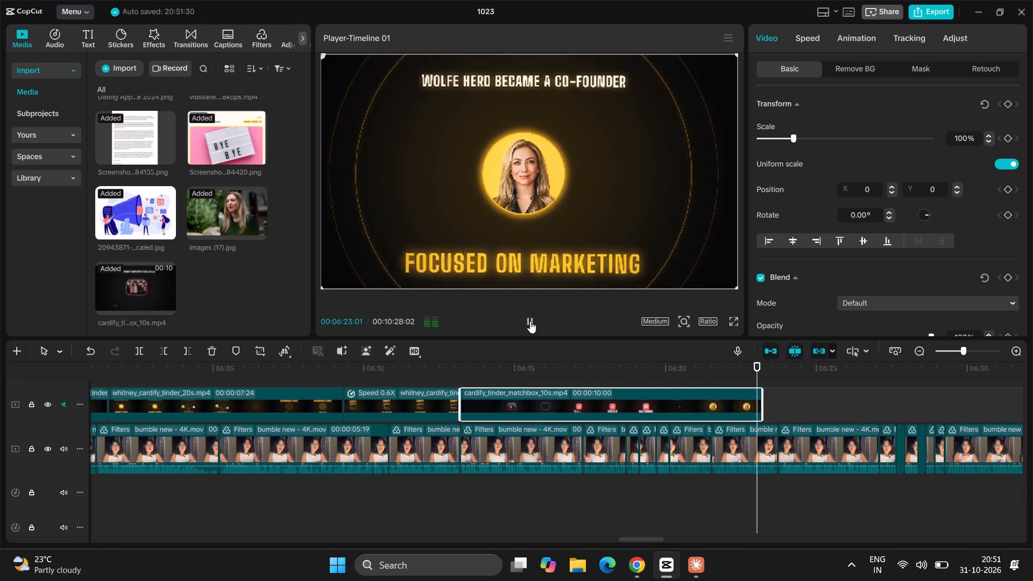
key("space")
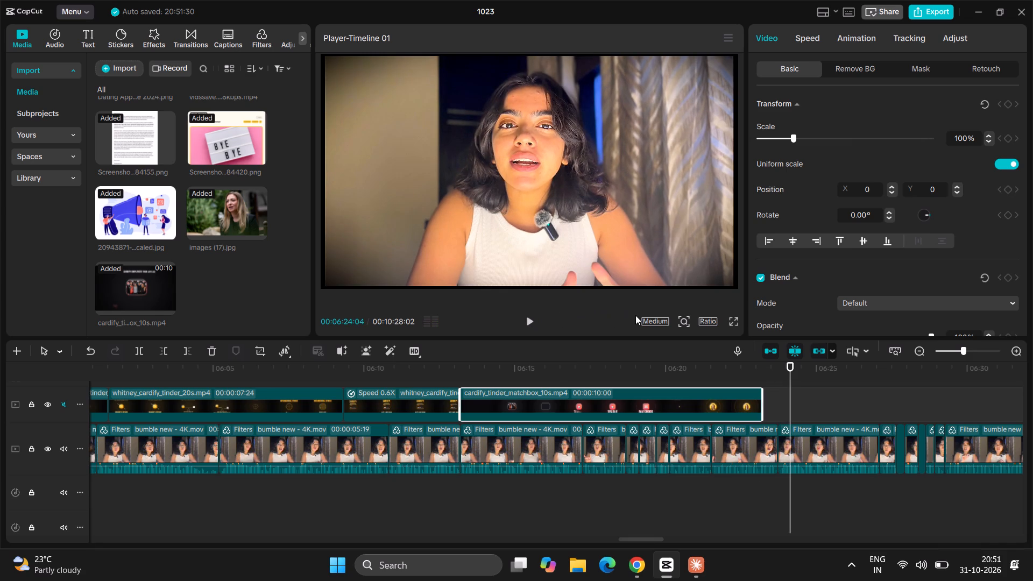
Slow the cardify_tinder_matchbox_10s clip to 0.90x speed so it reaches past 00:06:23:22.
left_click_drag(790, 392, 777, 403)
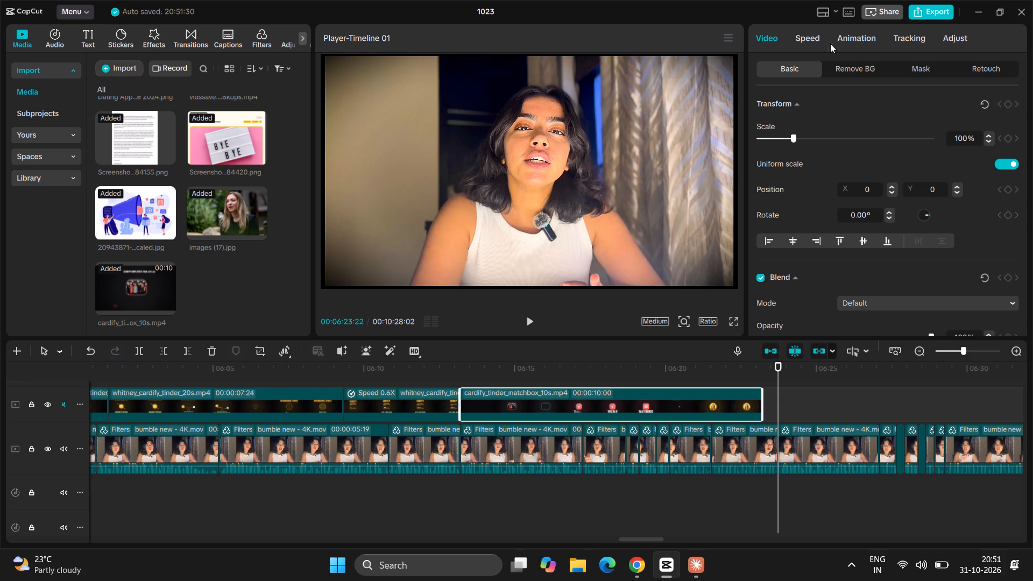
left_click(812, 38)
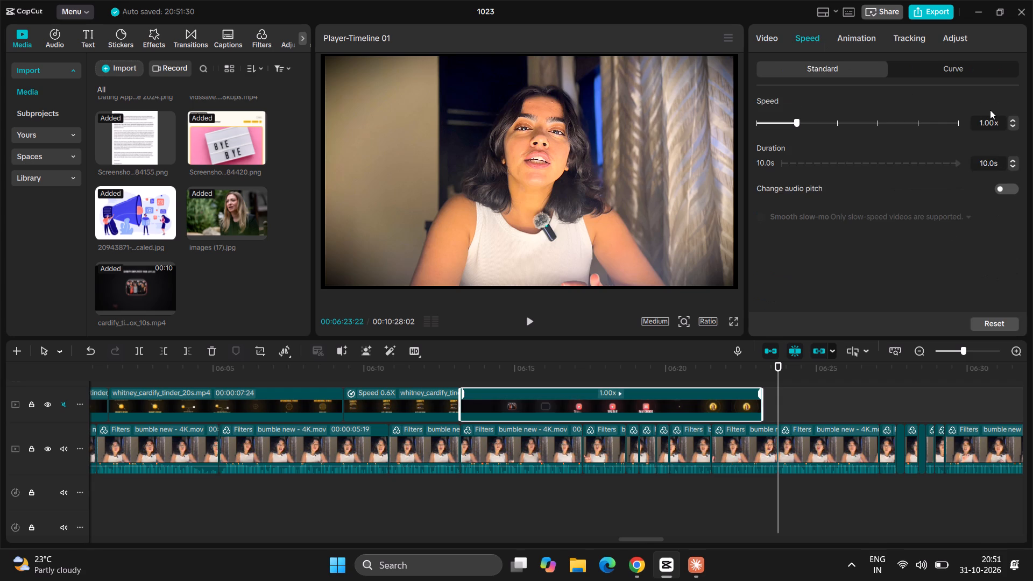
left_click(1010, 124)
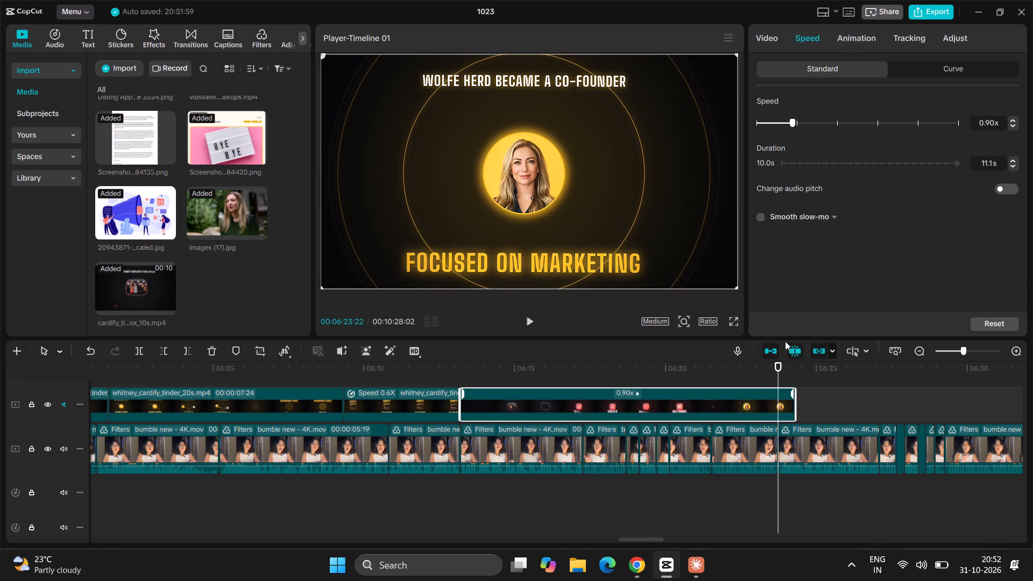
Replay the slowed matchbox clip from its start in short bursts, checking the swipe, Tinder and Matchbox captions against the narration.
left_click_drag(776, 366, 452, 409)
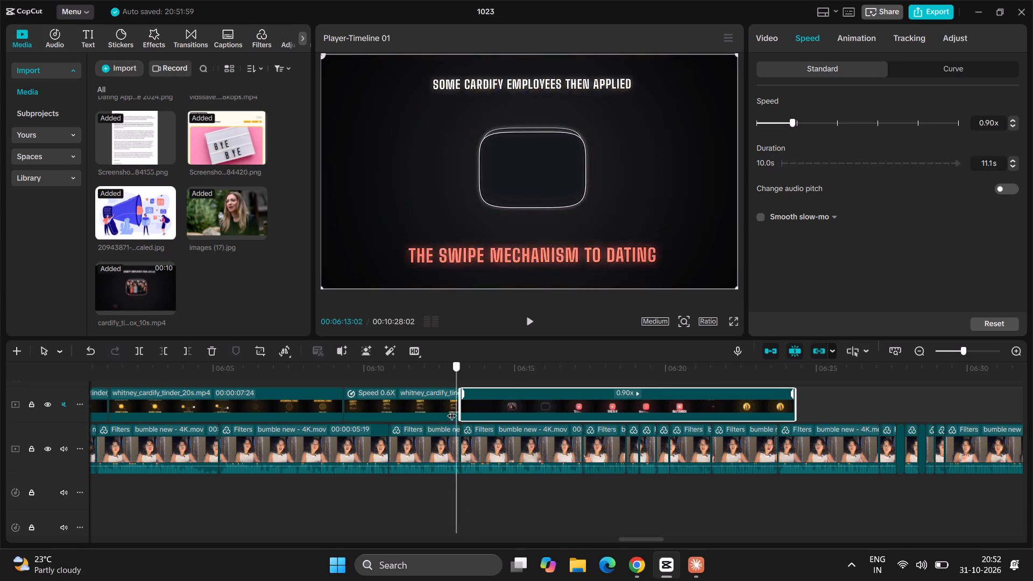
left_click_drag(452, 409, 461, 416)
key("space")
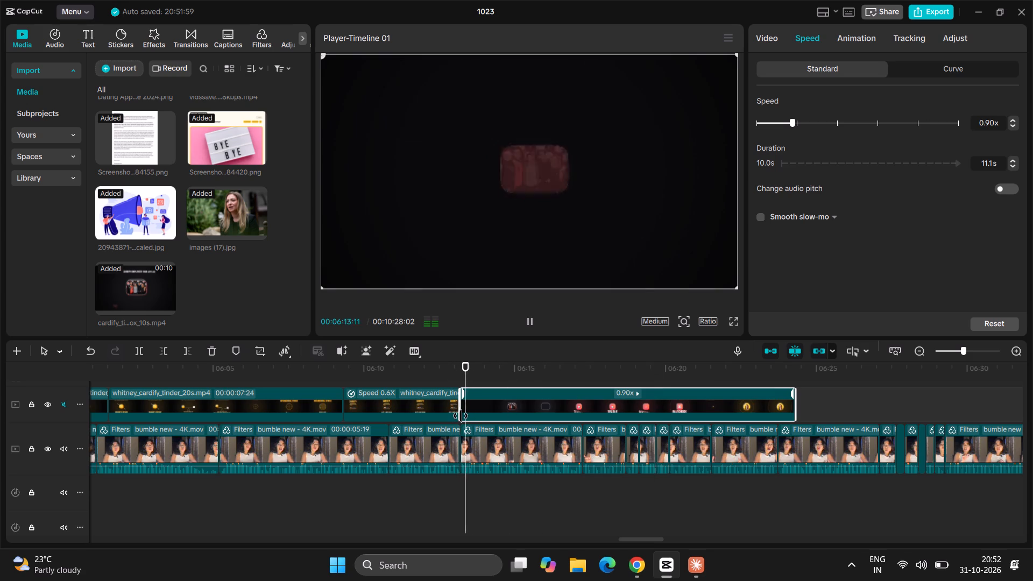
key("space")
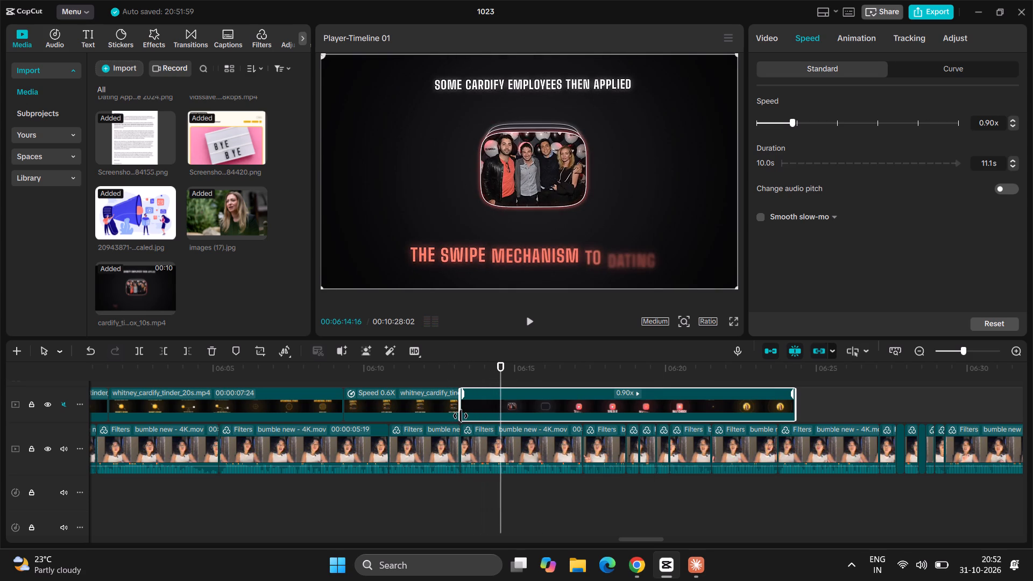
key("space")
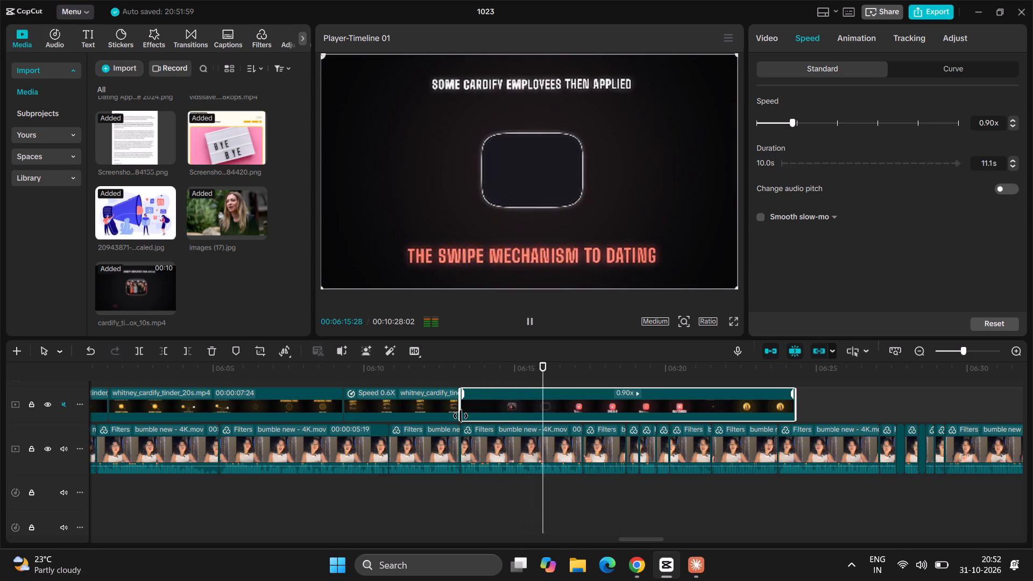
key("space")
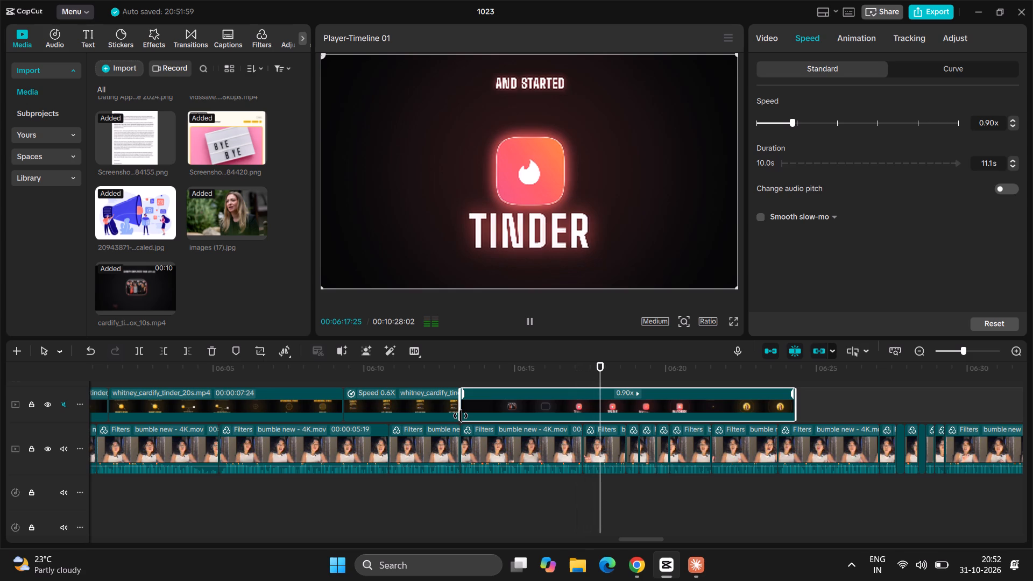
key("space")
key("space")
key("space")
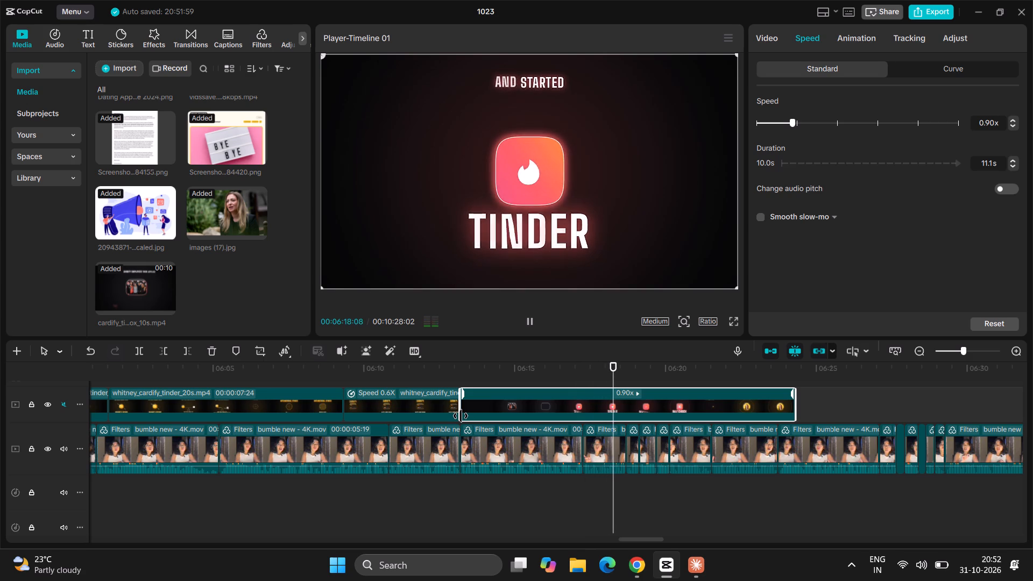
key("space")
key("space")
key("space")
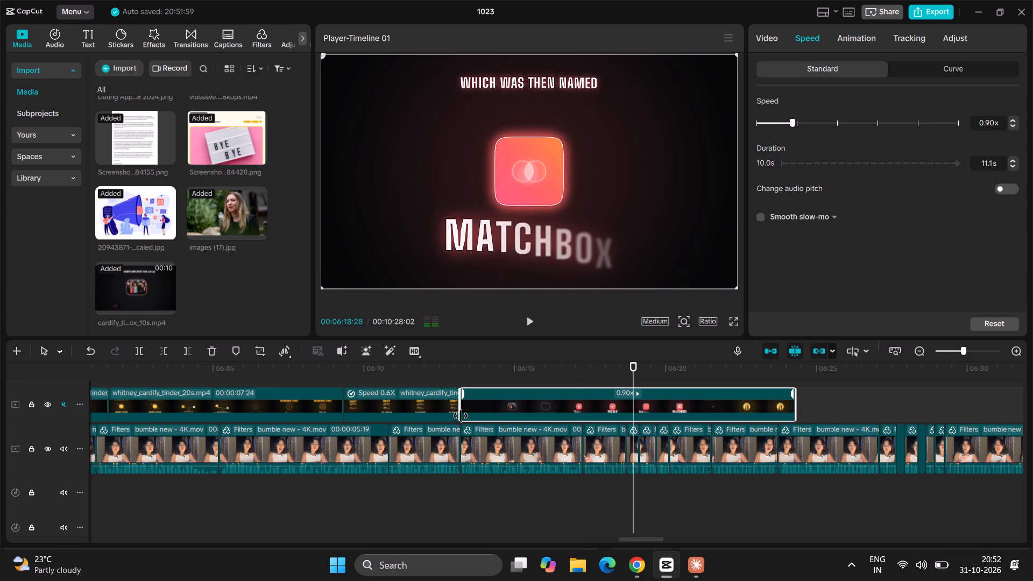
key("space")
key("space")
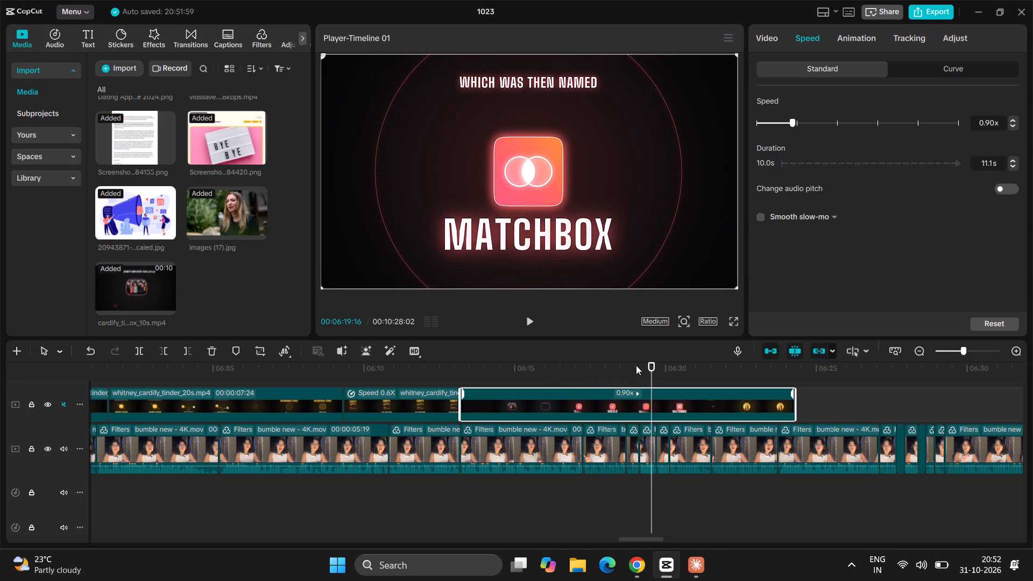
Split the matchbox clip at 00:06:15:27, at the empty card outline before the Tinder logo section.
left_click_drag(654, 368, 576, 436)
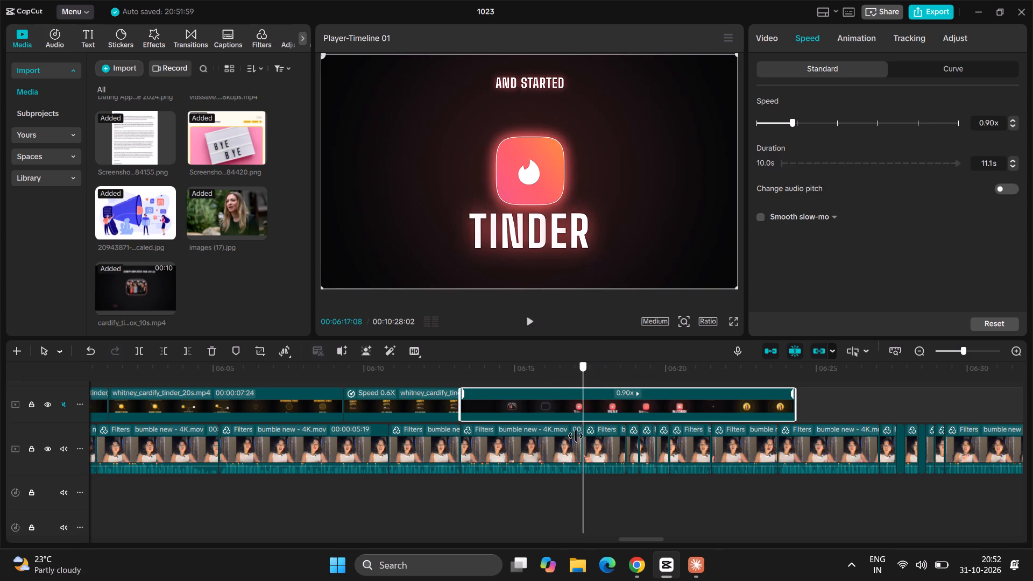
left_click_drag(576, 436, 542, 458)
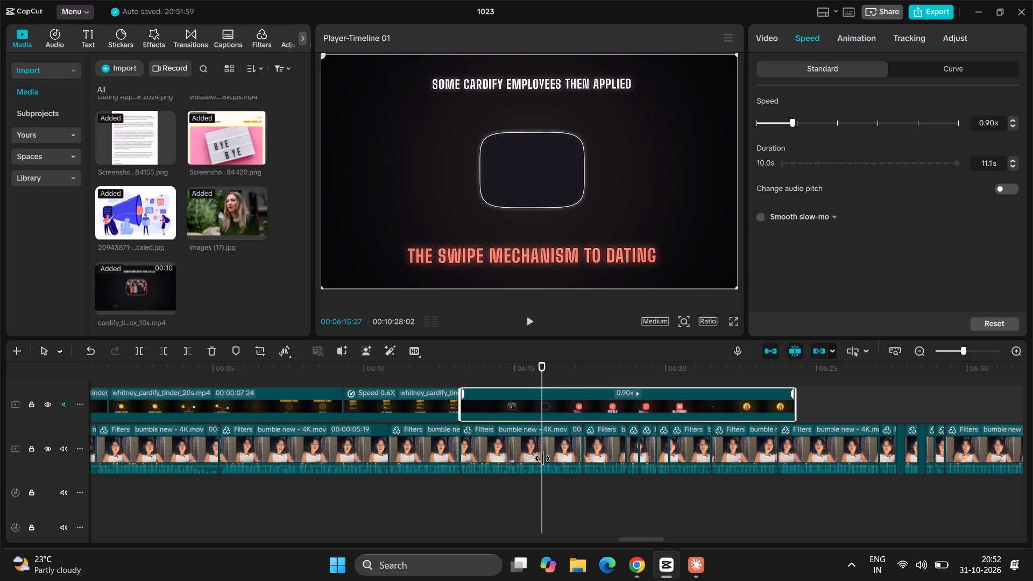
key("ctrl+b")
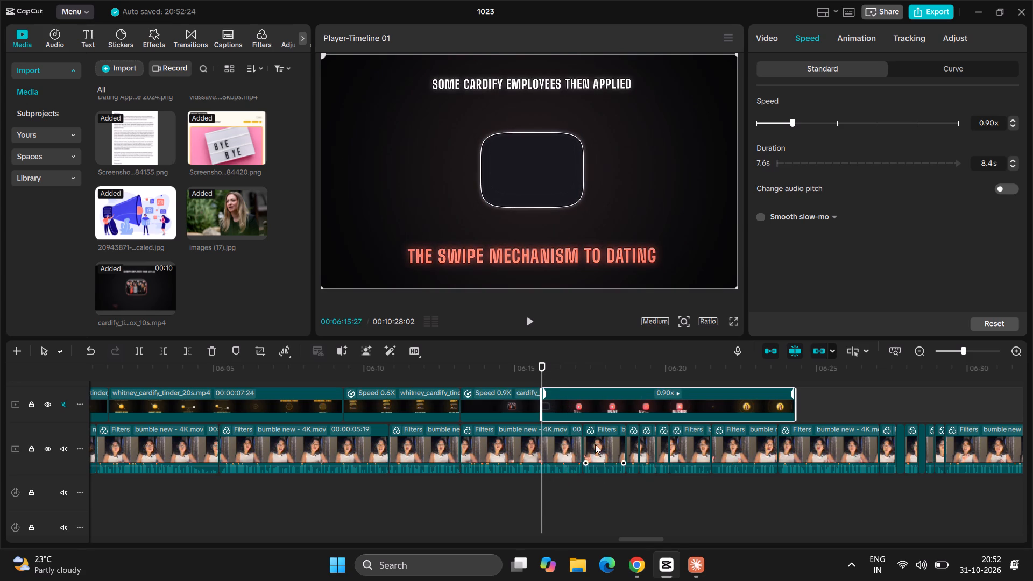
Move the second part of the split matchbox clip along its track so it starts at about 00:06:18:20.
left_click_drag(645, 406, 730, 402)
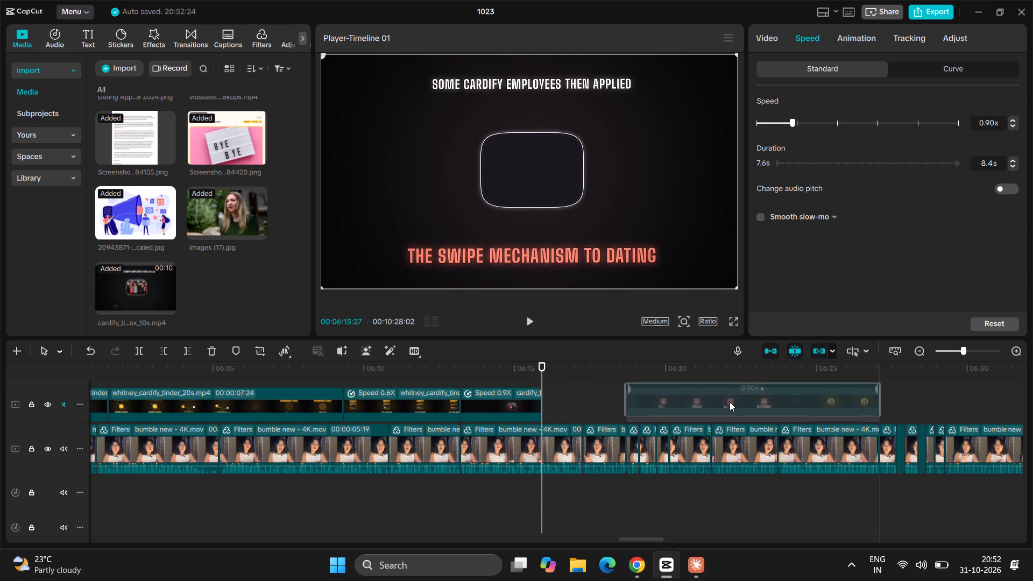
left_click_drag(730, 402, 730, 405)
Slow the first matchbox section, with the swipe mechanism caption, to 0.40x speed, playing the narration on to 00:06:18:20 to judge the length.
left_click(514, 406)
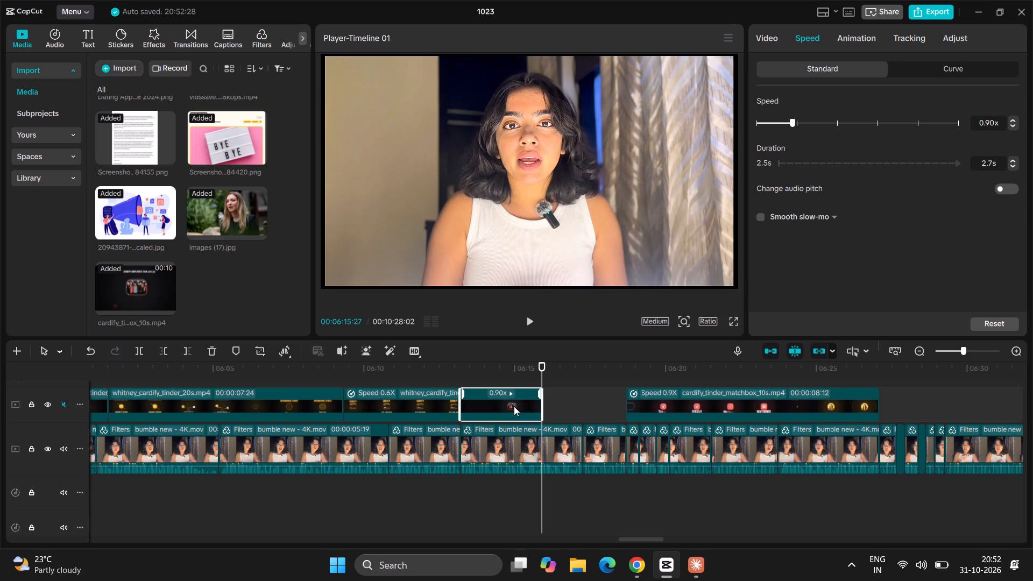
left_click(1014, 127)
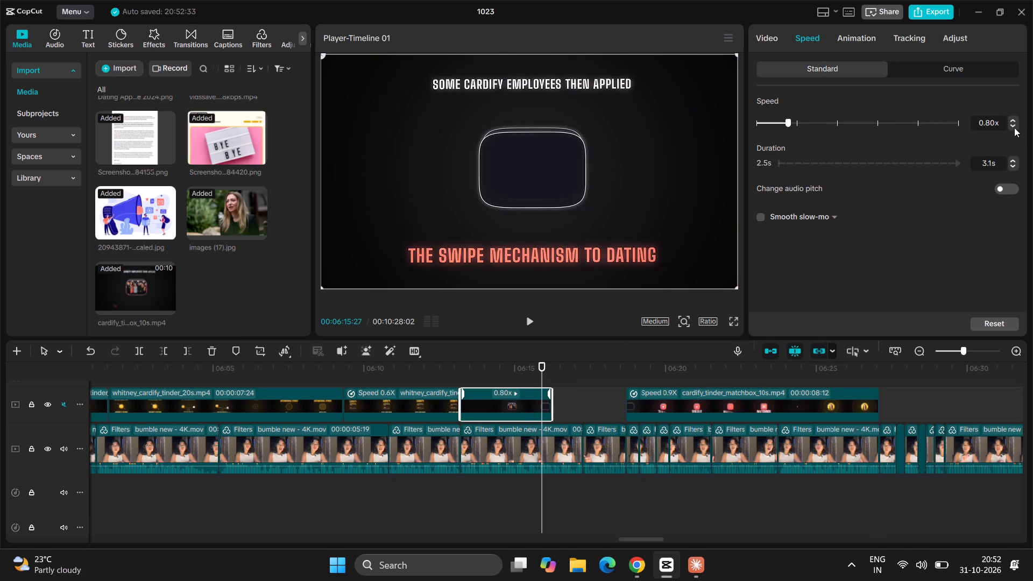
key("space")
key("space")
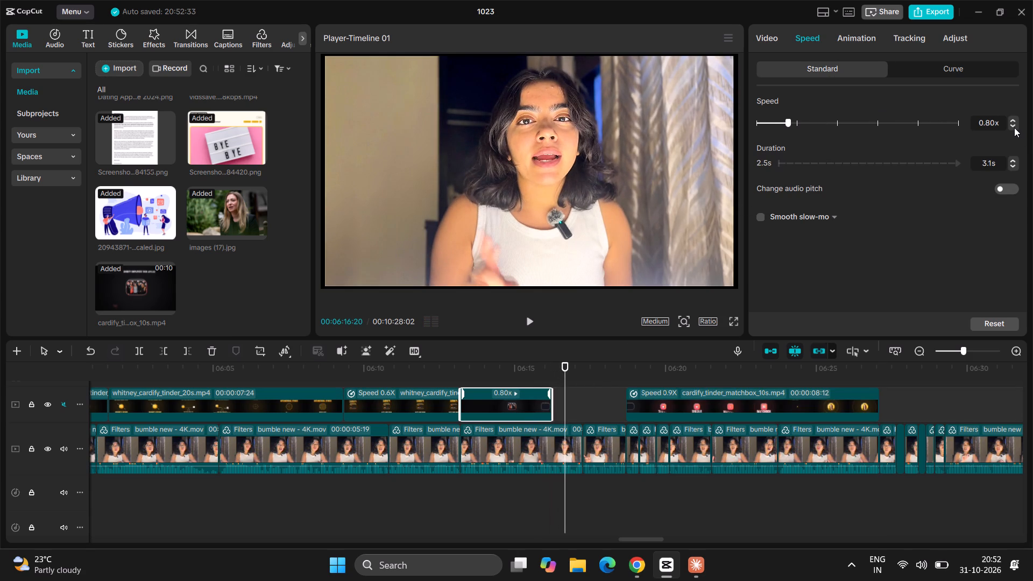
left_click(1014, 127)
key("space")
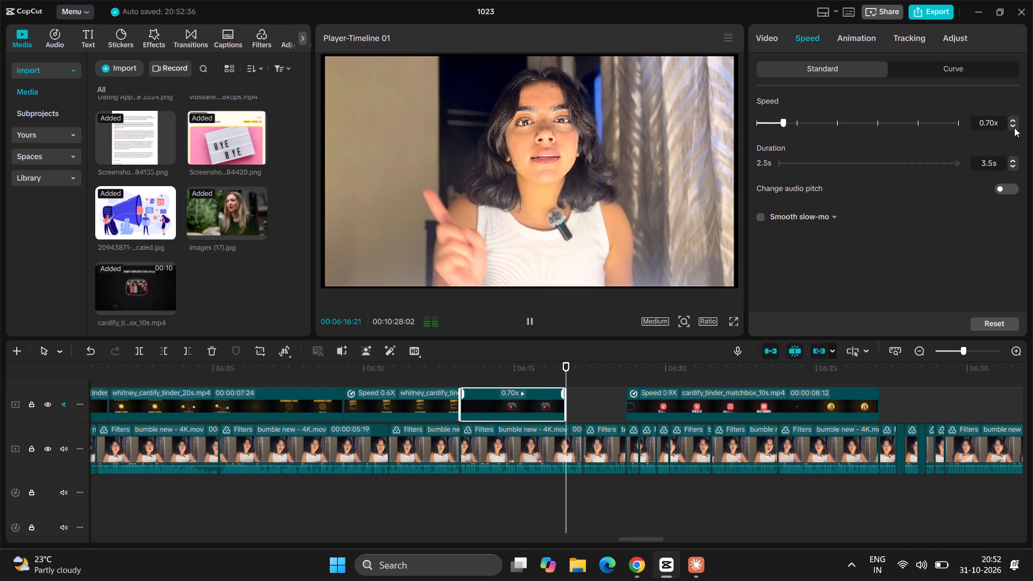
key("space")
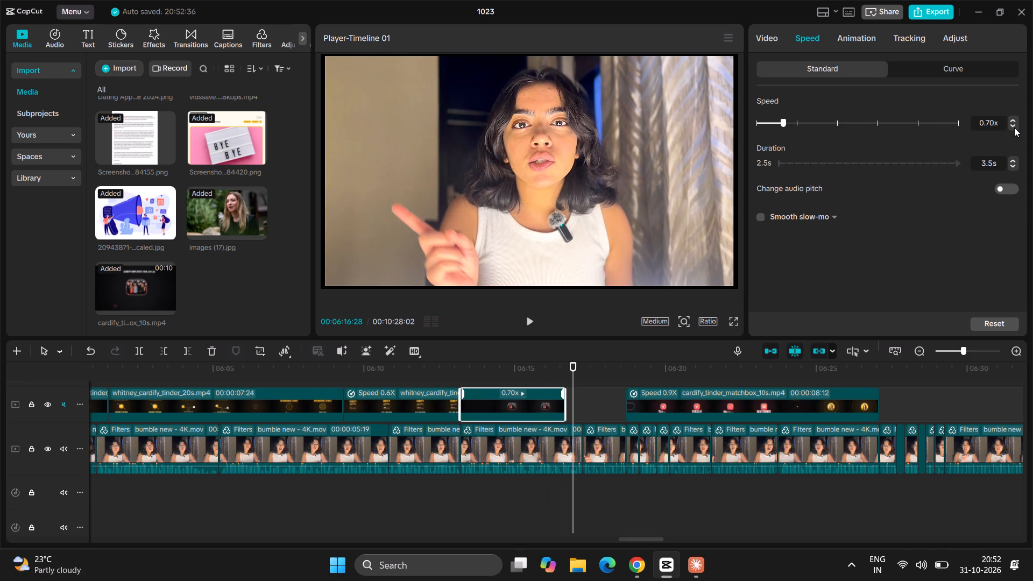
left_click(1010, 124)
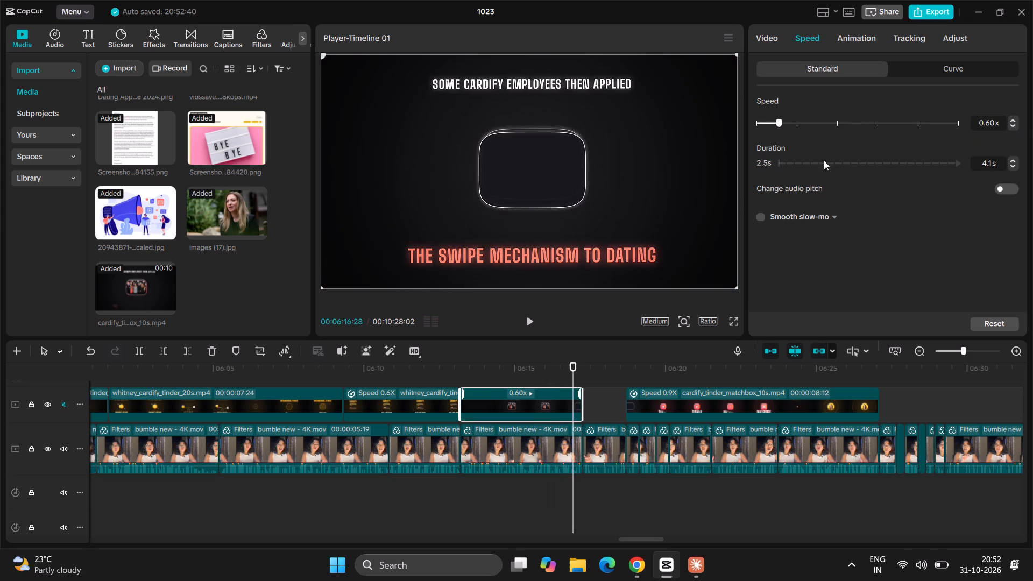
key("space")
key("space")
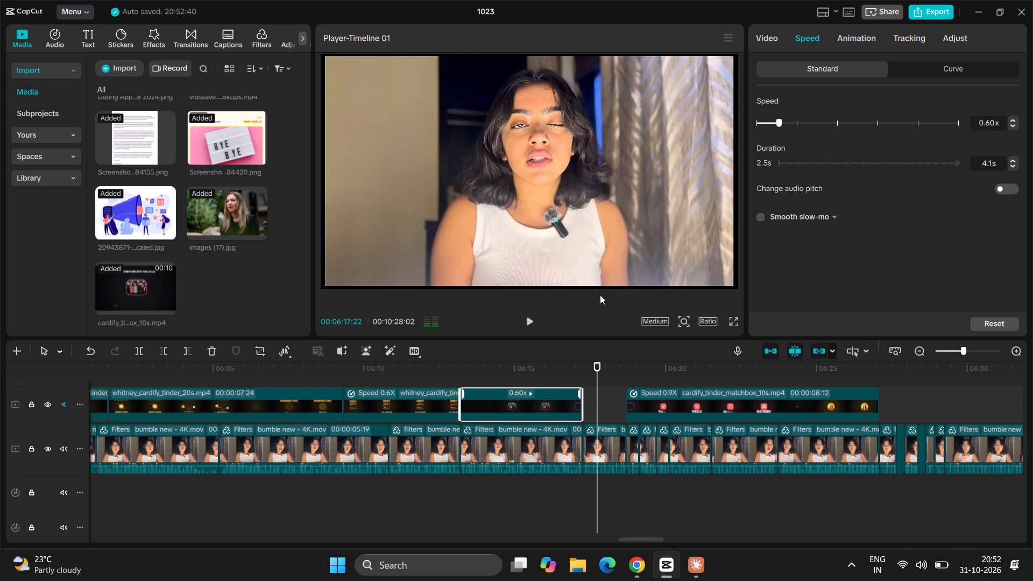
key("space")
key("space")
key("space")
key("space")
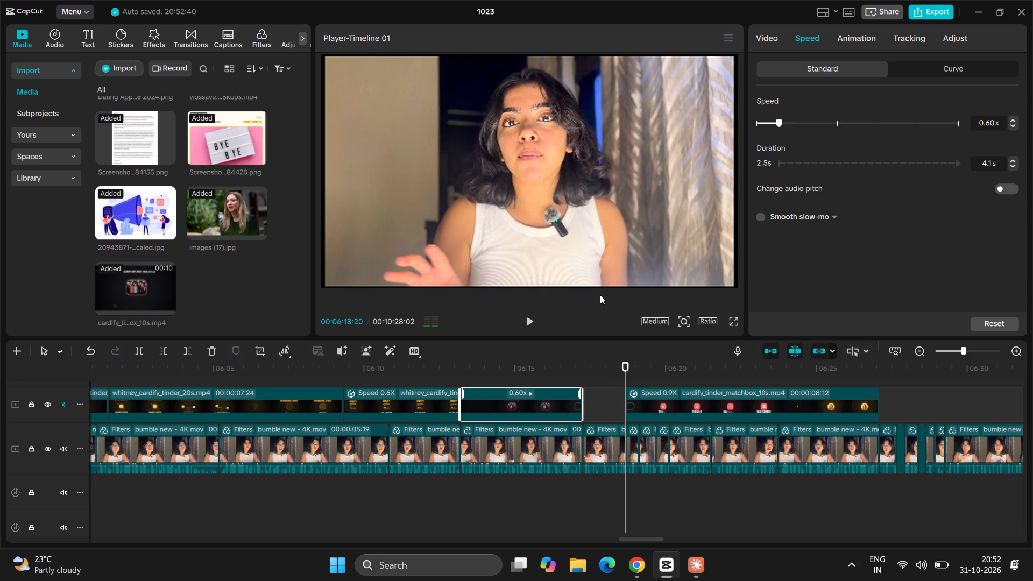
left_click(1013, 126)
left_click(1013, 126)
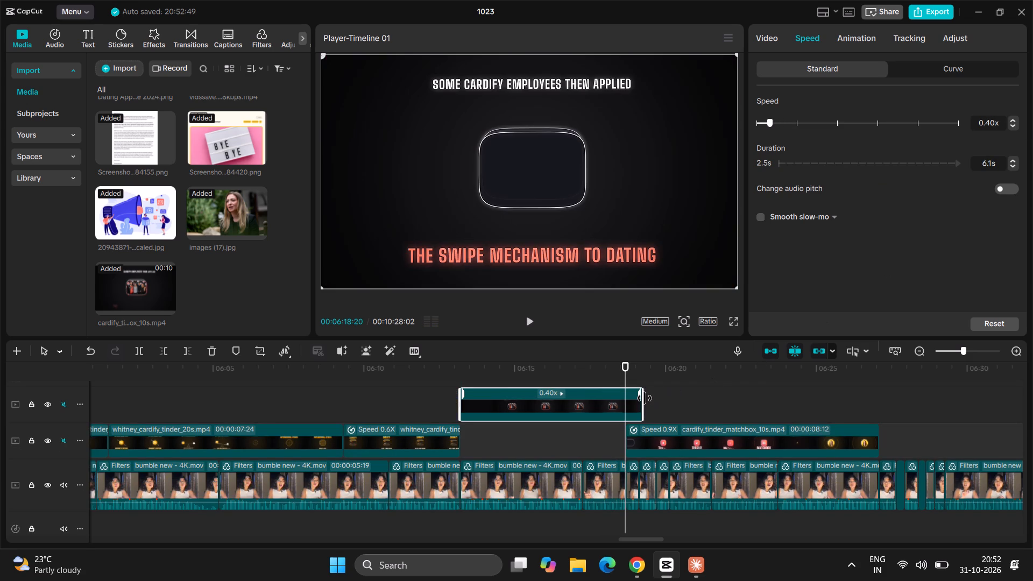
Trim the end of the slowed swipe section back to 00:06:18:20, making it 5.5 s long.
left_click_drag(645, 398, 627, 405)
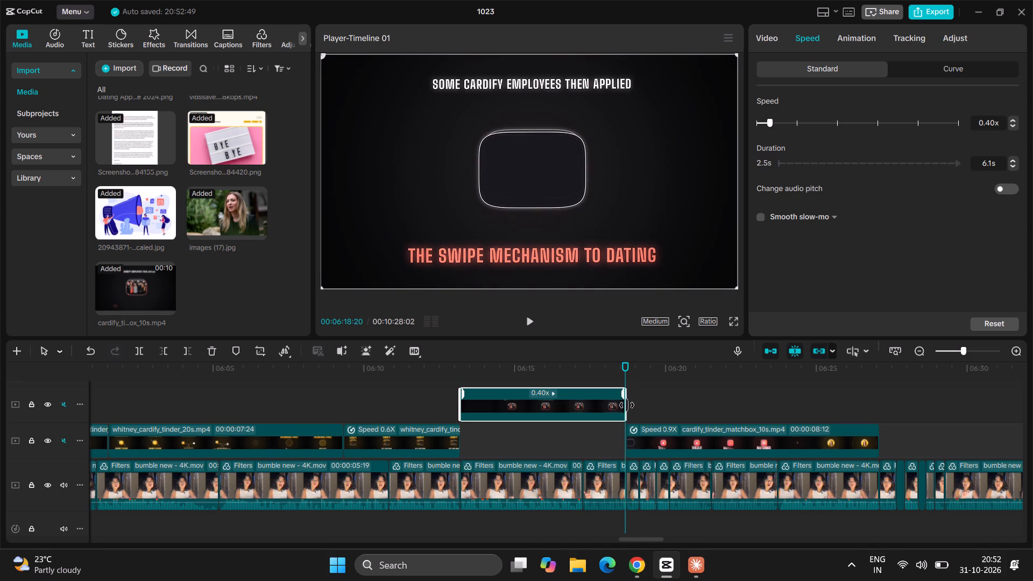
left_click_drag(627, 405, 627, 405)
Move the swipe section into the gap before the Tinder section on the same track, and replay both from about 00:06:11.
left_click_drag(537, 405, 537, 412)
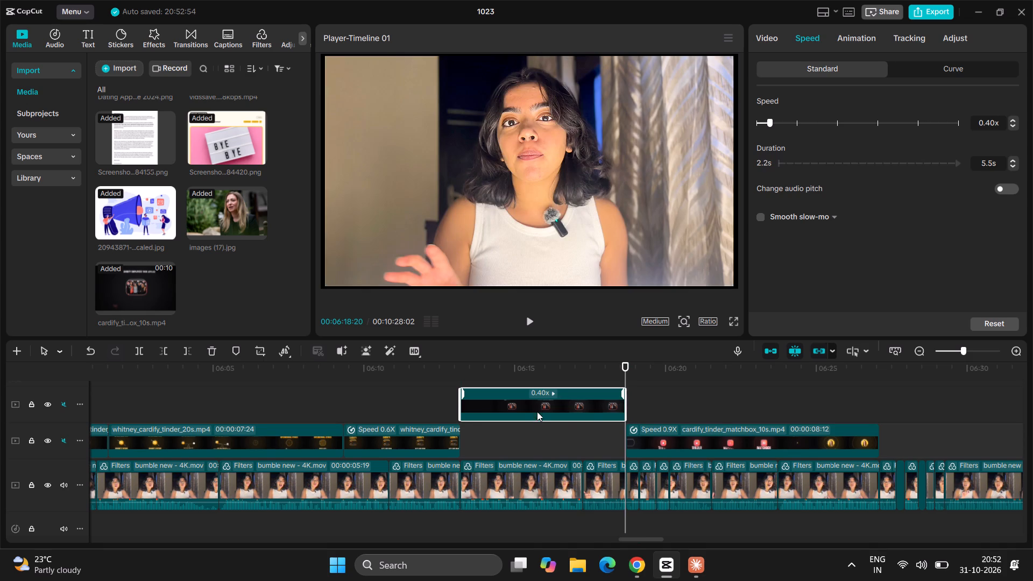
left_click_drag(537, 412, 532, 455)
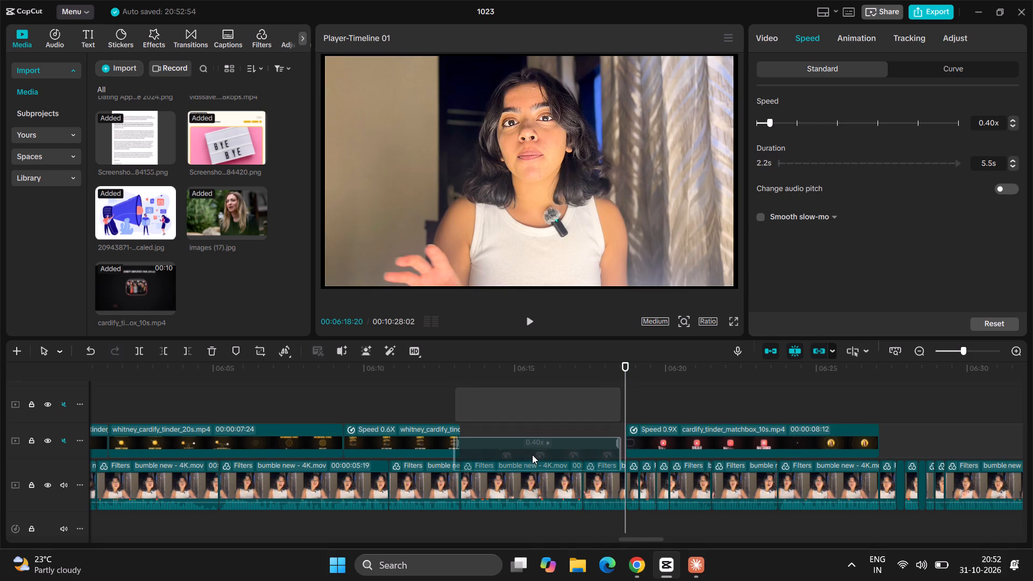
left_click_drag(532, 455, 533, 457)
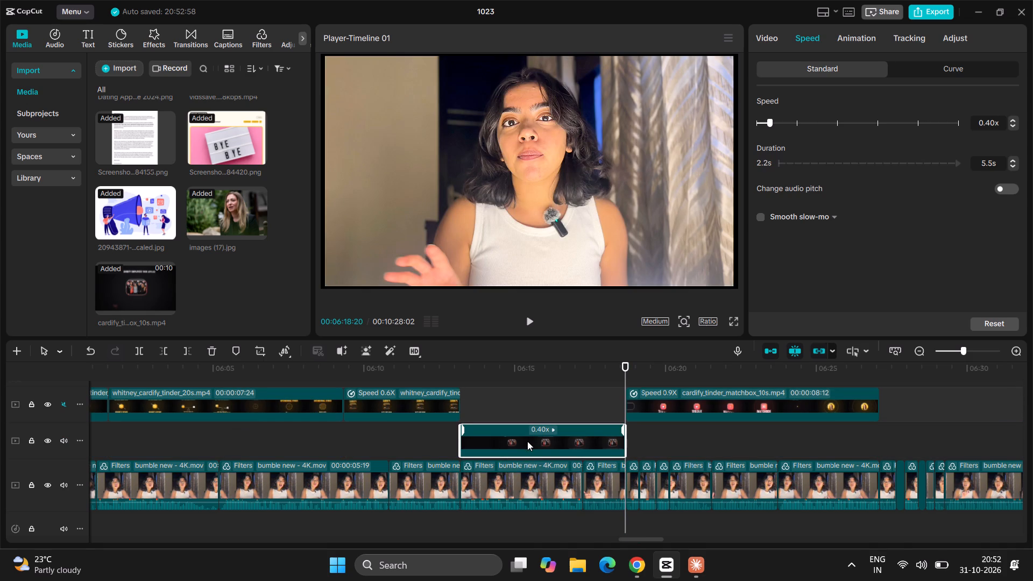
left_click_drag(525, 429, 525, 416)
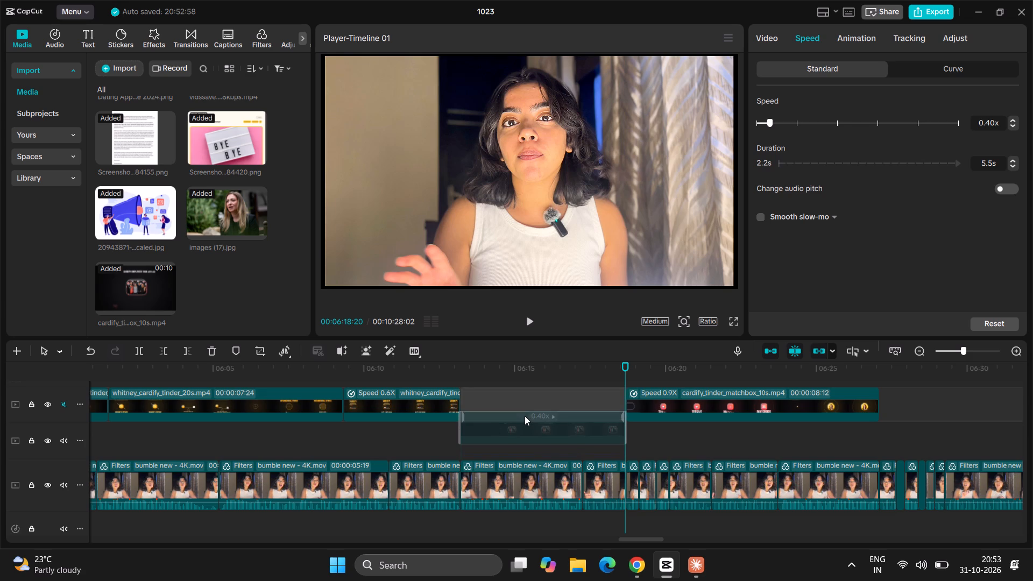
left_click_drag(525, 416, 525, 415)
left_click(410, 369)
key("space")
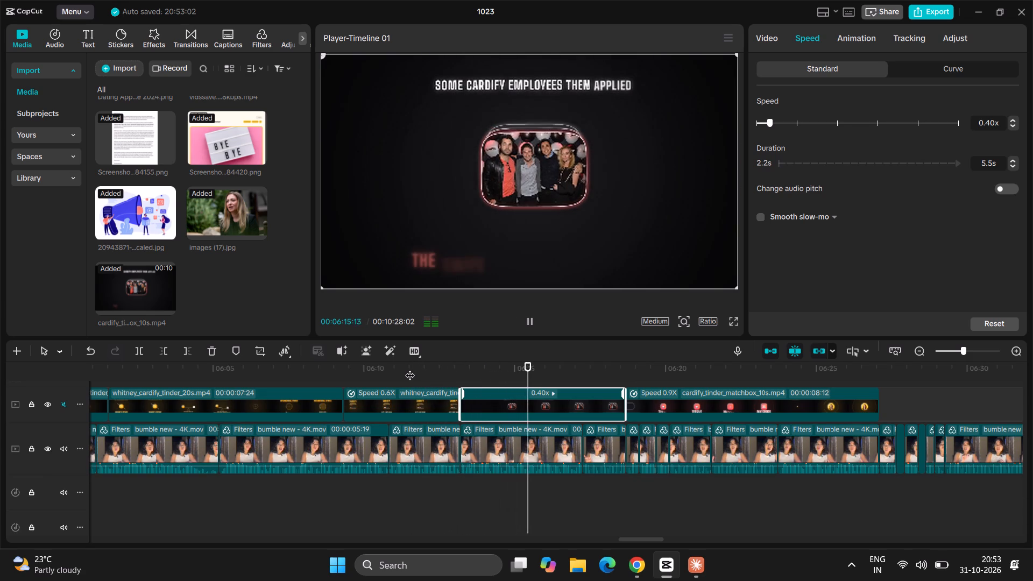
key("space")
key("space")
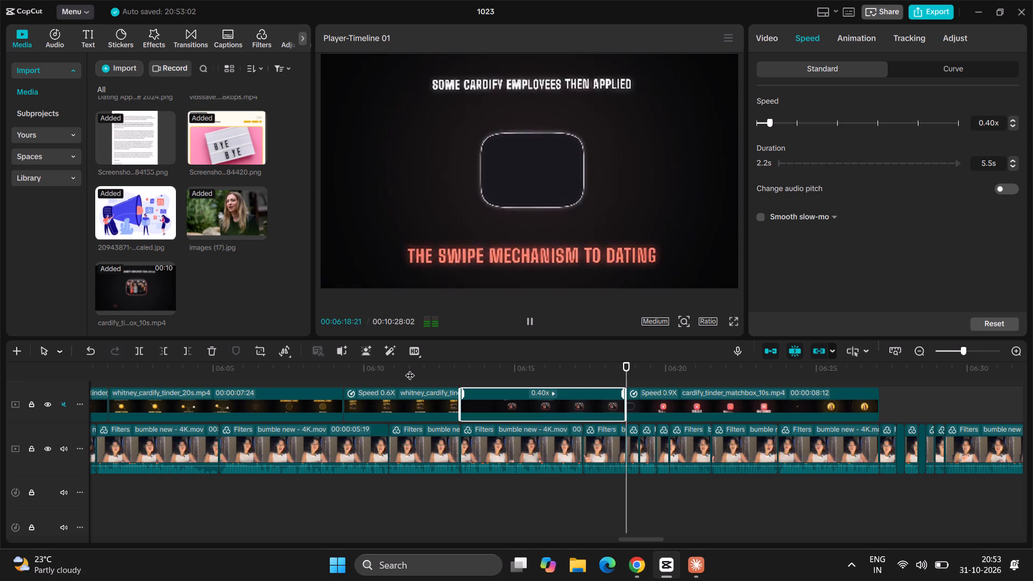
key("space")
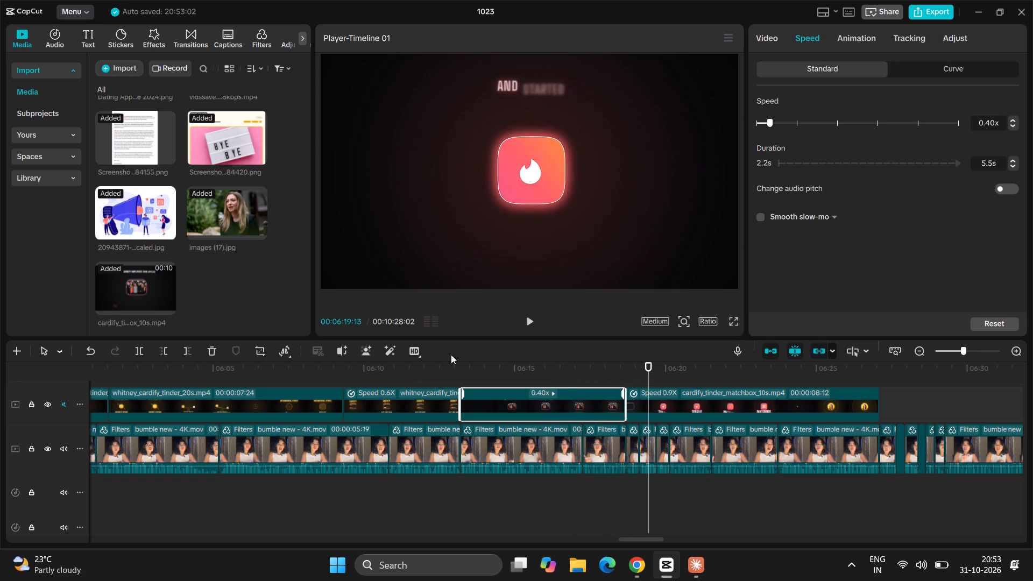
Raise the second matchbox section, from Tinder to Wolfe Herd, to 1.40x speed, playing short bursts against the narration between changes.
left_click(666, 396)
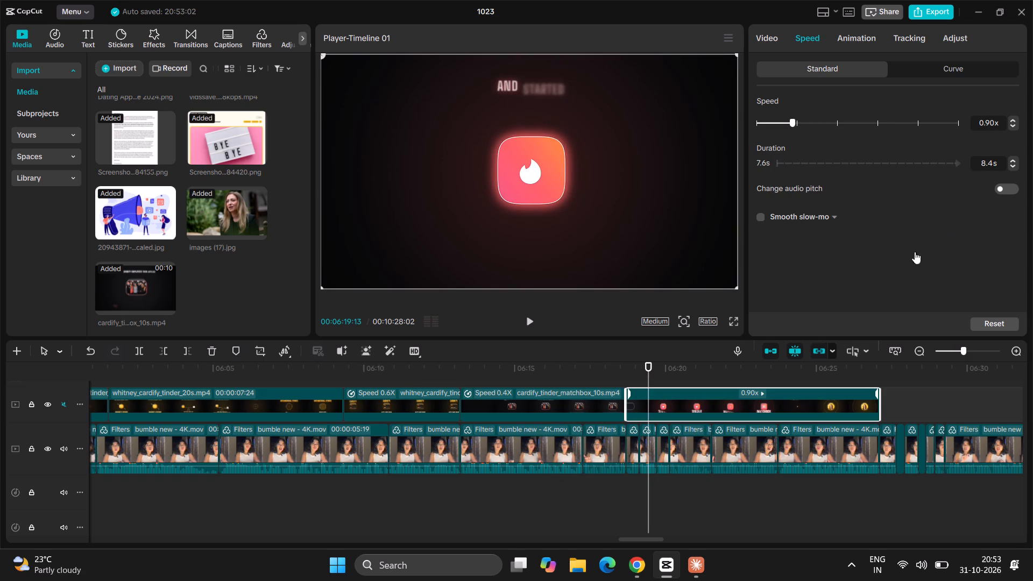
left_click(1011, 119)
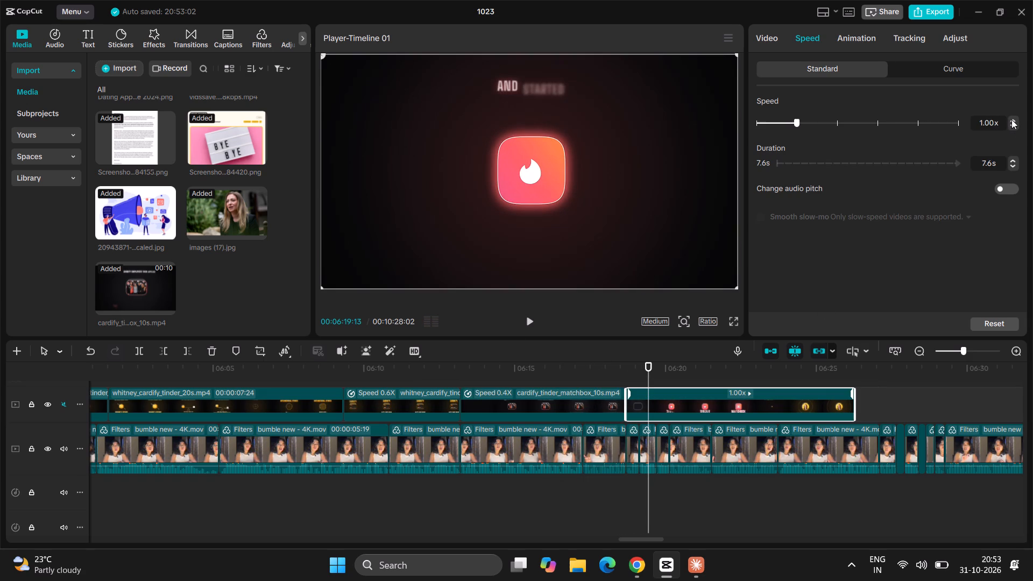
key("space")
key("space")
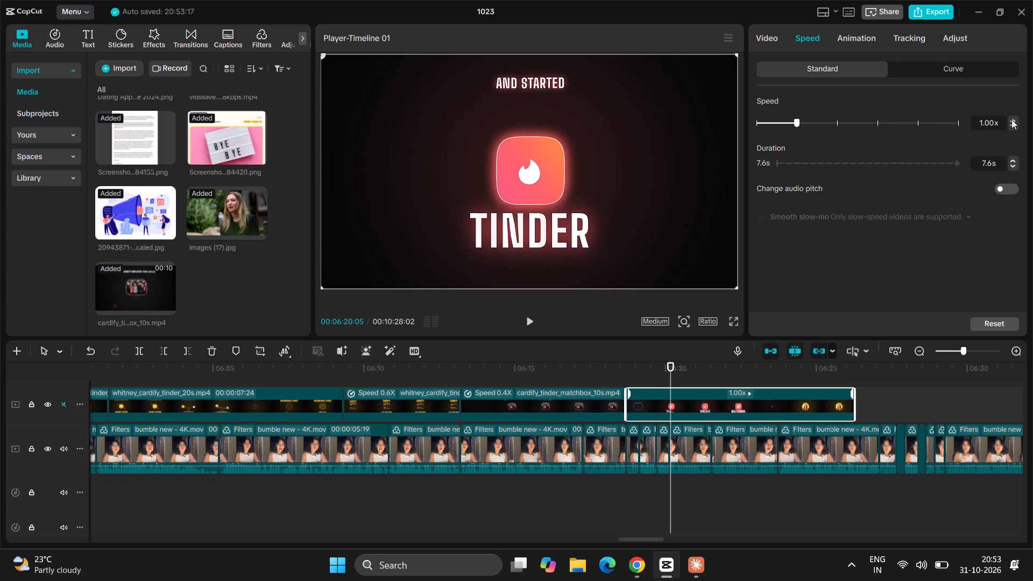
key("space")
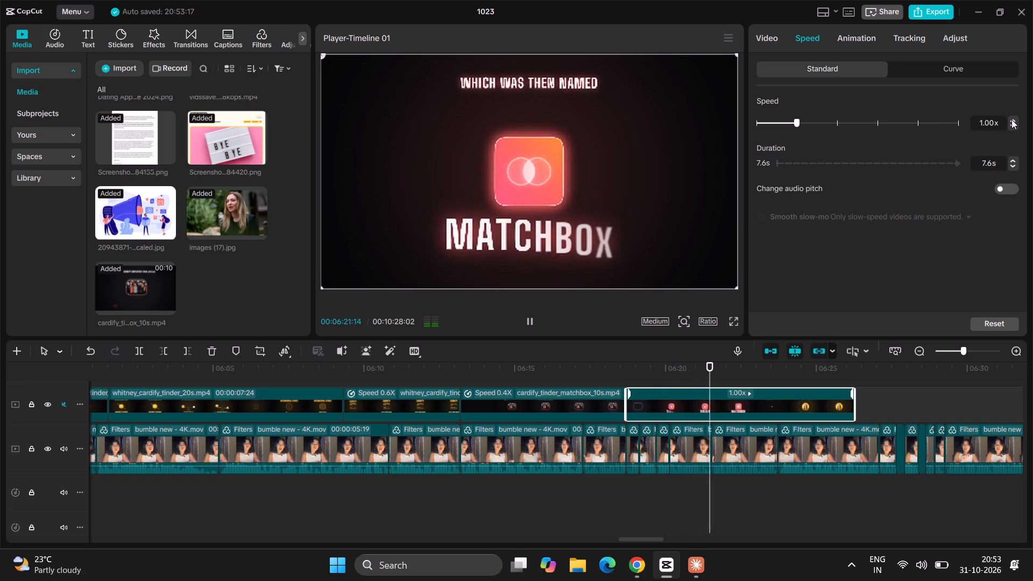
key("space")
key("space")
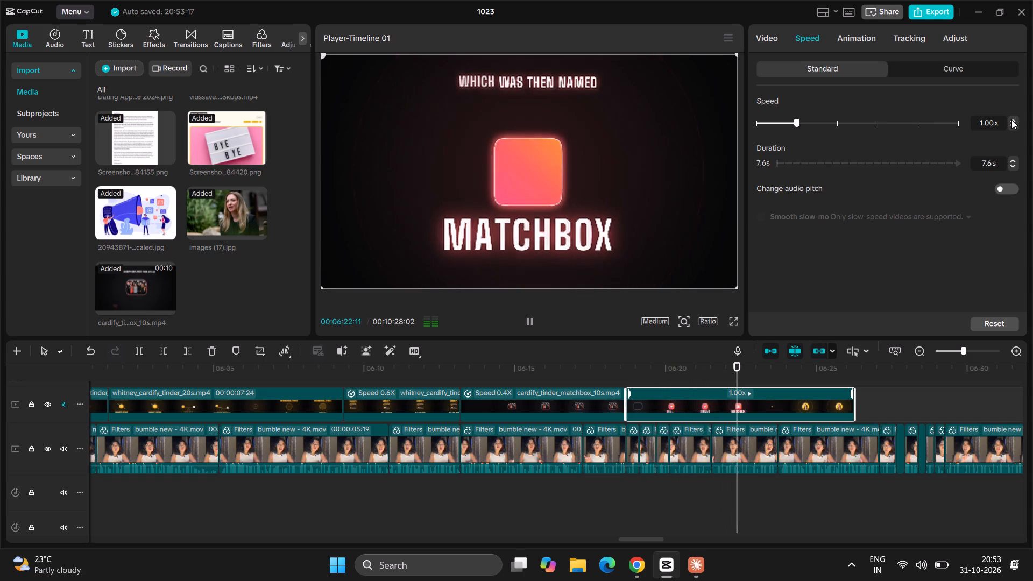
key("space")
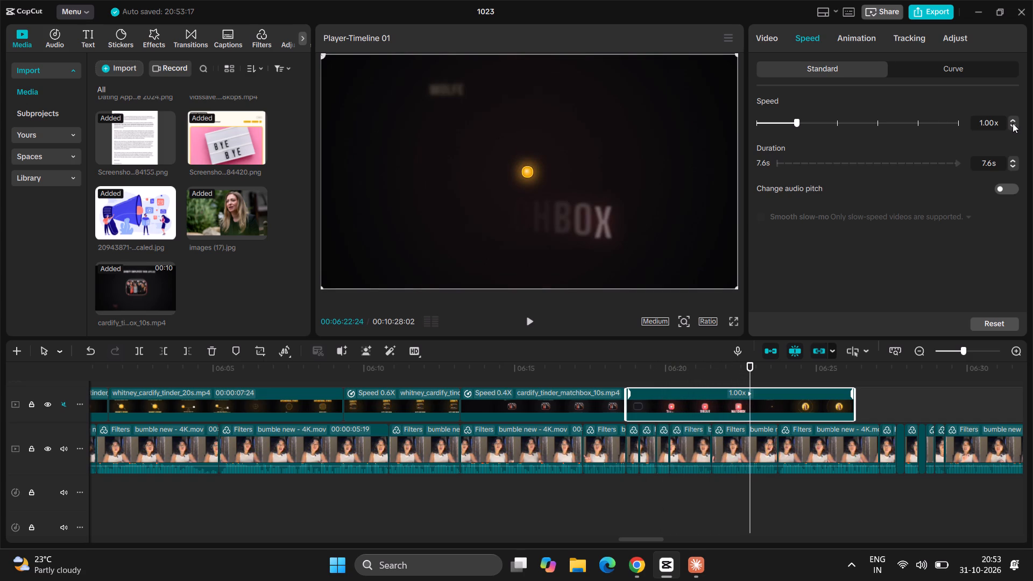
left_click(1014, 119)
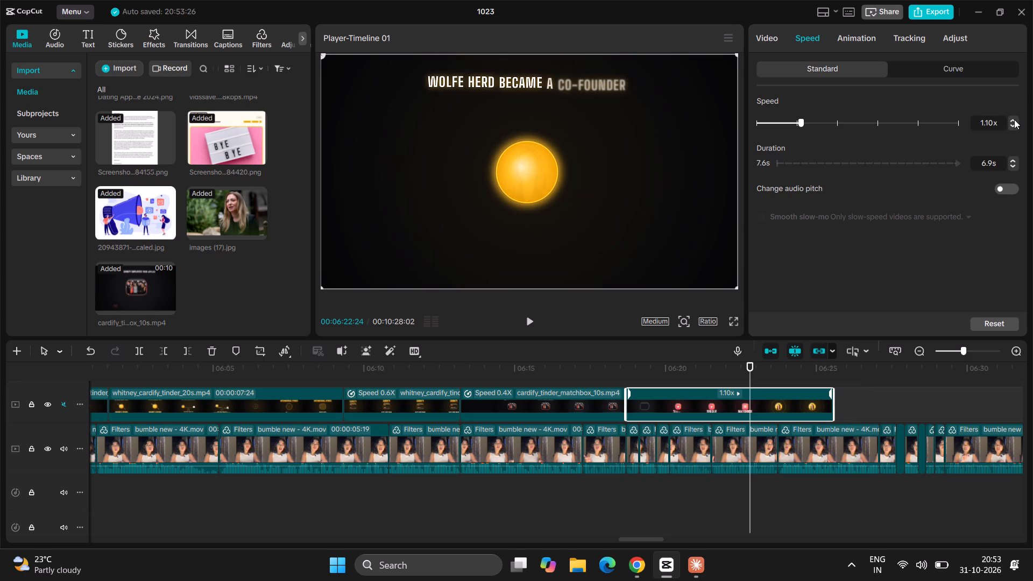
key("space")
key("space")
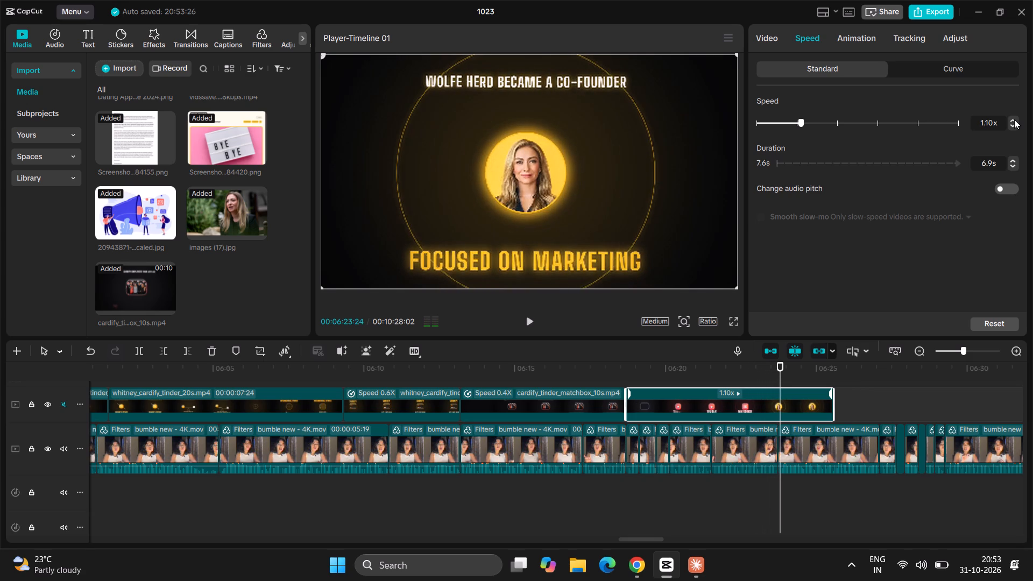
left_click(1014, 119)
left_click(1014, 119)
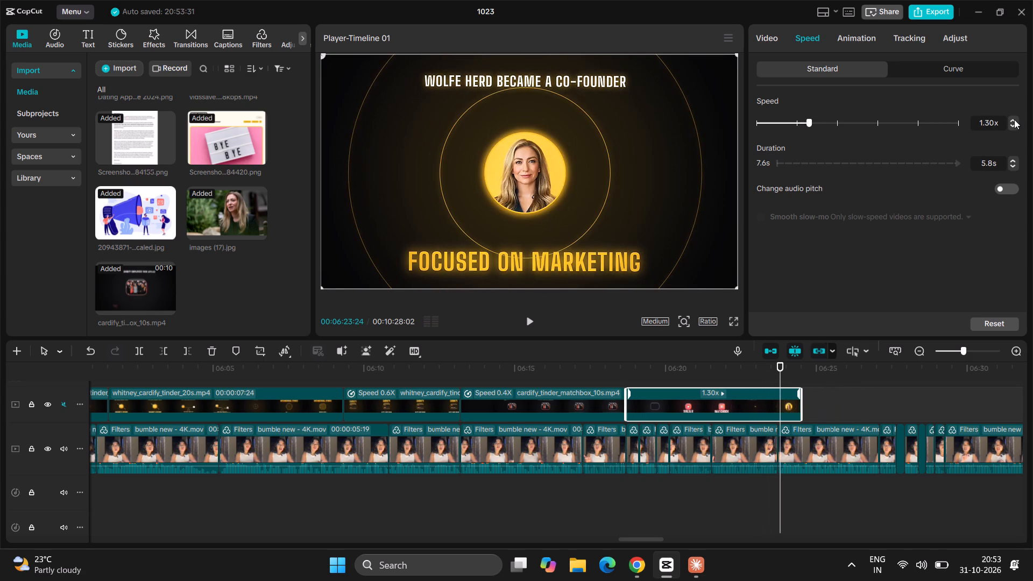
left_click(1014, 119)
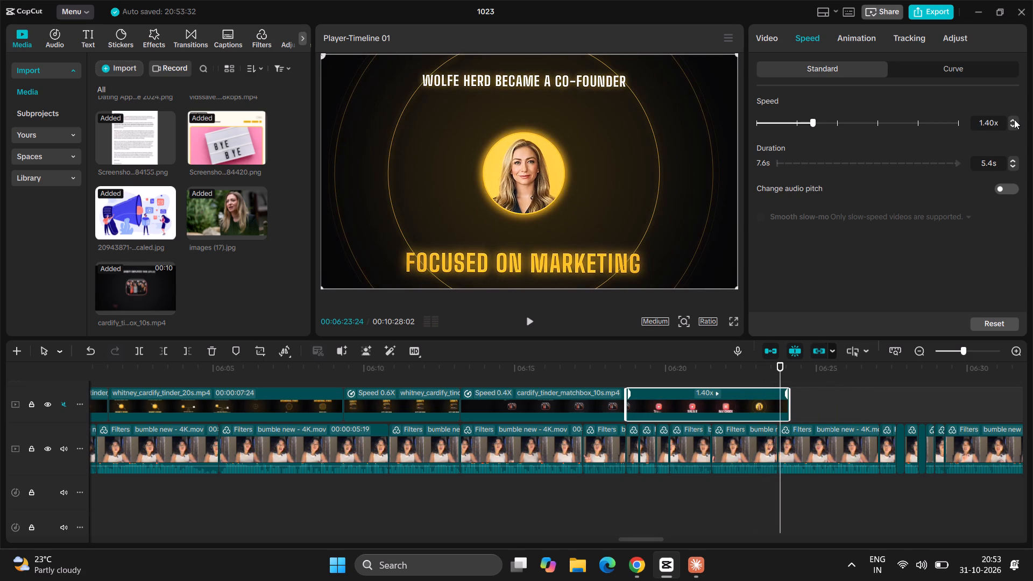
Replay the sped-up section from 00:06:18:21 and trim its end to the narration cut just before 00:06:23:27, making it 5.1 s long.
left_click_drag(782, 367, 629, 389)
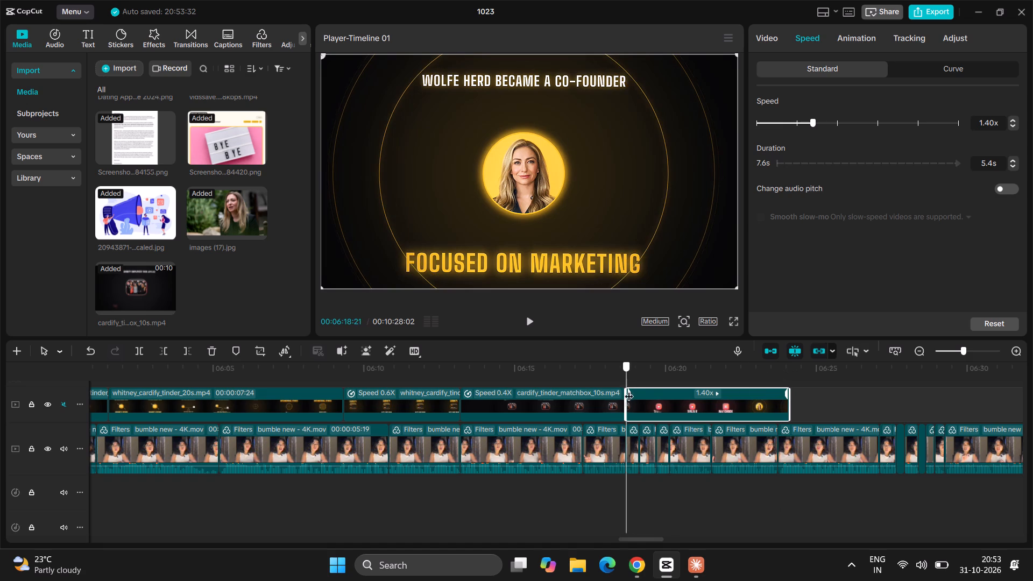
left_click_drag(629, 389, 605, 409)
key("space")
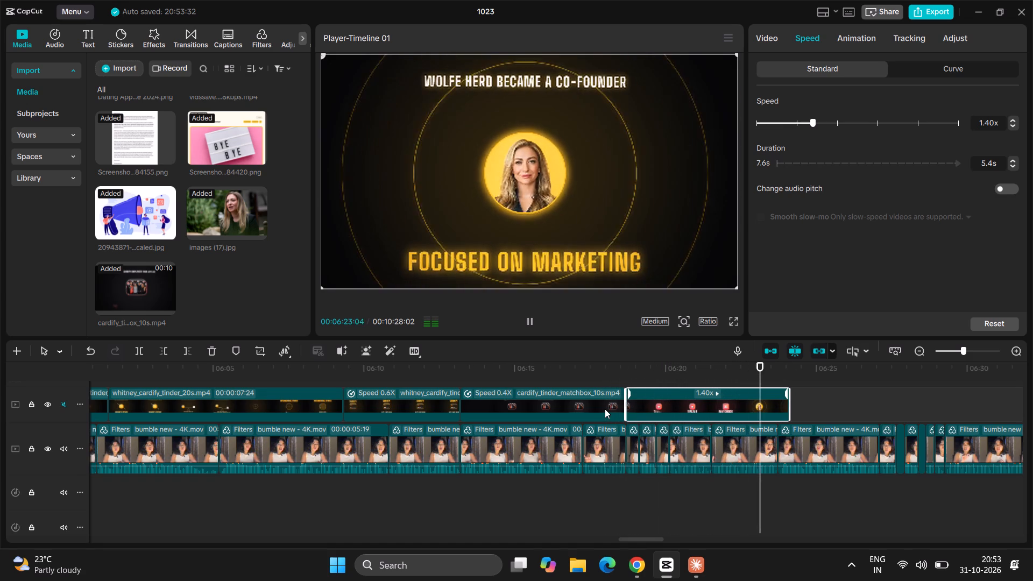
key("space")
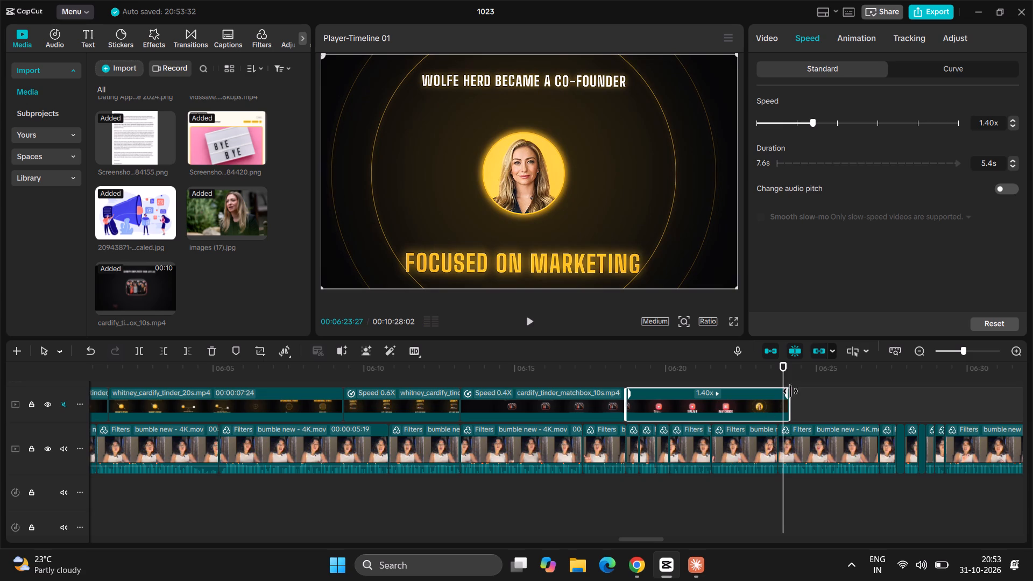
left_click_drag(790, 404, 777, 405)
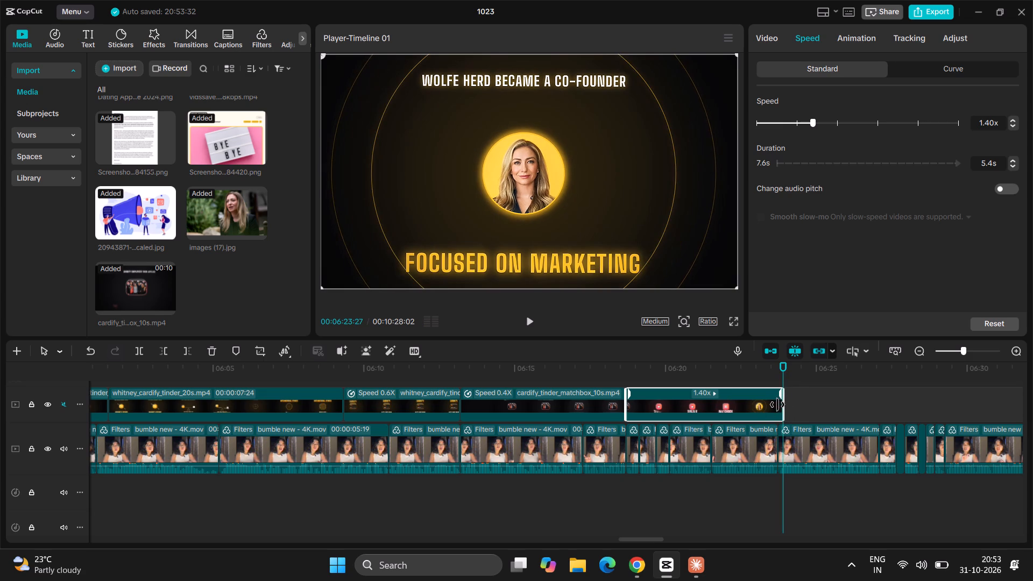
left_click_drag(777, 405, 777, 406)
scroll(777, 406, "up", 5, "ctrl")
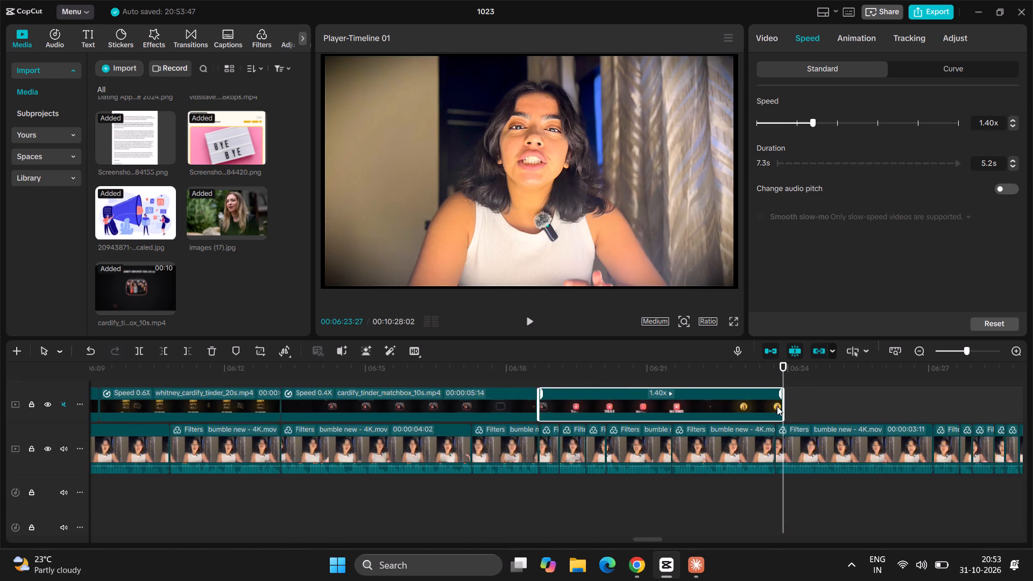
scroll(777, 406, "up", 4, "ctrl")
left_click_drag(783, 405, 776, 406)
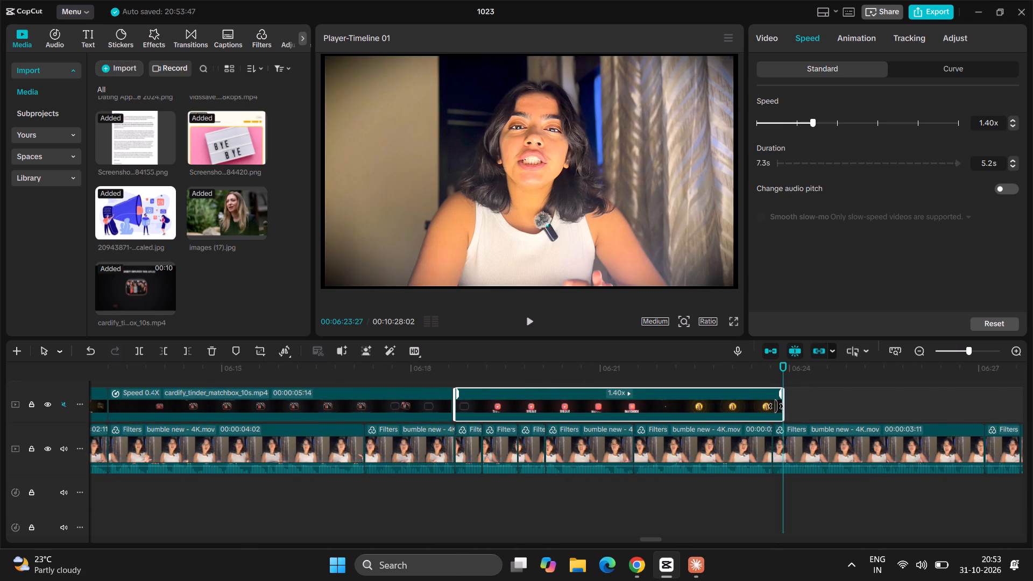
left_click_drag(776, 406, 772, 407)
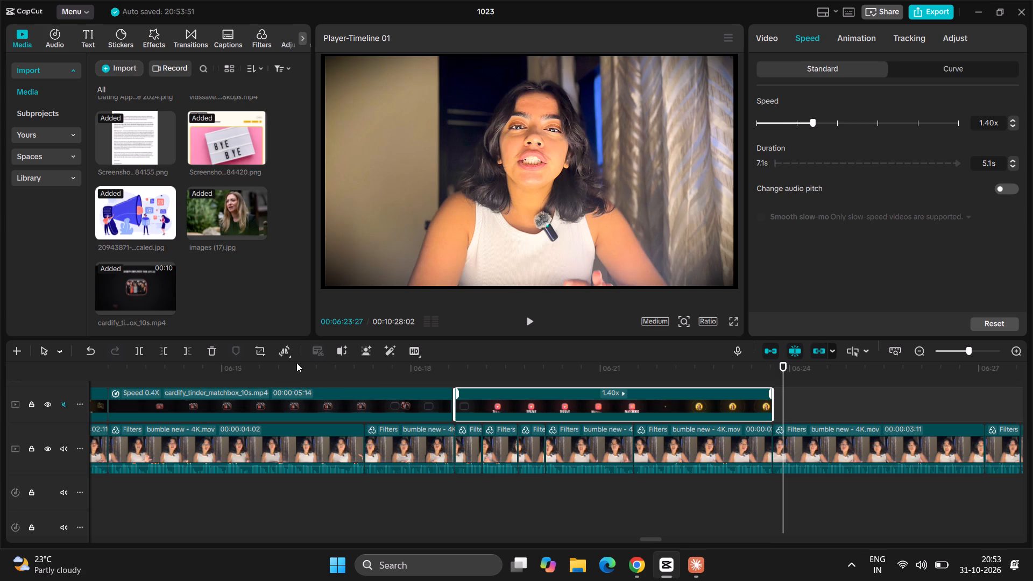
Replay and scrub the join near 00:06:18:21, and shift the Tinder section slightly earlier so it butts against the swipe section.
left_click(372, 369)
key("space")
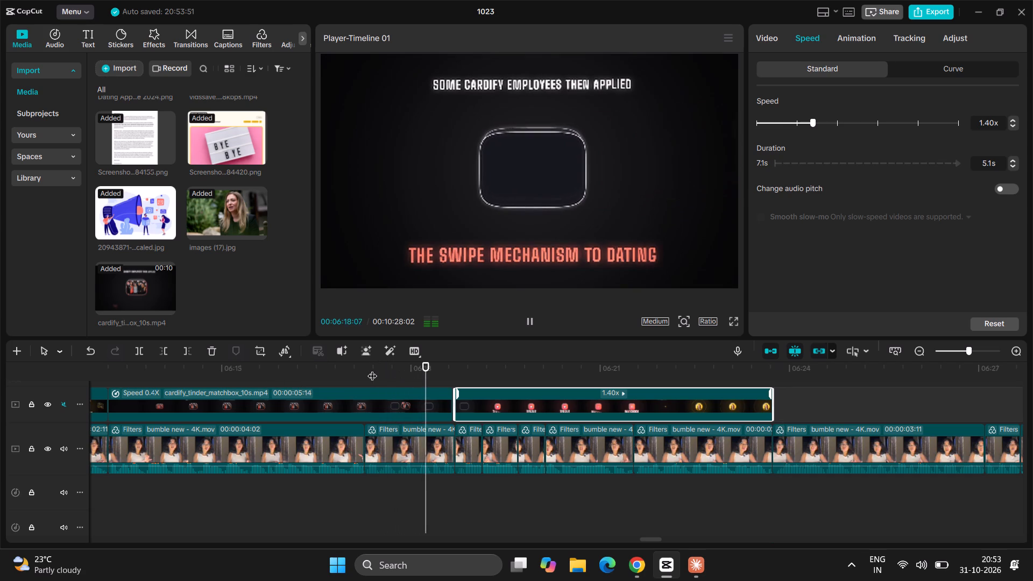
key("space")
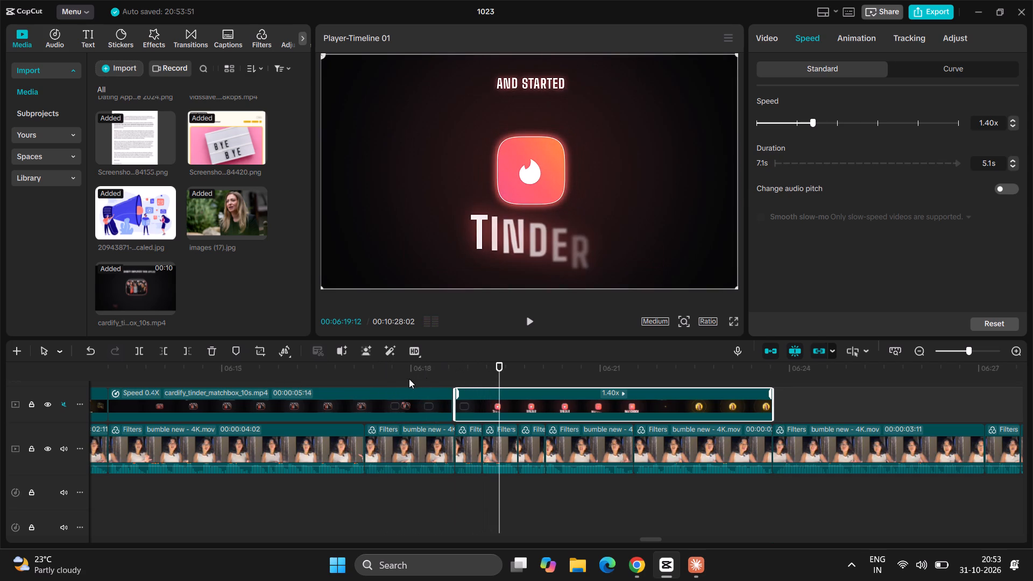
left_click_drag(498, 371, 468, 391)
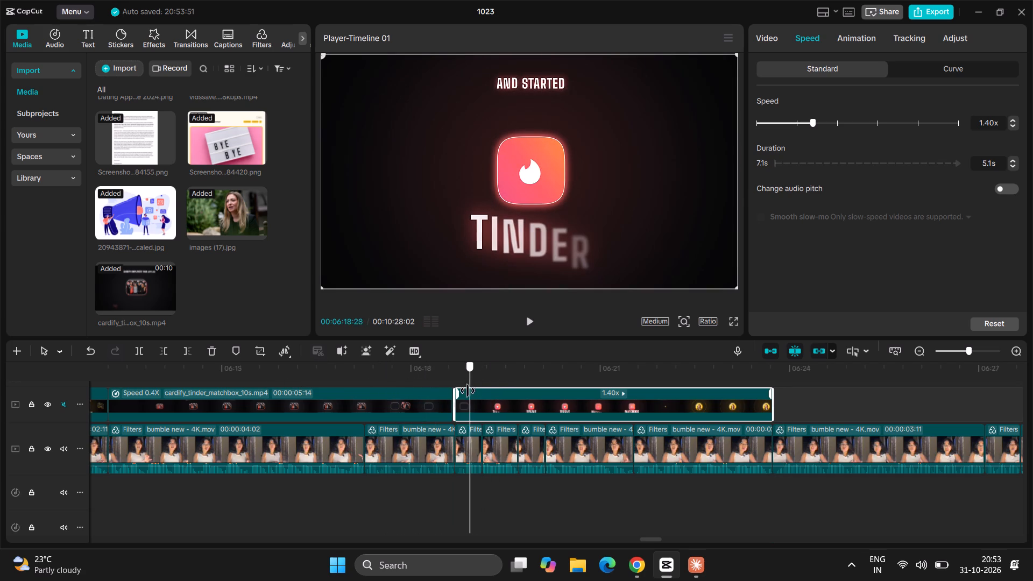
left_click_drag(468, 391, 448, 398)
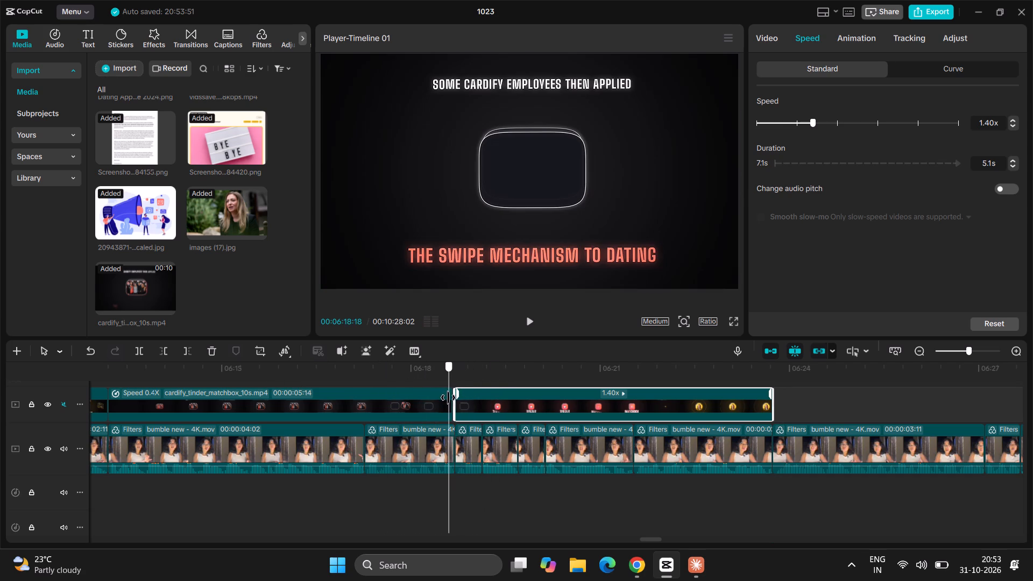
left_click_drag(448, 398, 462, 402)
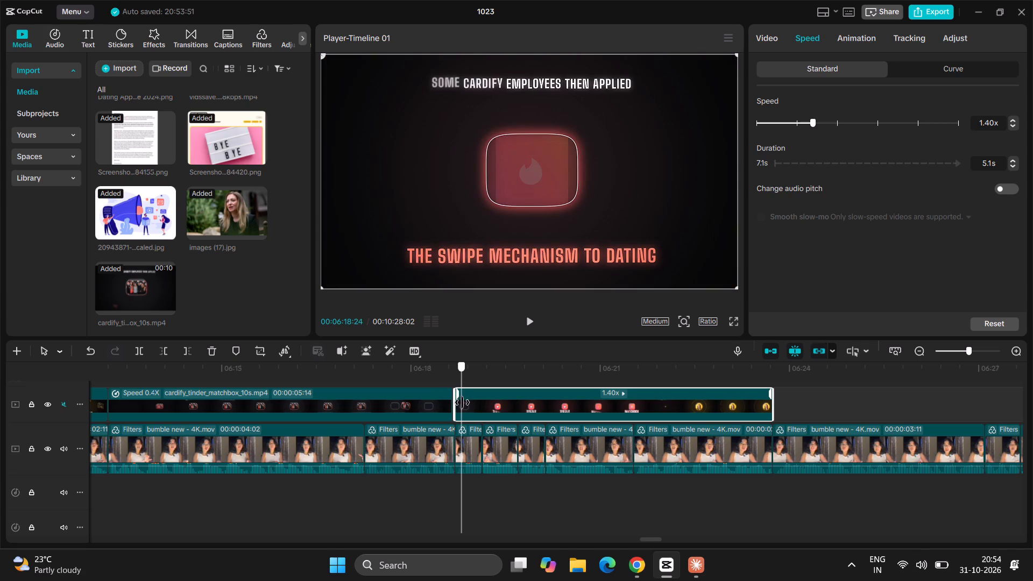
left_click_drag(462, 402, 417, 417)
key("space")
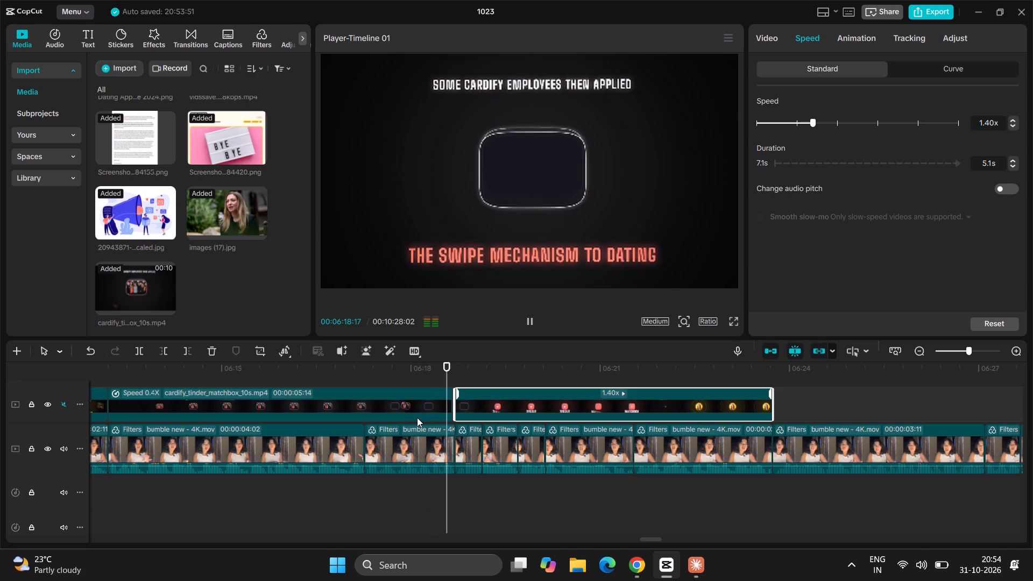
key("space")
scroll(417, 417, "up", 4, "ctrl")
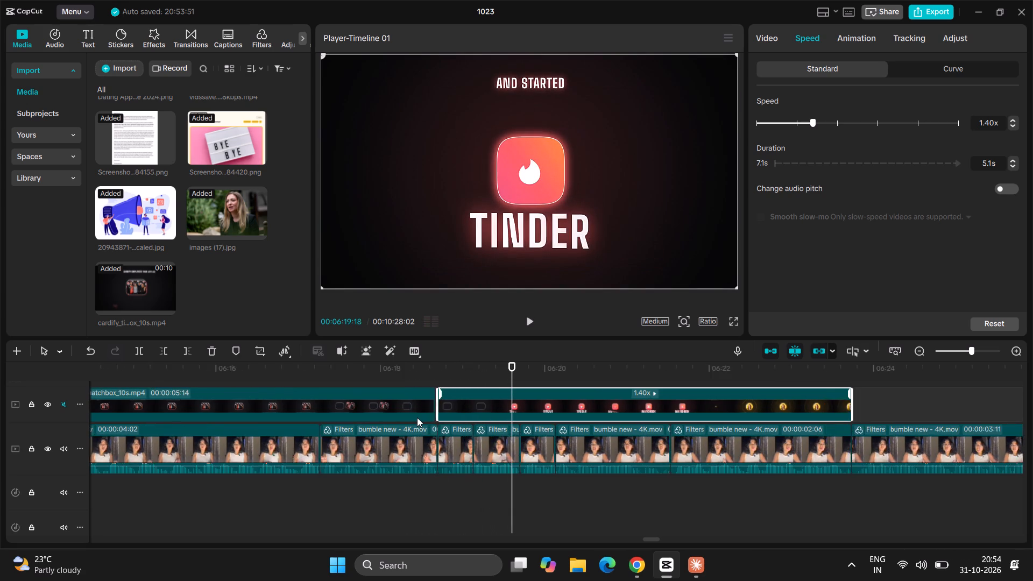
scroll(417, 417, "up", 7, "ctrl")
left_click_drag(421, 409, 414, 410)
Replay the Tinder section from 00:06:18:12 to about 00:06:23:18, checking its end edge against the narration cut.
left_click(332, 368)
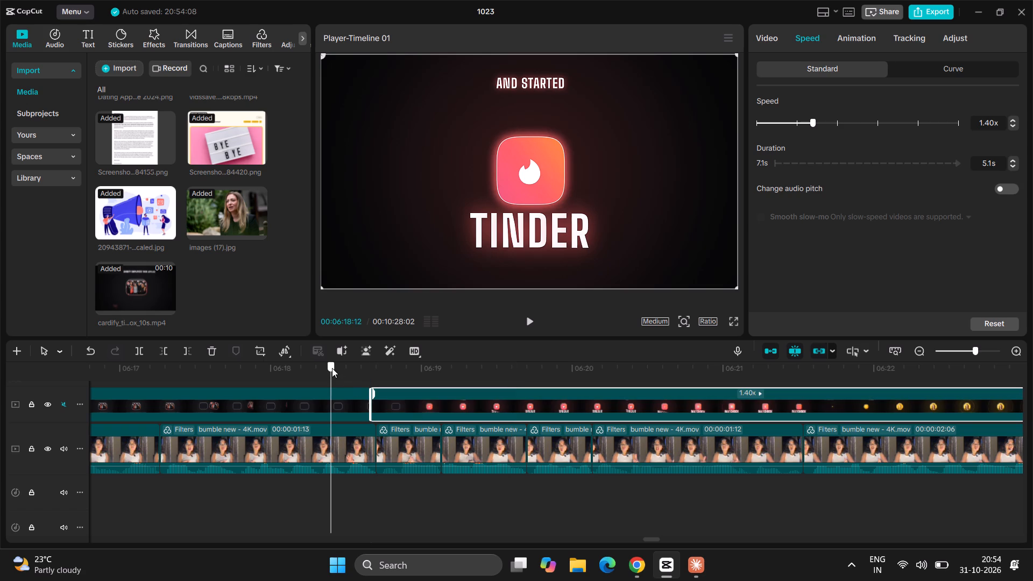
key("space")
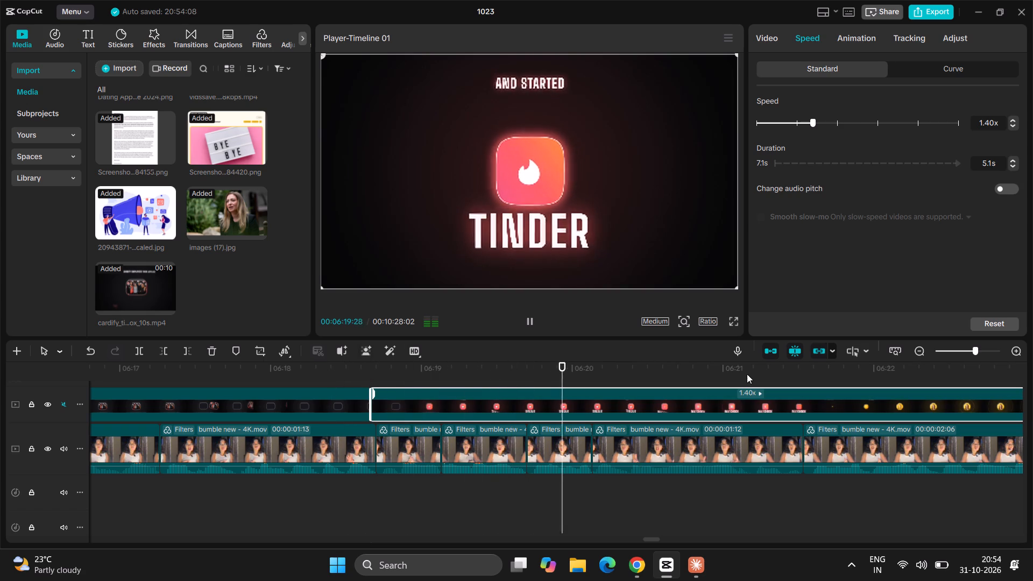
scroll(778, 444, "left", 1)
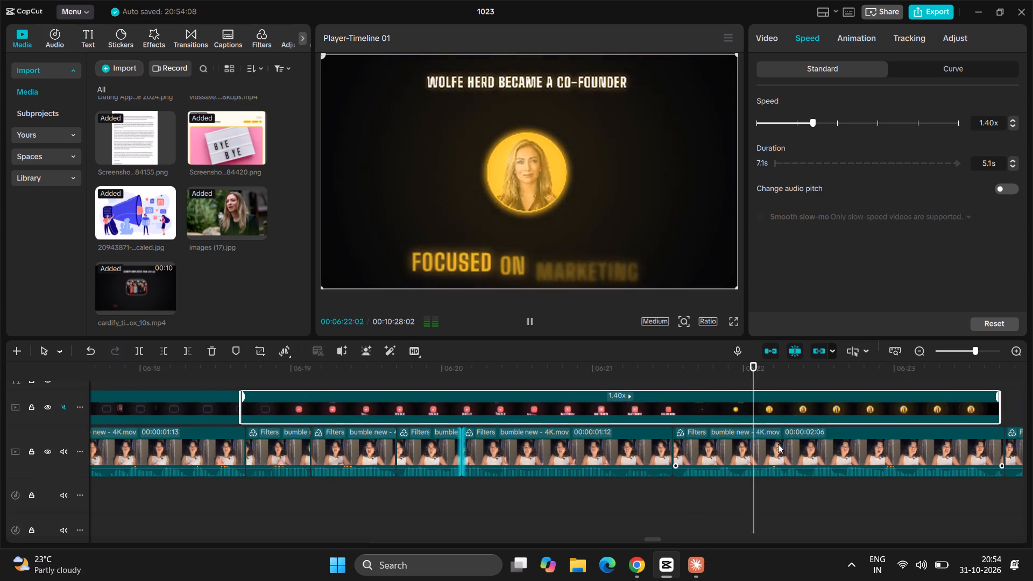
scroll(778, 444, "down", 4, "ctrl")
key("space")
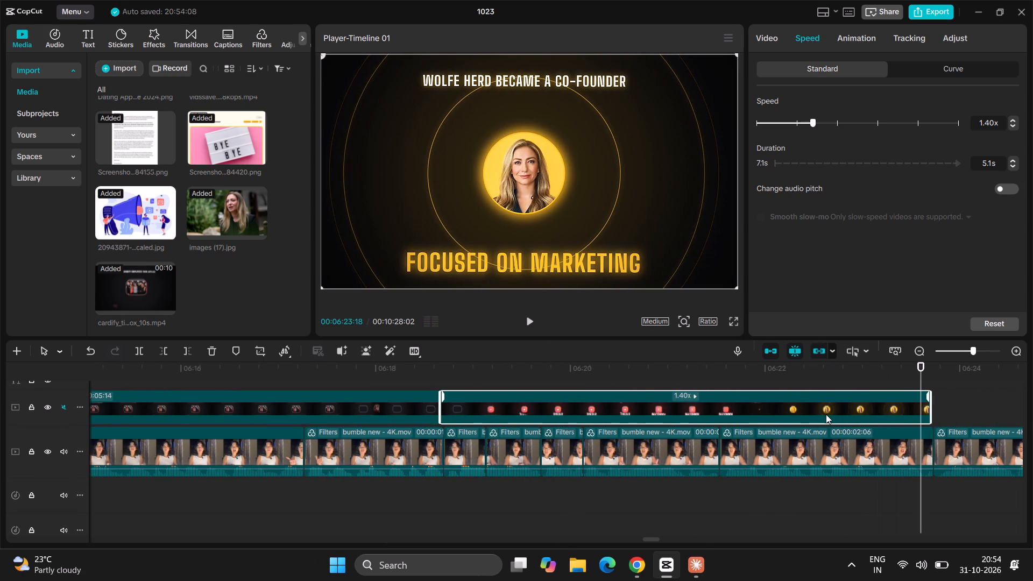
left_click(931, 407)
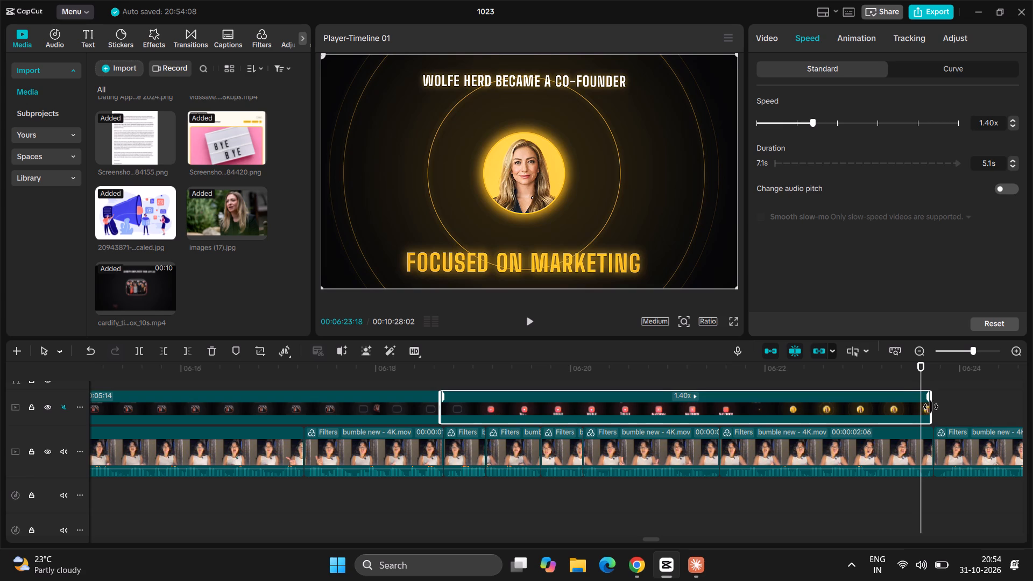
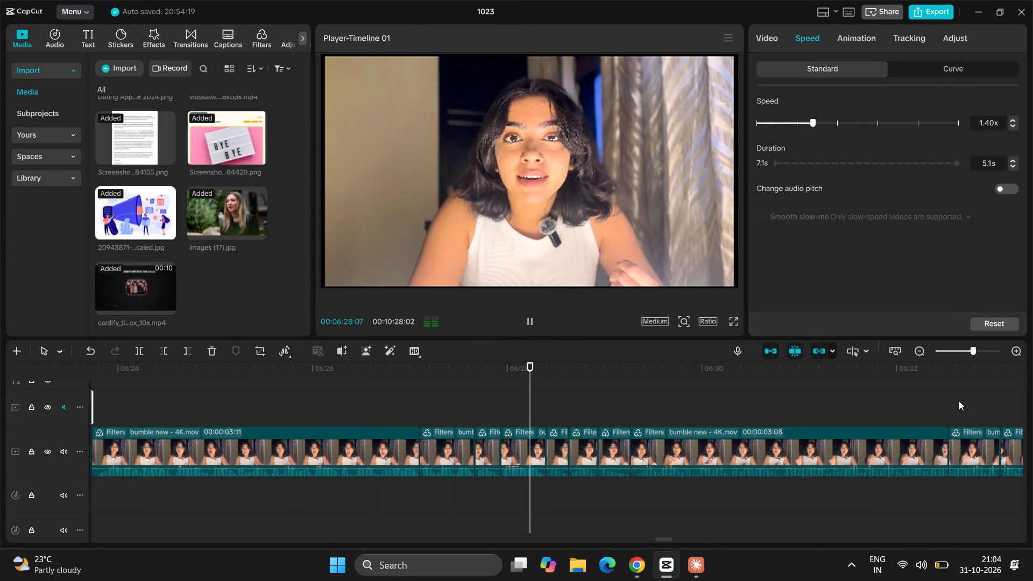
Play the timeline from about 06:28 to the TIME100 couple photo at about 06:36 to review the talking-head footage.
key("space")
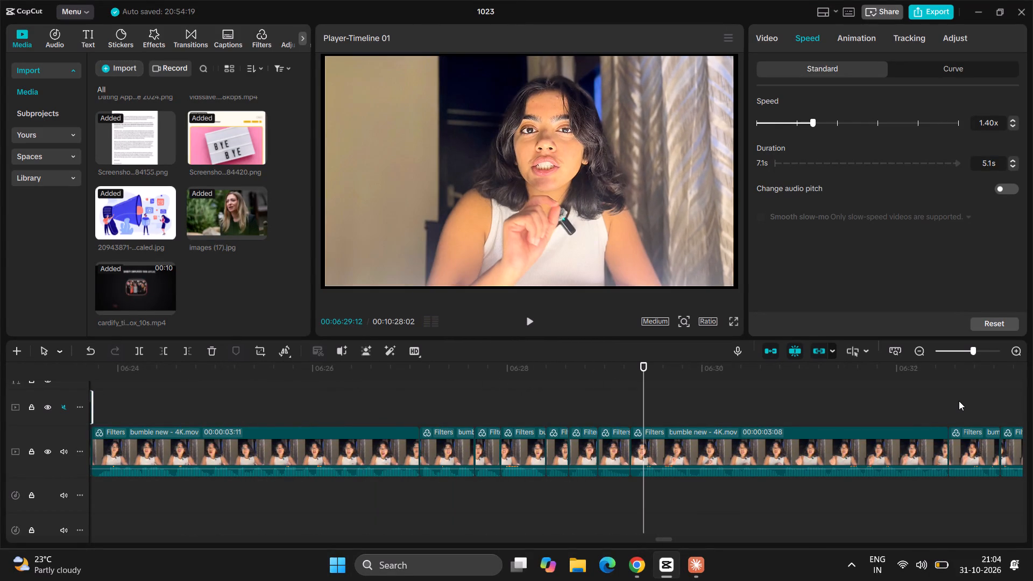
key("space")
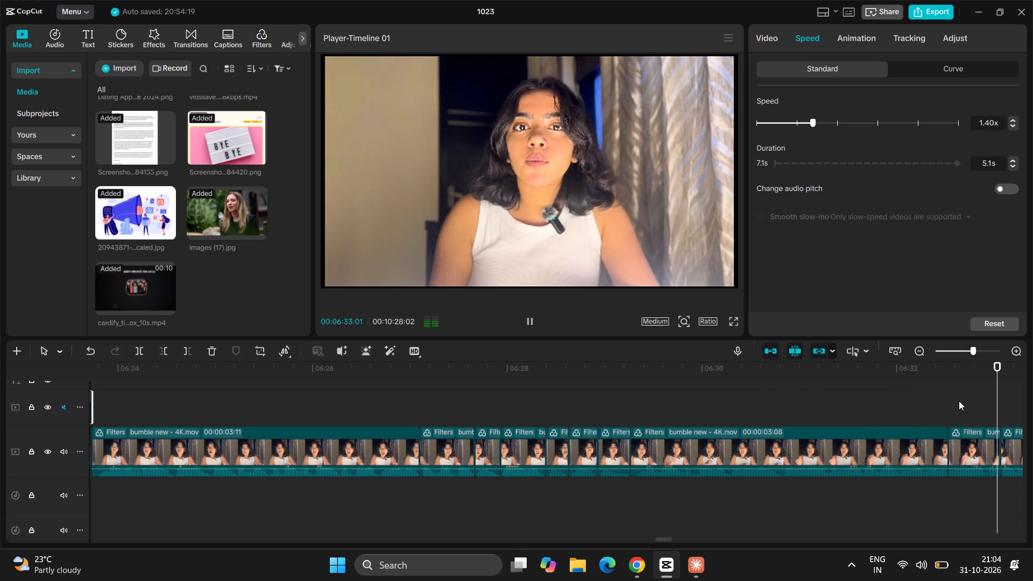
key("space")
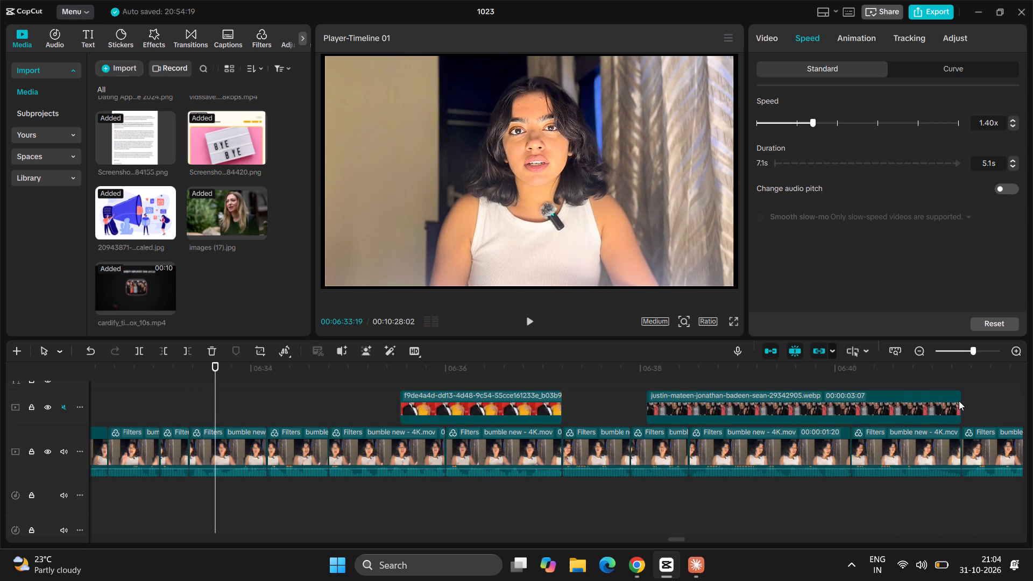
key("space")
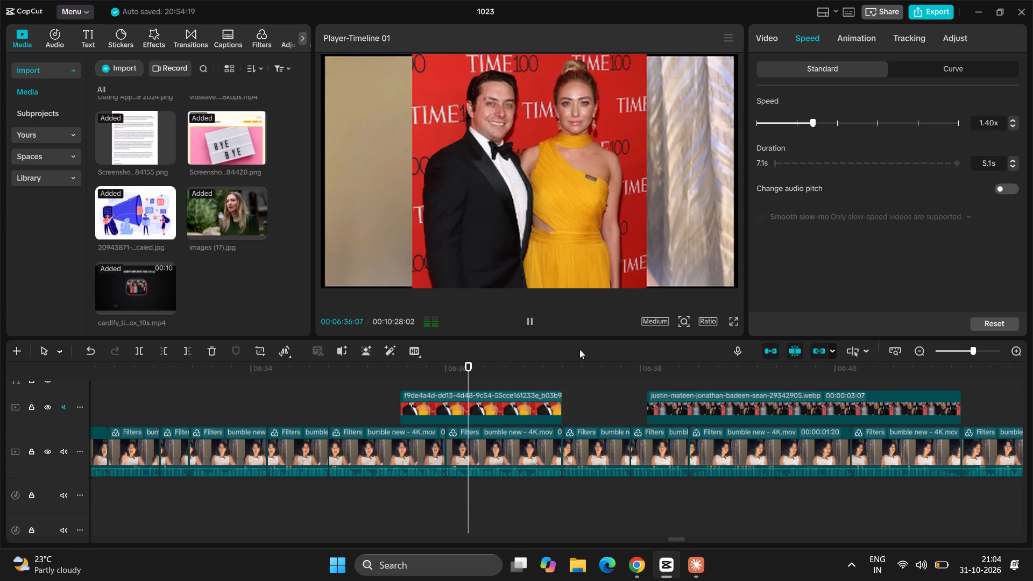
key("space")
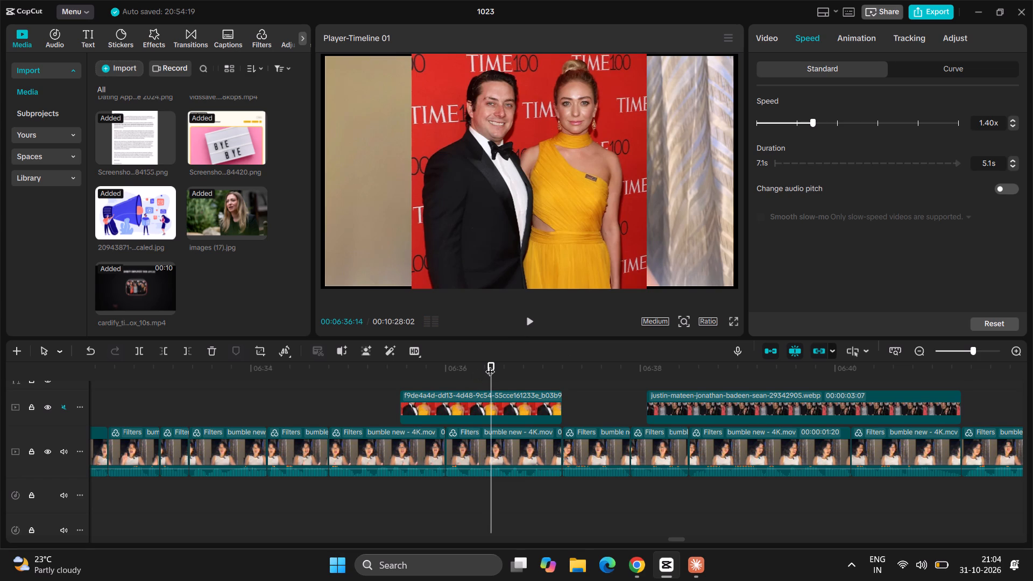
left_click_drag(491, 365, 306, 382)
key("space")
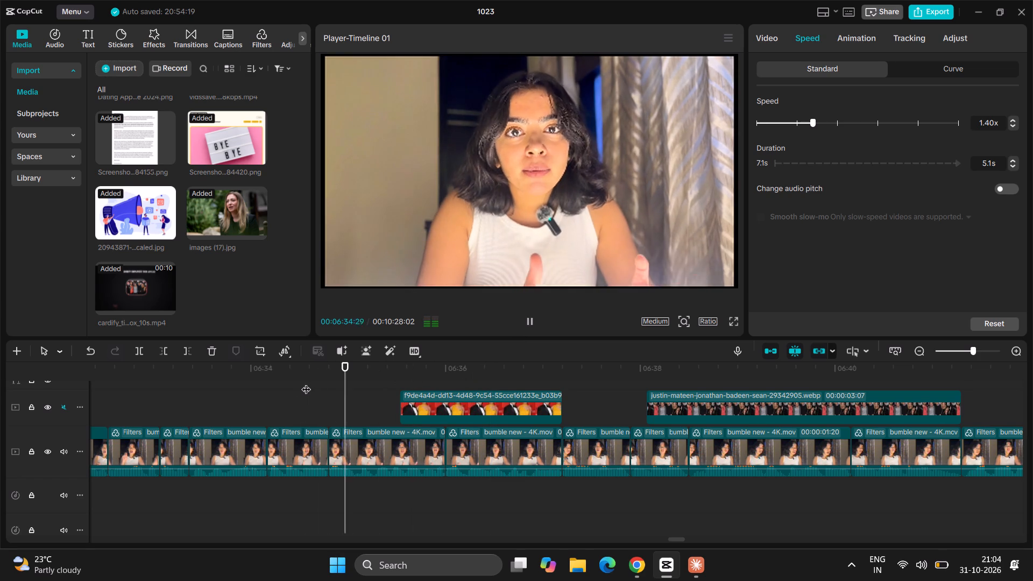
key("space")
Scrub between the end of the animated overlay near 06:23 and the couple photo to examine the stretch without overlays.
scroll(306, 382, "right", 3)
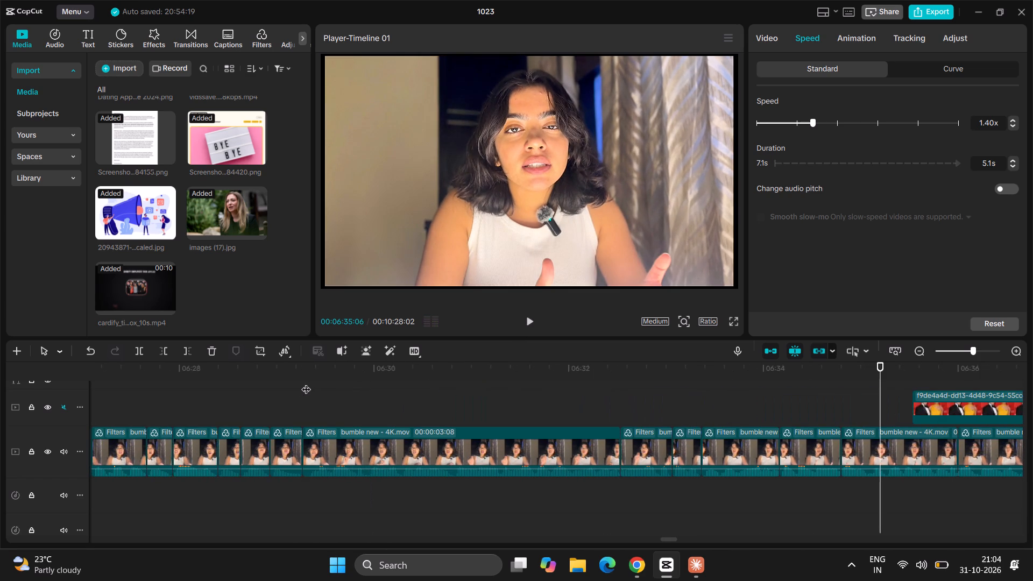
scroll(306, 382, "down", 1)
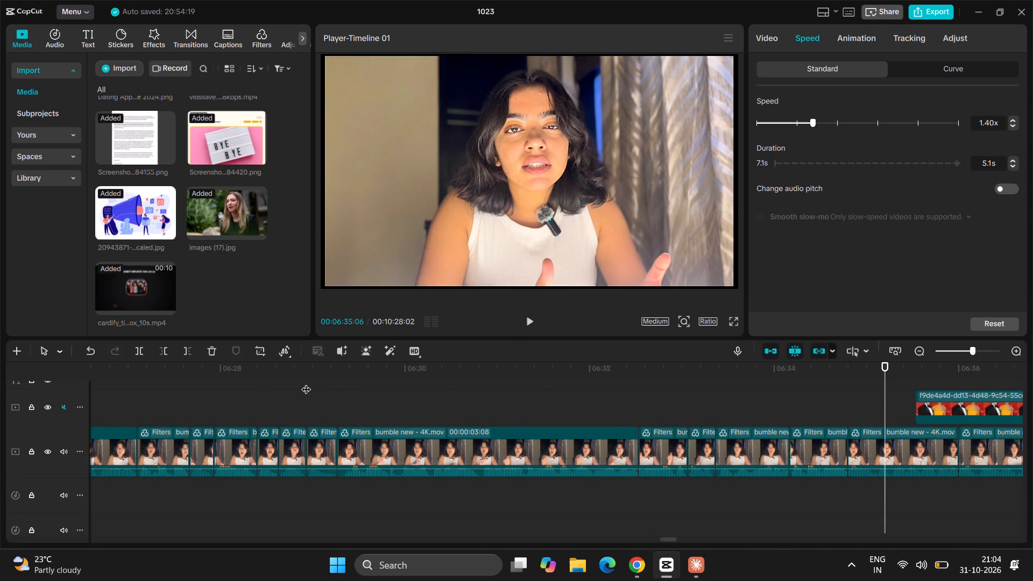
left_click_drag(885, 376, 104, 492)
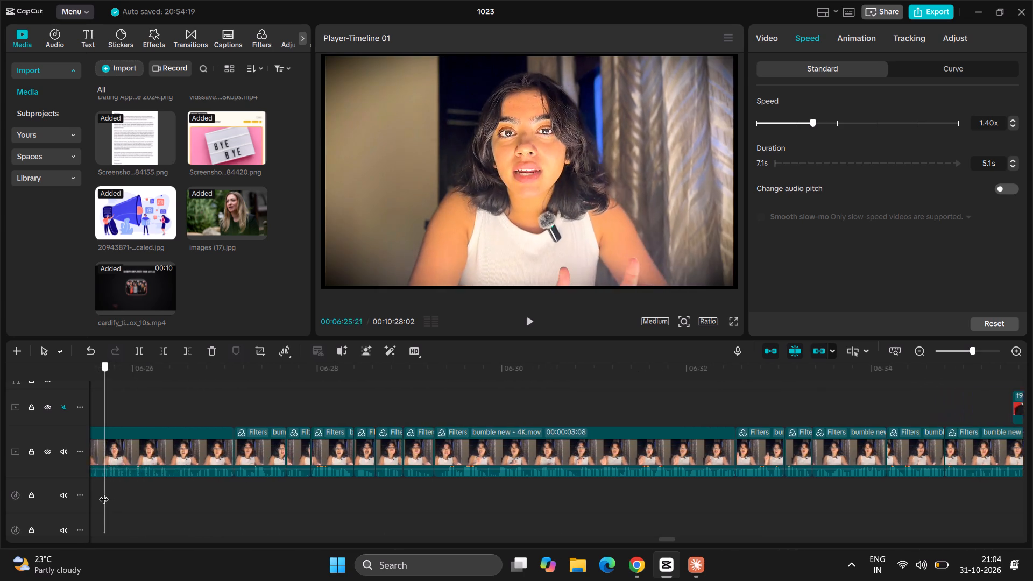
left_click_drag(104, 492, 378, 431)
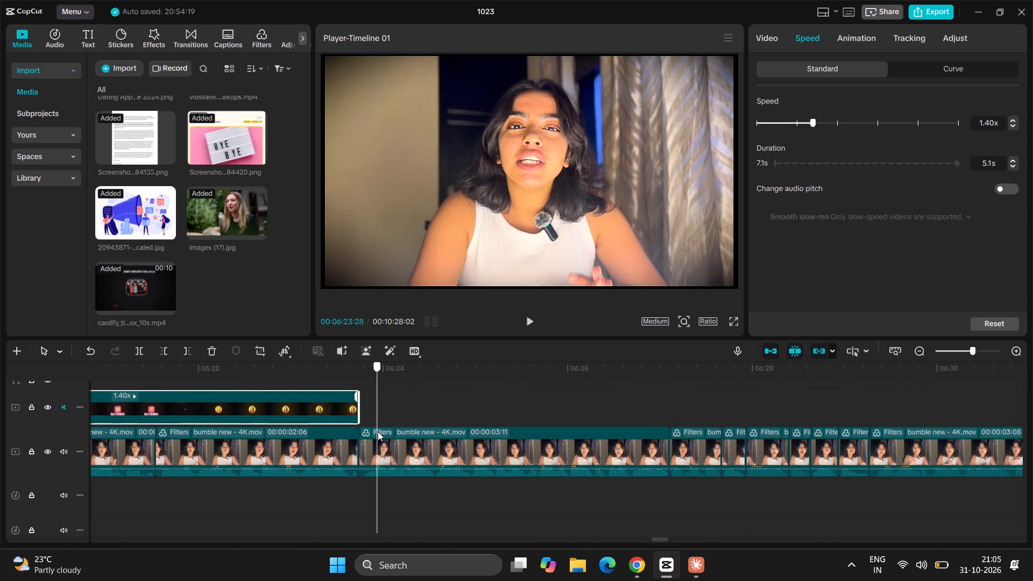
left_click_drag(378, 431, 359, 433)
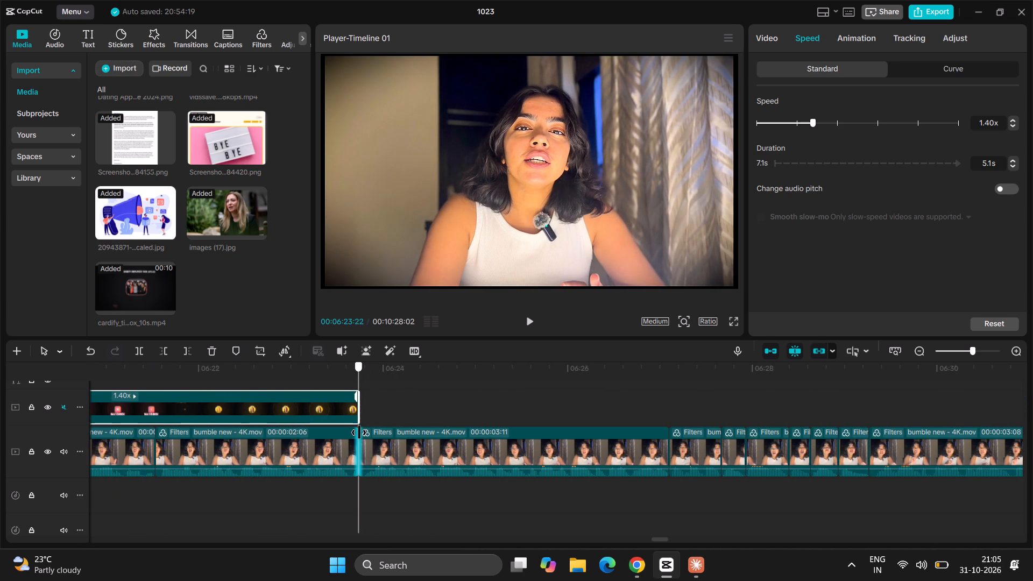
left_click_drag(359, 433, 371, 428)
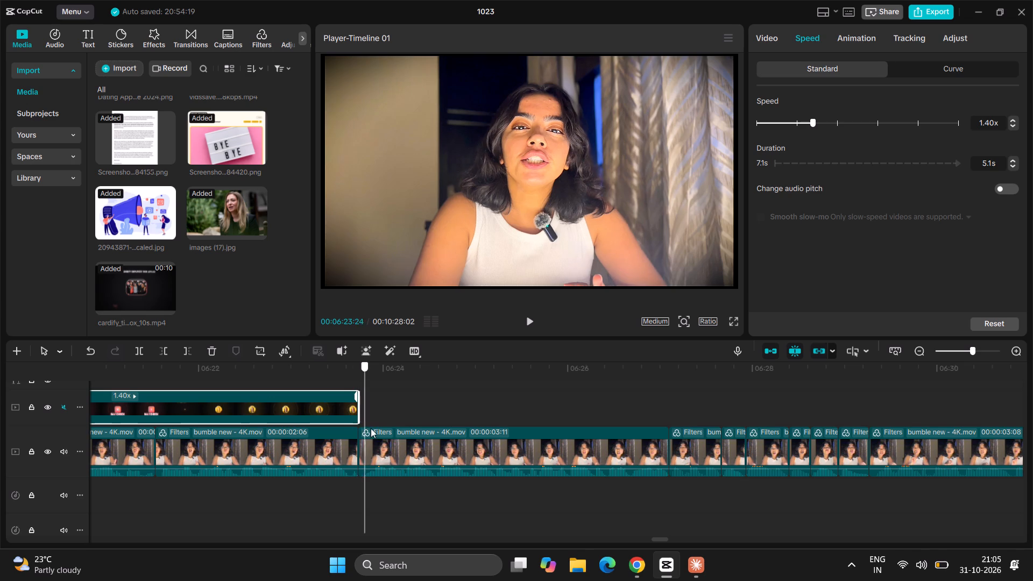
left_click_drag(371, 428, 1032, 389)
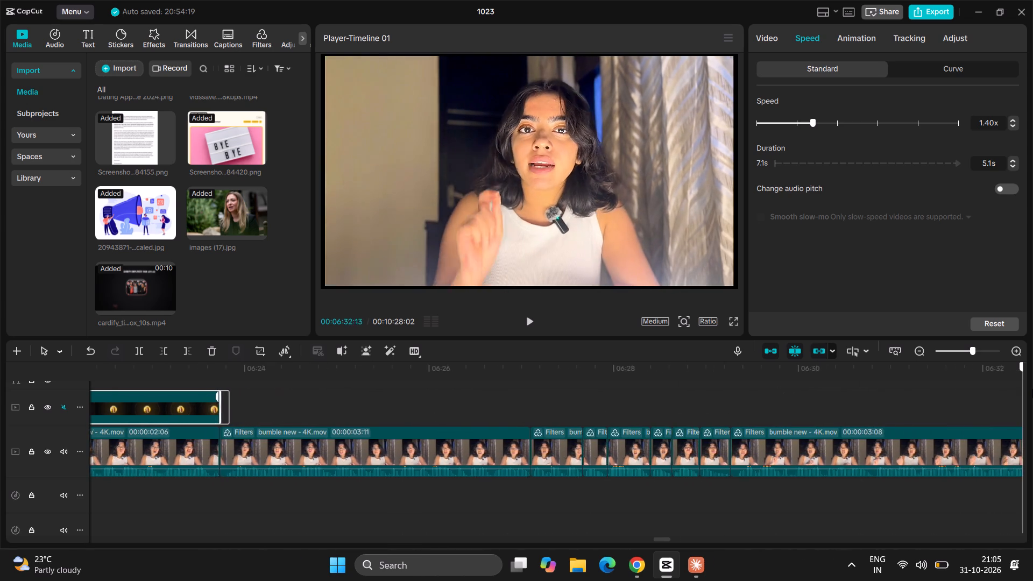
left_click_drag(1032, 389, 790, 430)
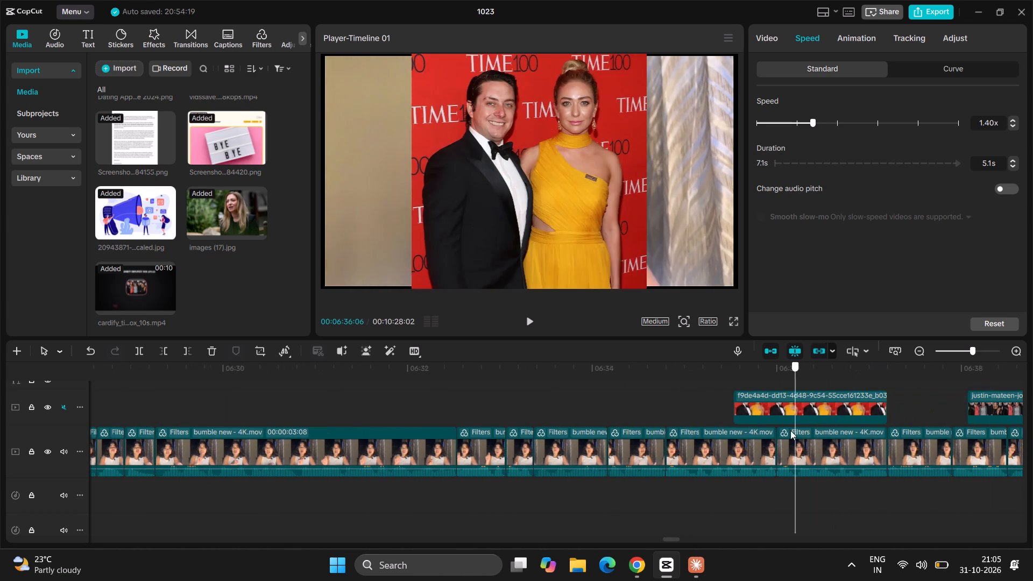
left_click_drag(790, 430, 662, 443)
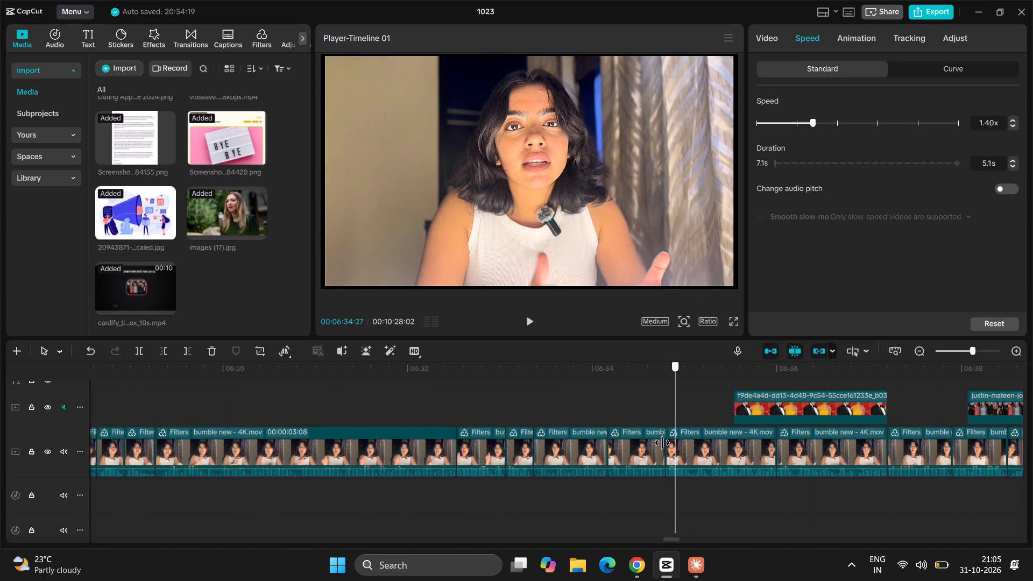
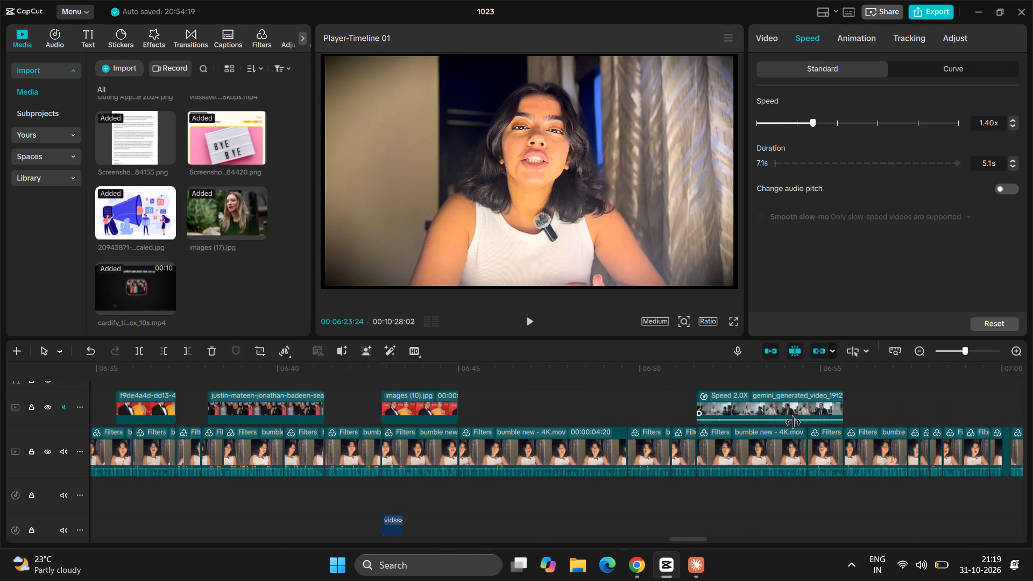
left_click(457, 380)
key("space")
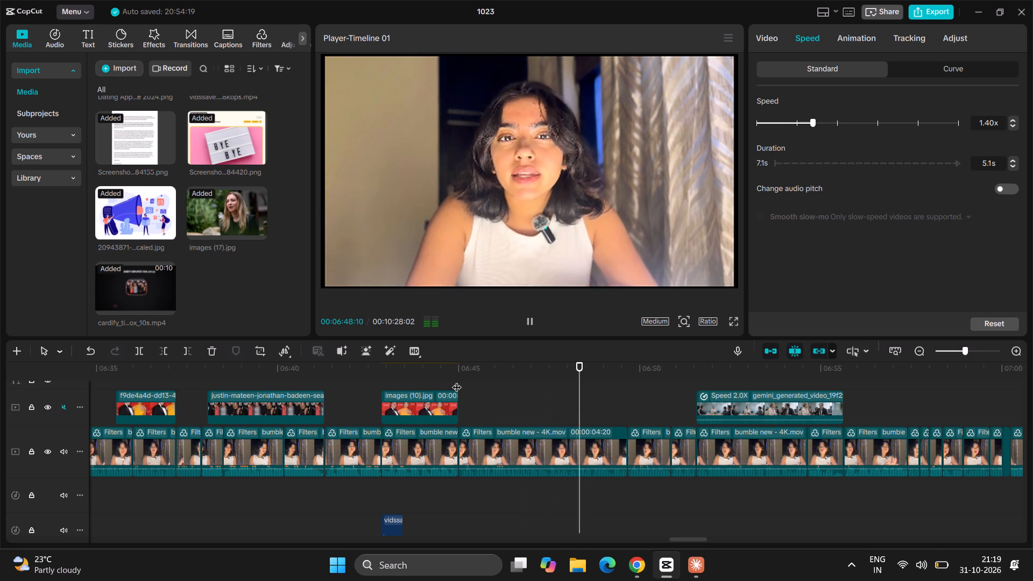
key("space")
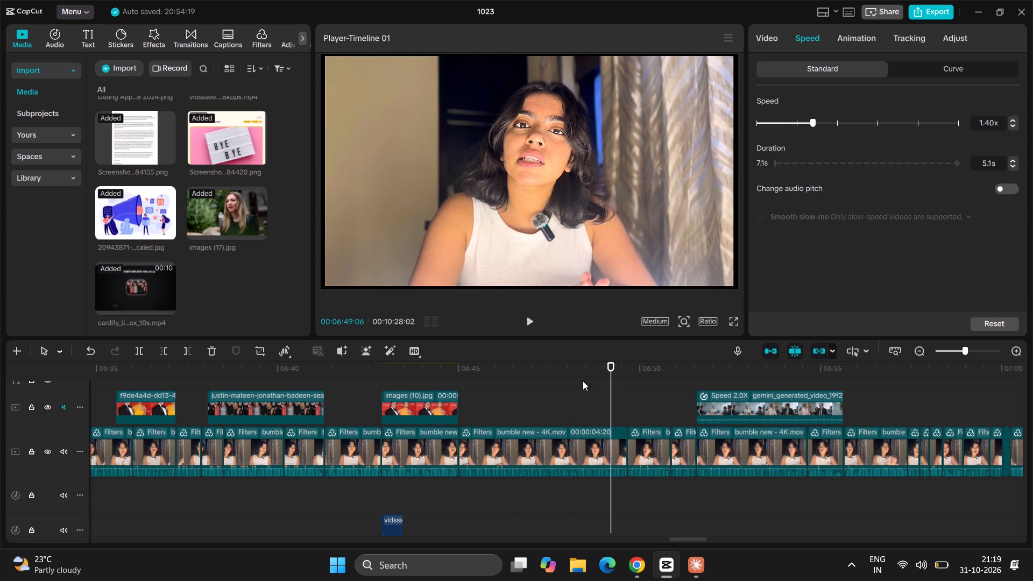
Place the four-person group photo justin-mateen-jonathan-badeen-sean-29342905.webp on the overlay track at 06:45, directly after images (10).jpg.
left_click_drag(612, 386, 445, 405)
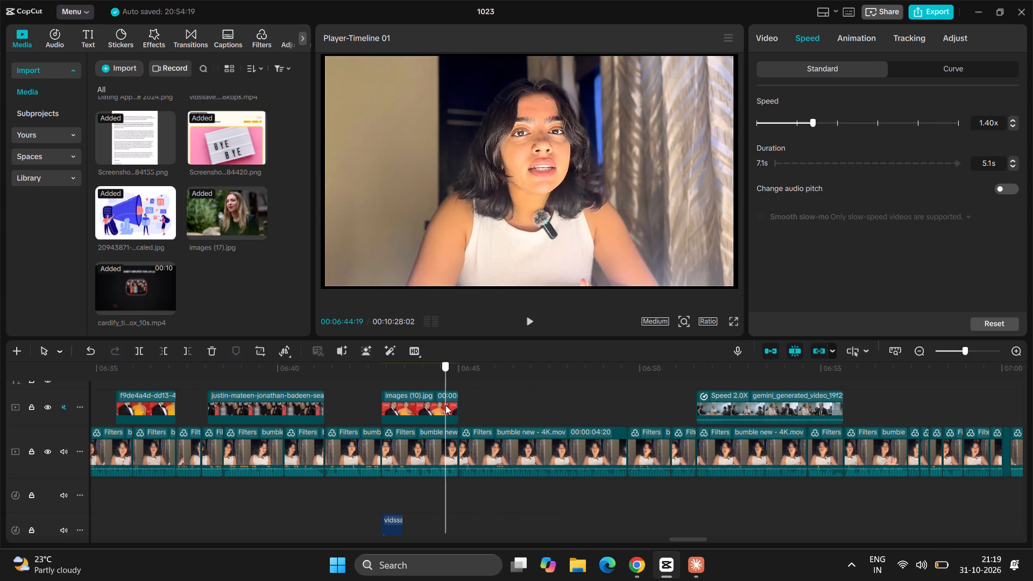
left_click_drag(445, 405, 462, 409)
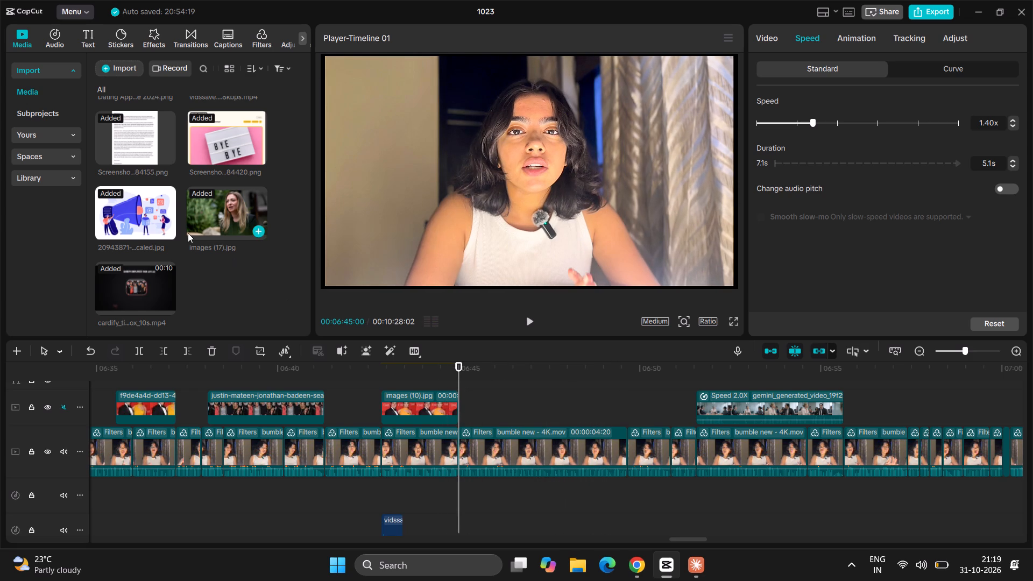
scroll(188, 233, "up", 5)
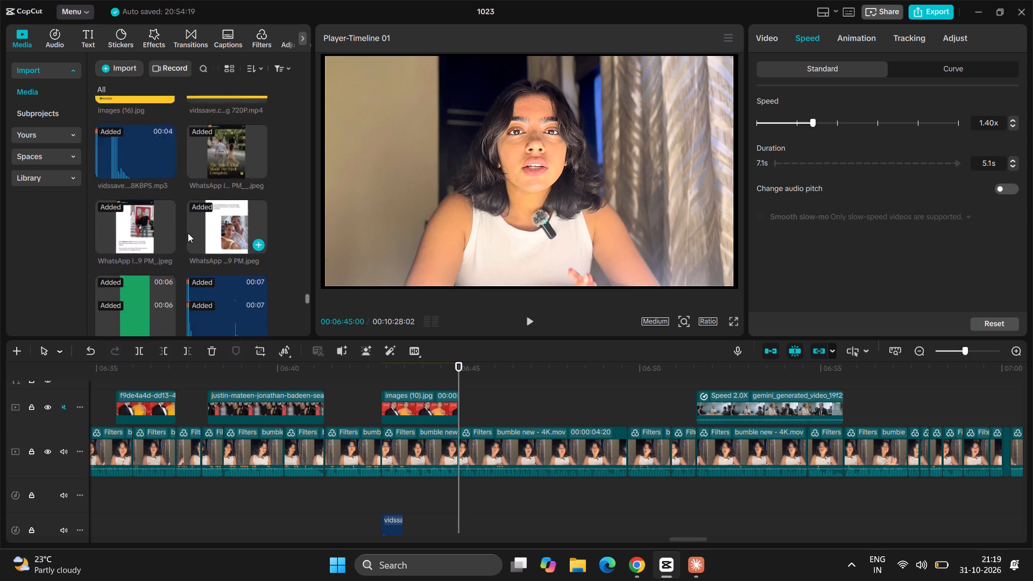
scroll(188, 233, "up", 4)
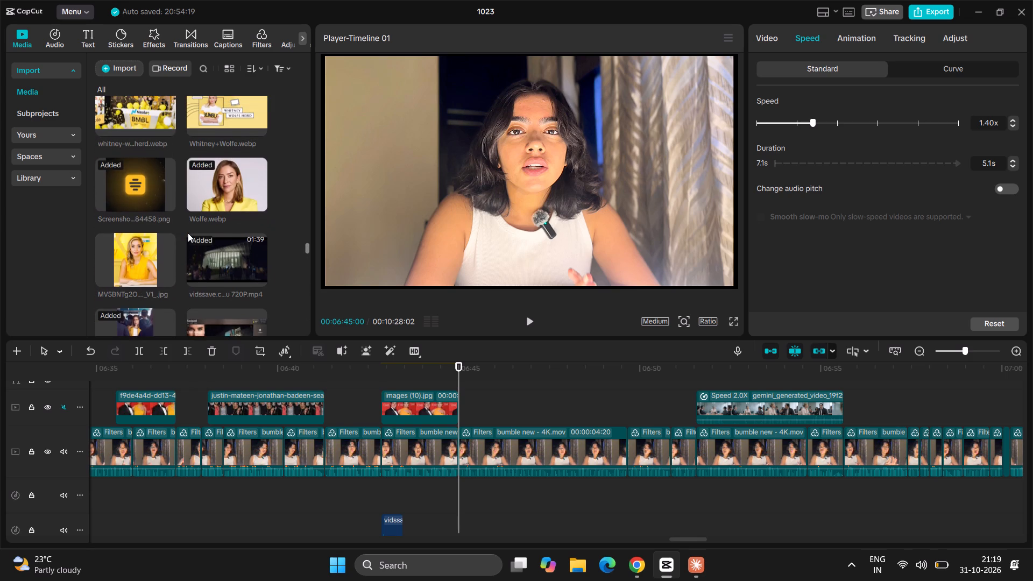
scroll(188, 233, "down", 1)
scroll(188, 233, "right", 1)
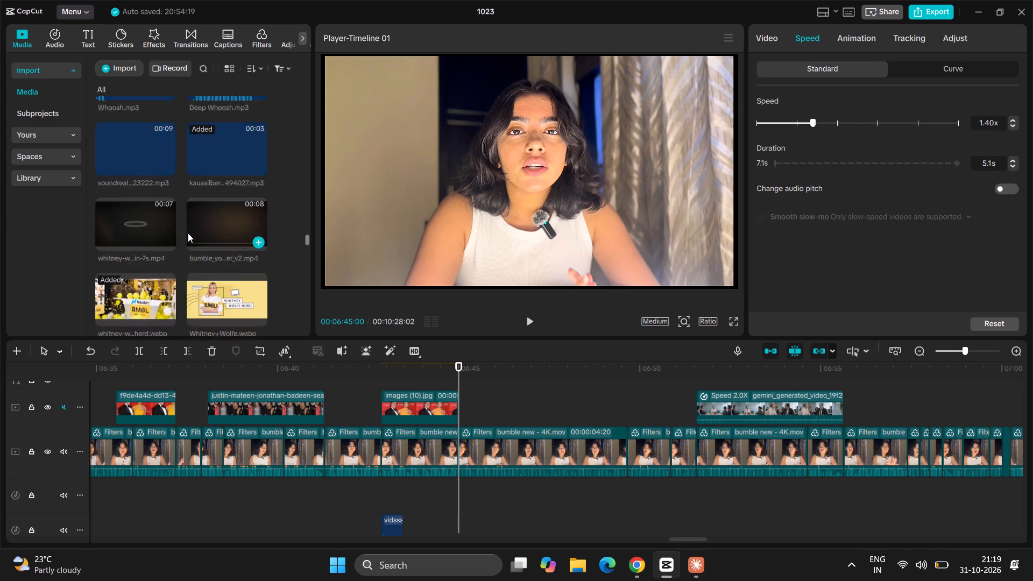
scroll(188, 233, "down", 2)
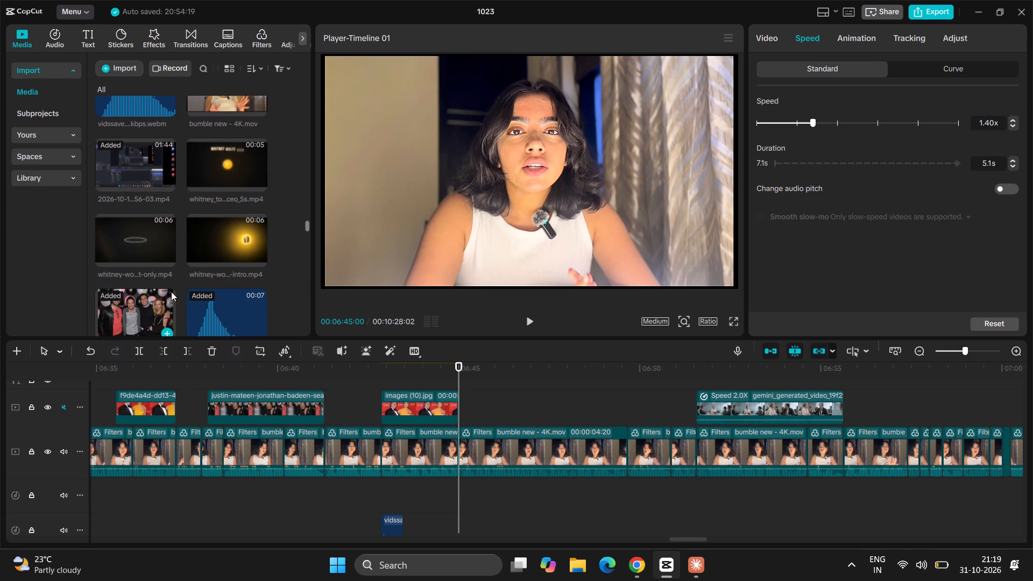
left_click_drag(166, 296, 459, 405)
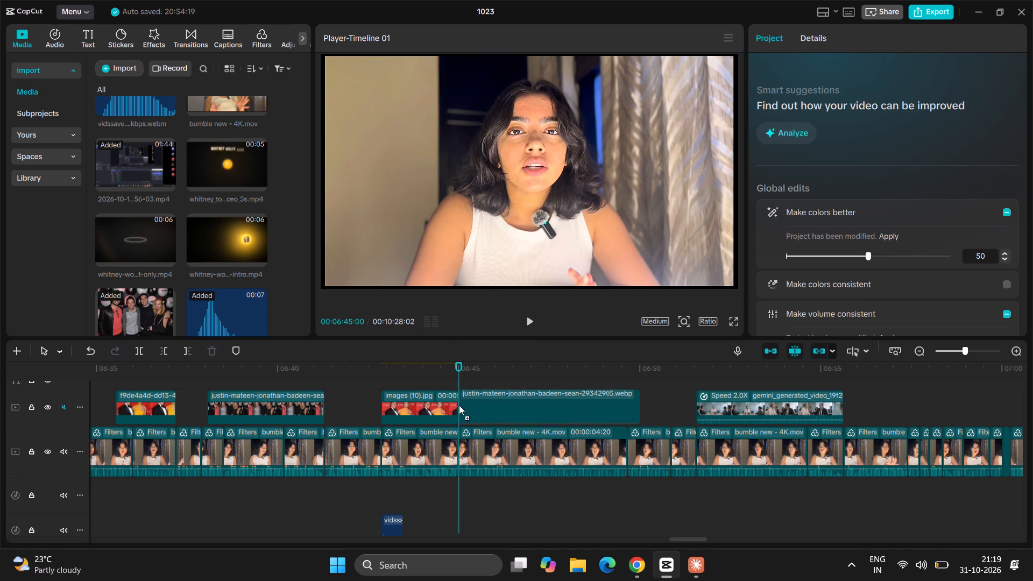
left_click_drag(459, 405, 462, 407)
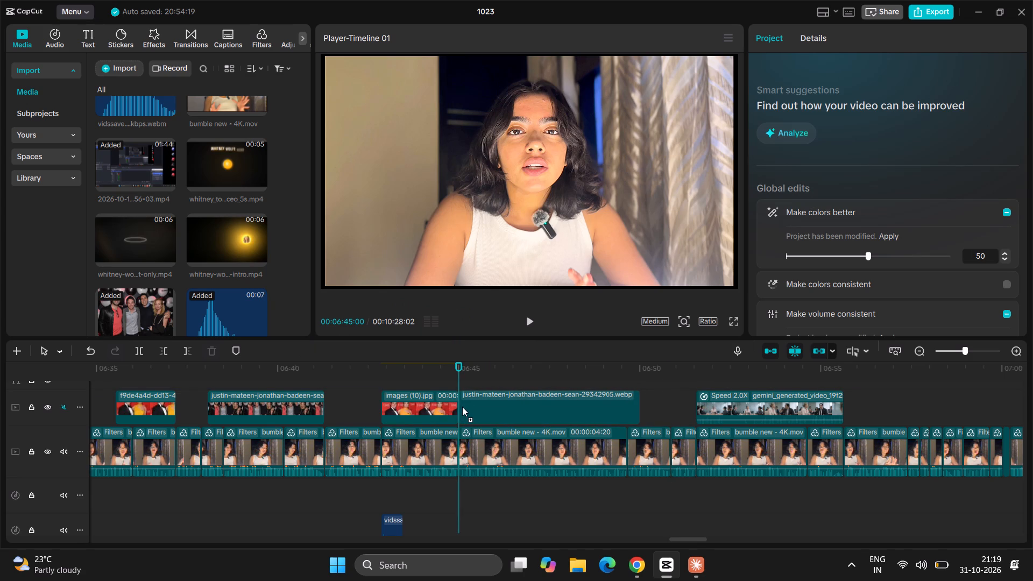
Crop the new group photo overlay at 06:45 to cut out the blonde woman and keep only the three men.
right_click(554, 422)
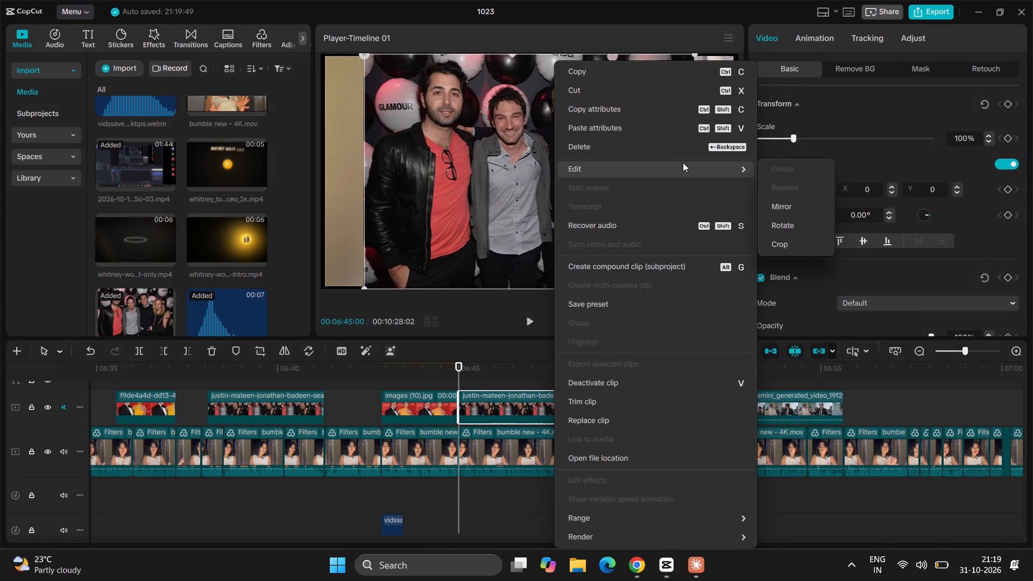
left_click(795, 249)
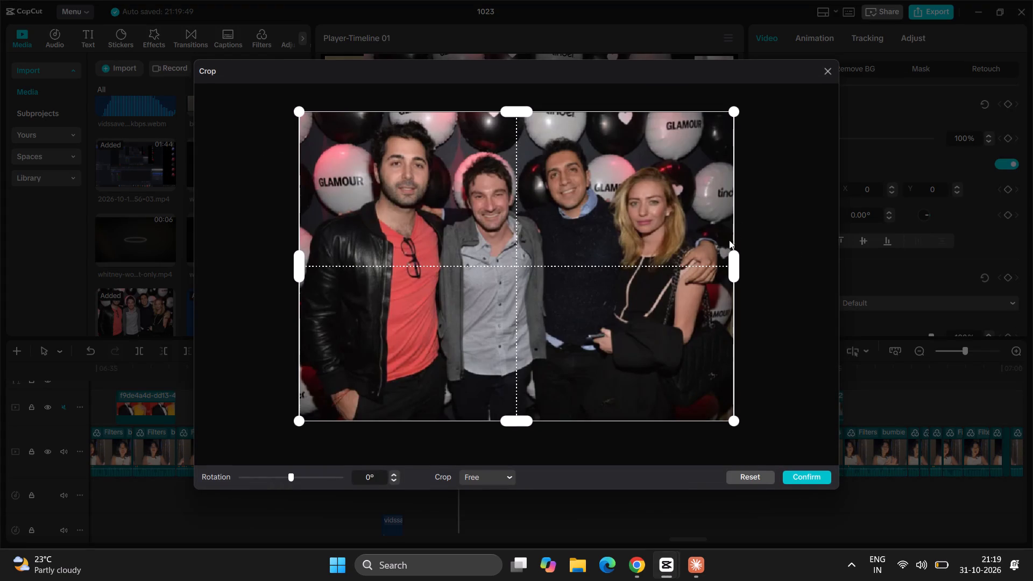
left_click_drag(737, 261, 623, 274)
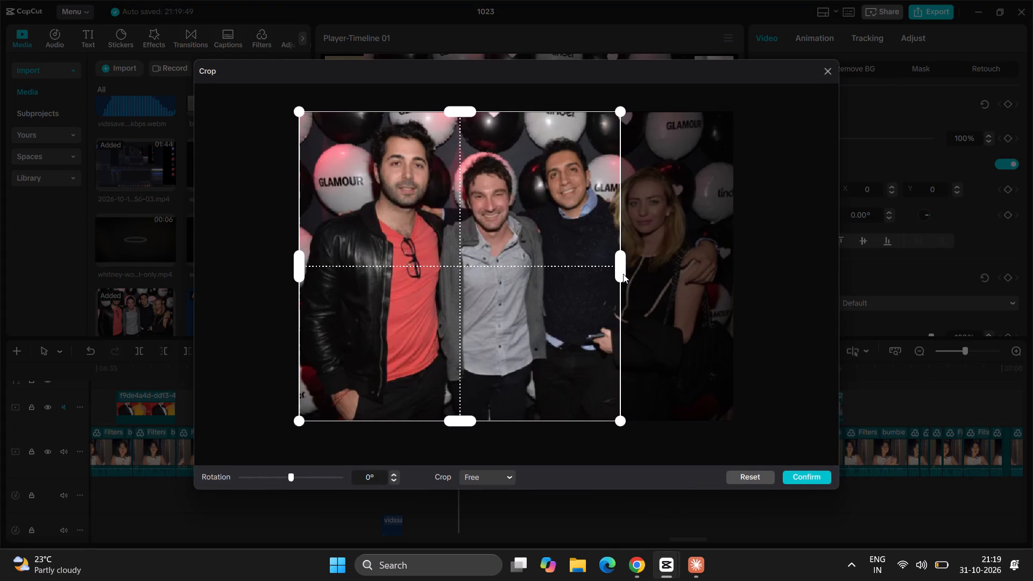
left_click_drag(623, 274, 623, 273)
left_click(822, 481)
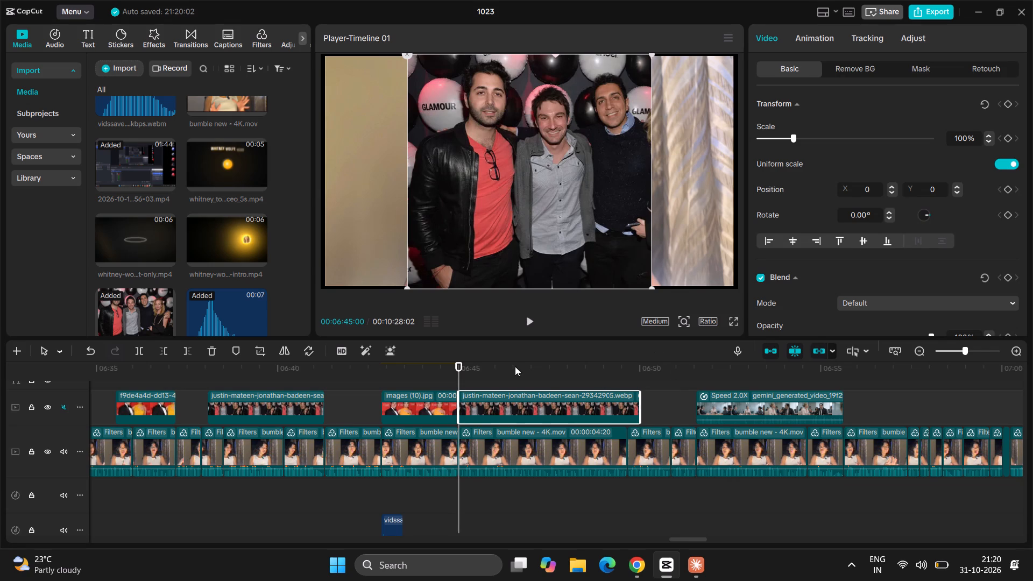
Play the new group photo overlay from 06:45 and trim its end to 06:48:02.
key("space")
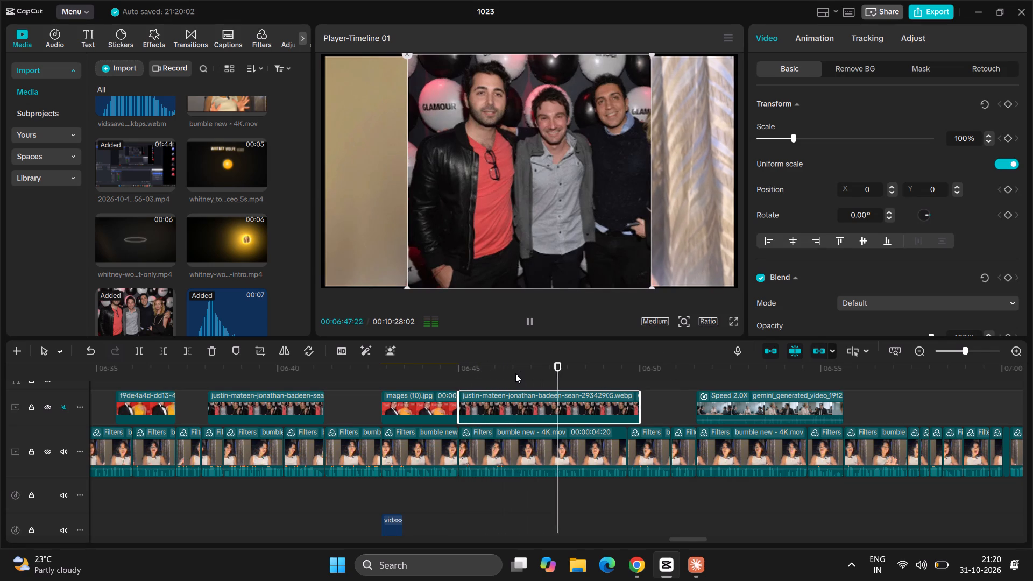
key("space")
key("space")
key("space")
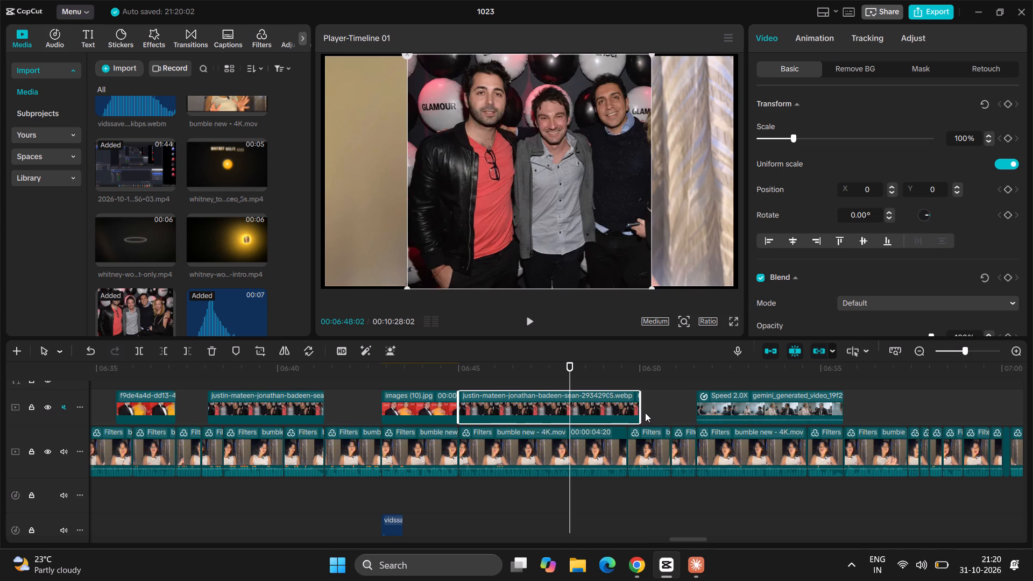
left_click_drag(639, 408, 570, 417)
Play the timeline onward from 06:48, skipping ahead to about 07:35, to check where the footage has overlays.
key("space")
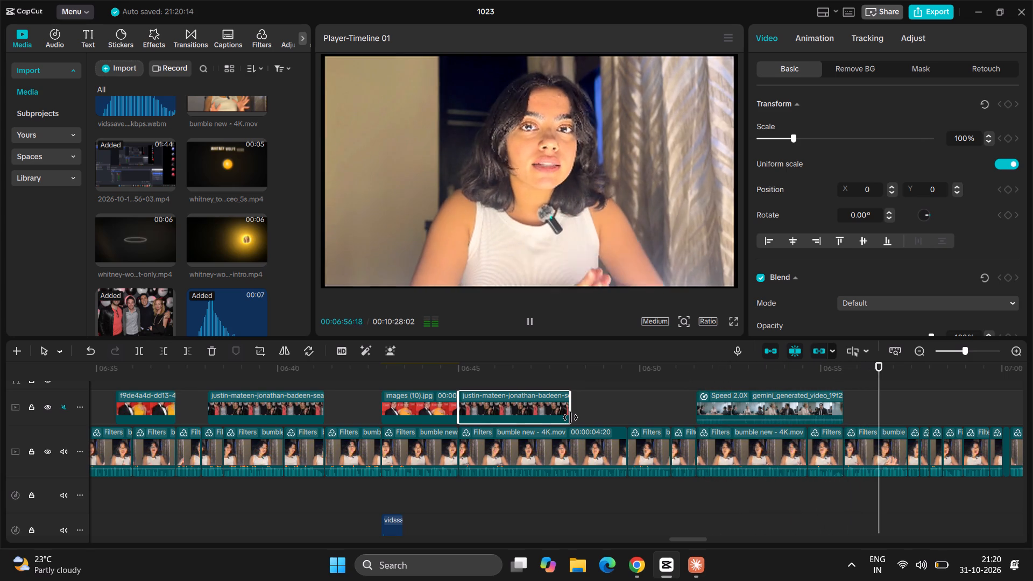
scroll(797, 508, "left", 1)
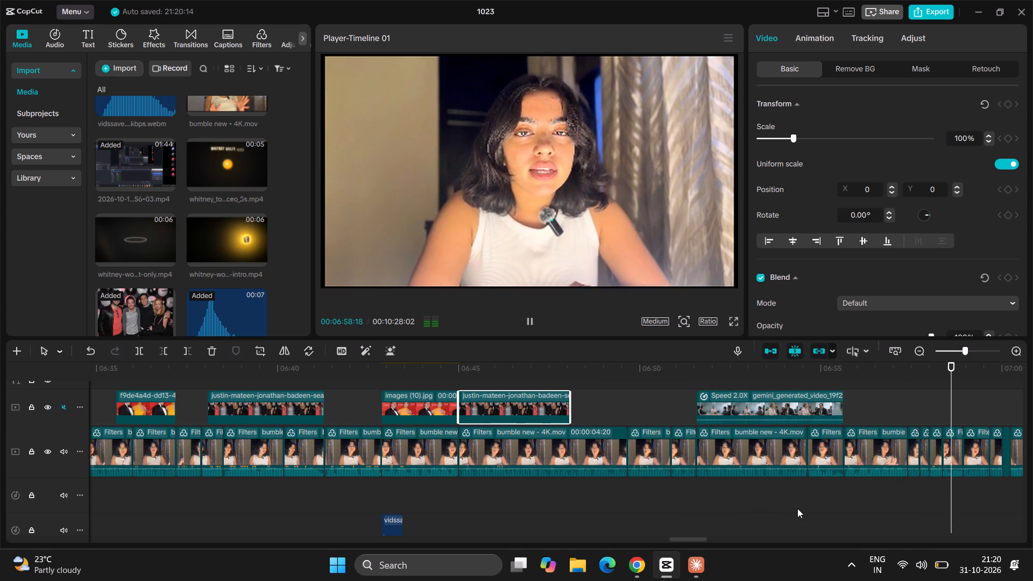
scroll(797, 508, "left", 2)
scroll(797, 508, "down", 6, "ctrl")
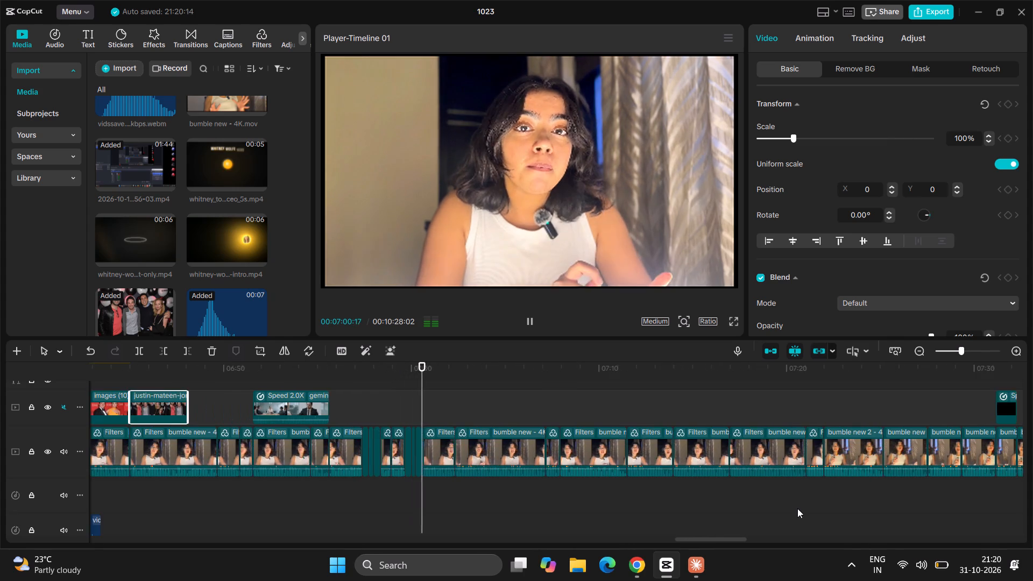
scroll(797, 508, "down", 3, "ctrl")
scroll(797, 508, "up", 1, "ctrl")
scroll(797, 508, "down", 1, "ctrl")
scroll(797, 508, "up", 2, "ctrl")
scroll(797, 508, "up", 1)
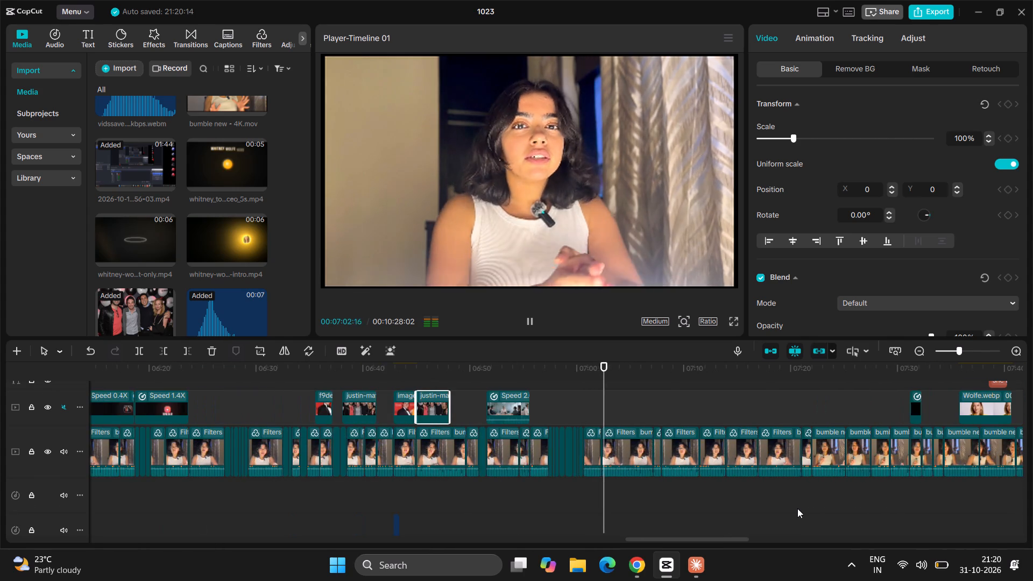
scroll(797, 508, "up", 2)
scroll(797, 508, "down", 1)
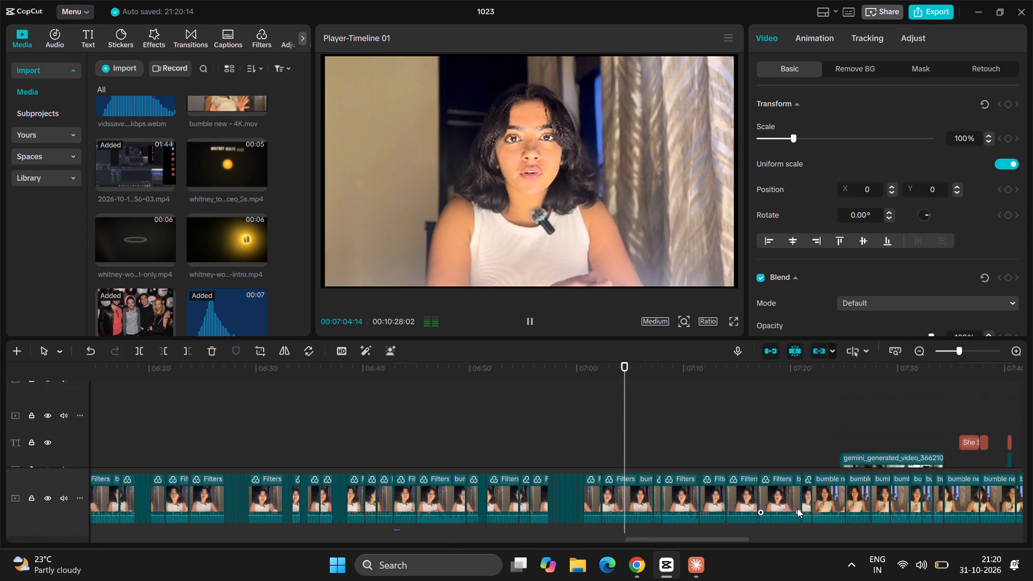
scroll(797, 508, "down", 1)
scroll(797, 508, "left", 1)
scroll(797, 508, "up", 1)
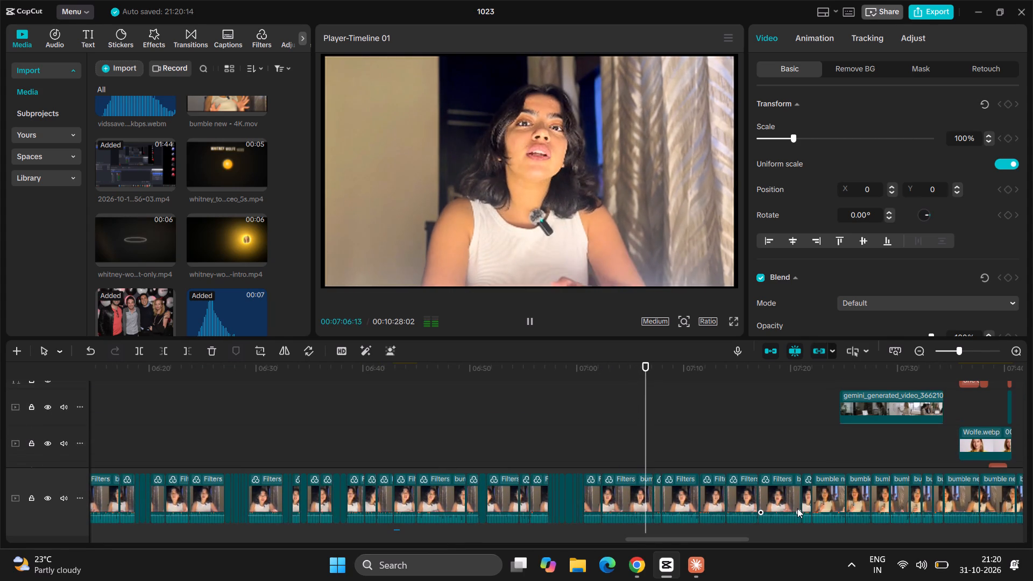
scroll(797, 508, "left", 2)
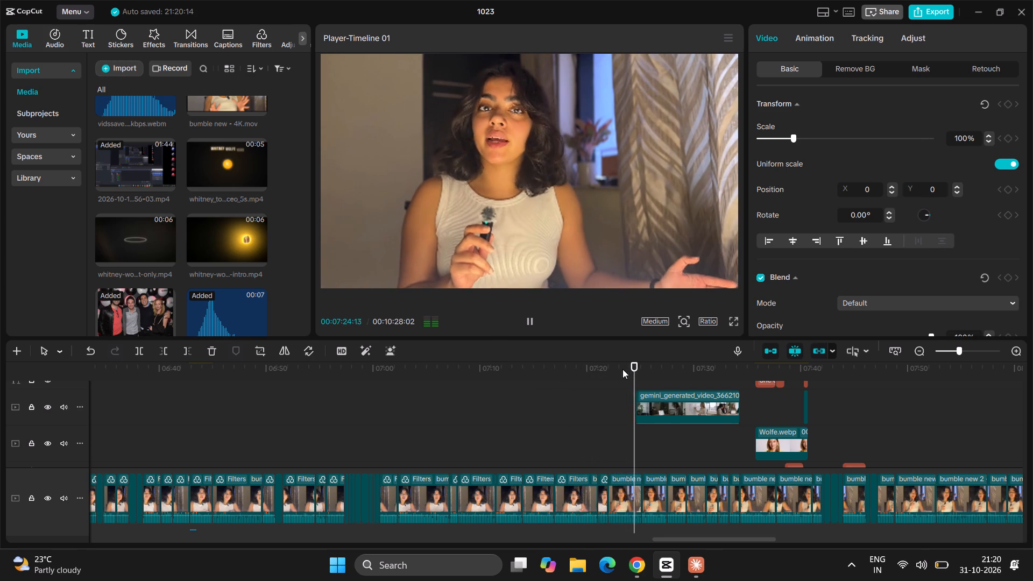
scroll(755, 458, "up", 4, "ctrl")
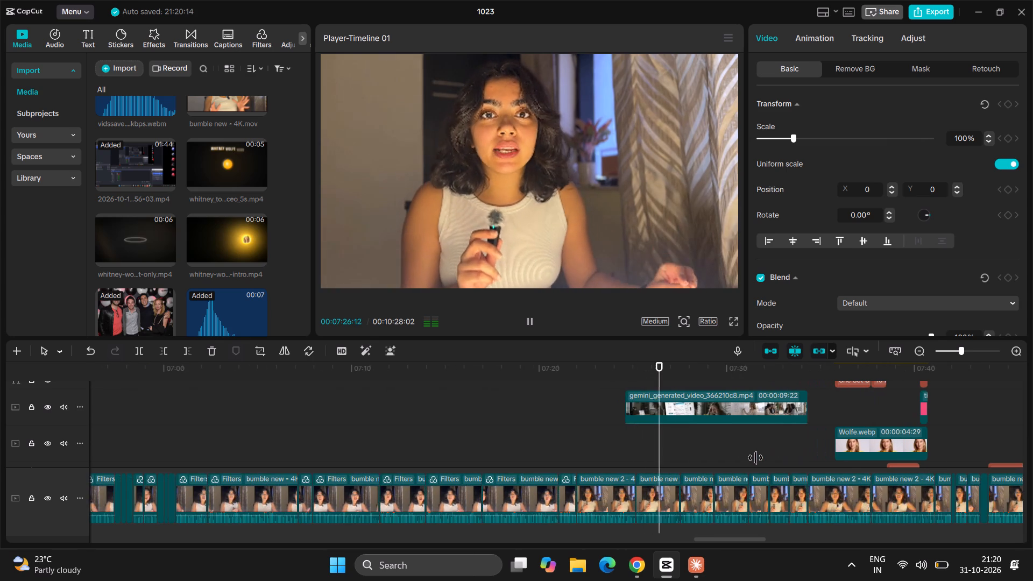
scroll(755, 458, "up", 2, "ctrl")
scroll(755, 458, "left", 2)
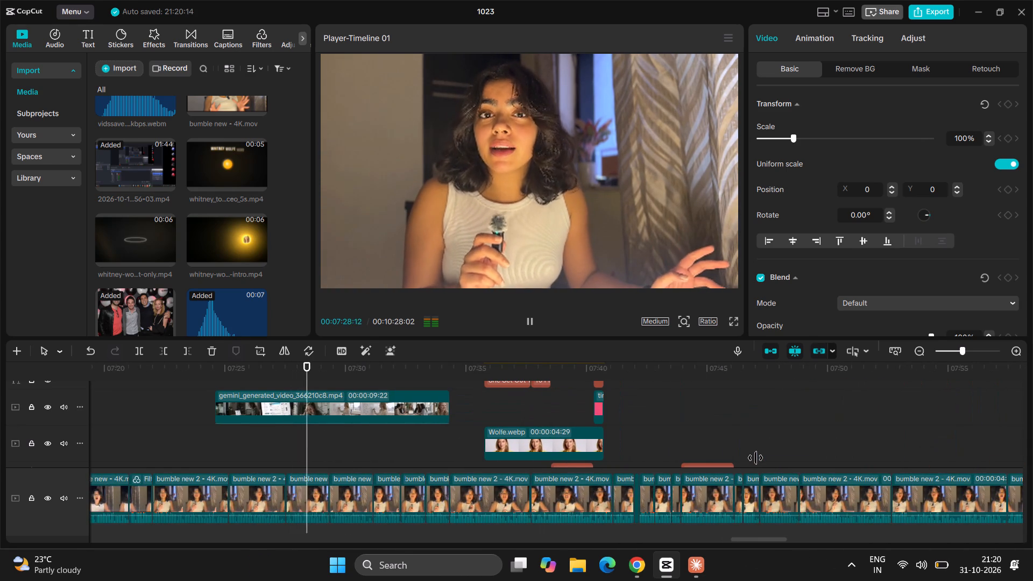
scroll(755, 458, "left", 1)
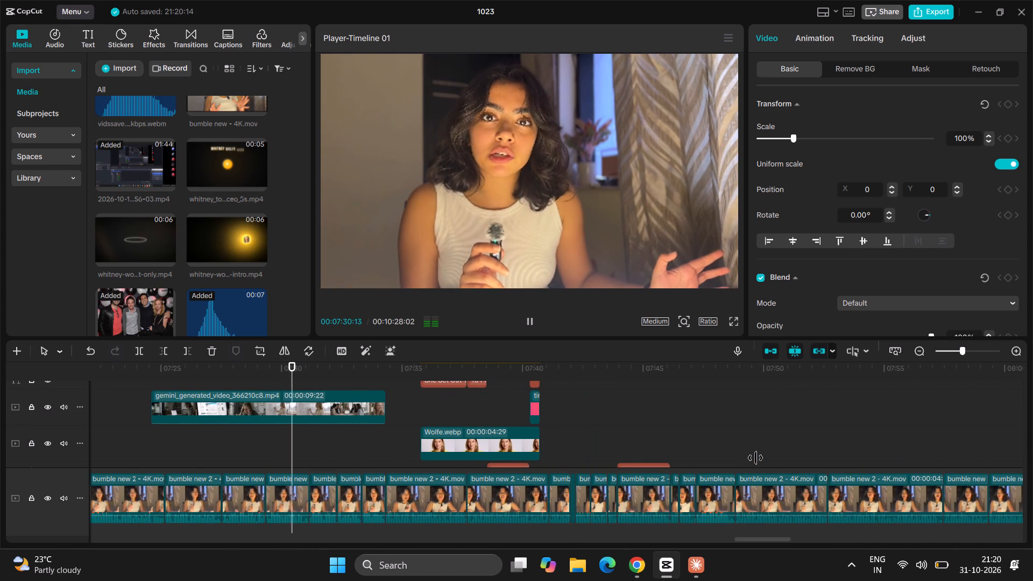
left_click(385, 382)
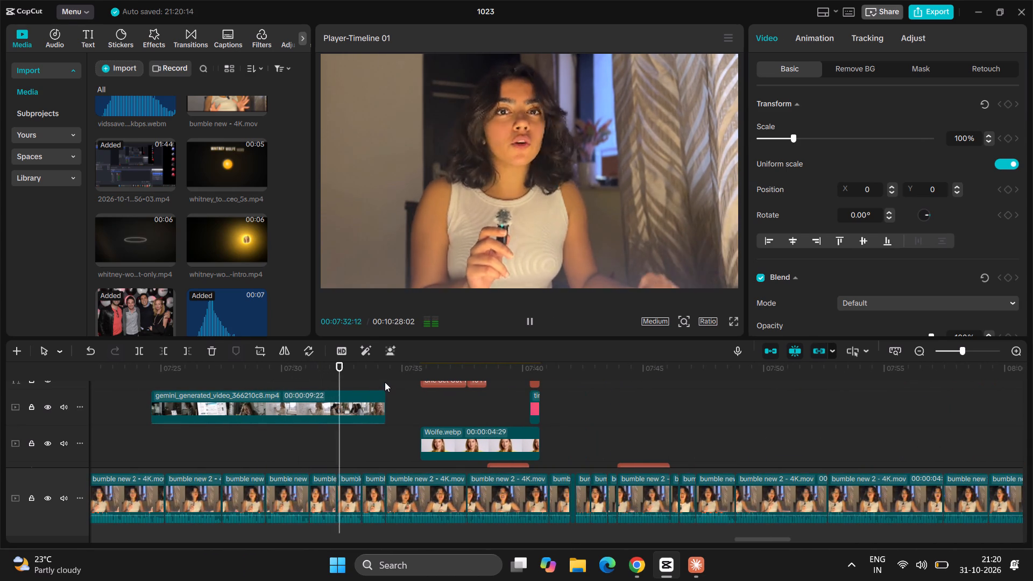
left_click_drag(385, 382, 406, 383)
key("space")
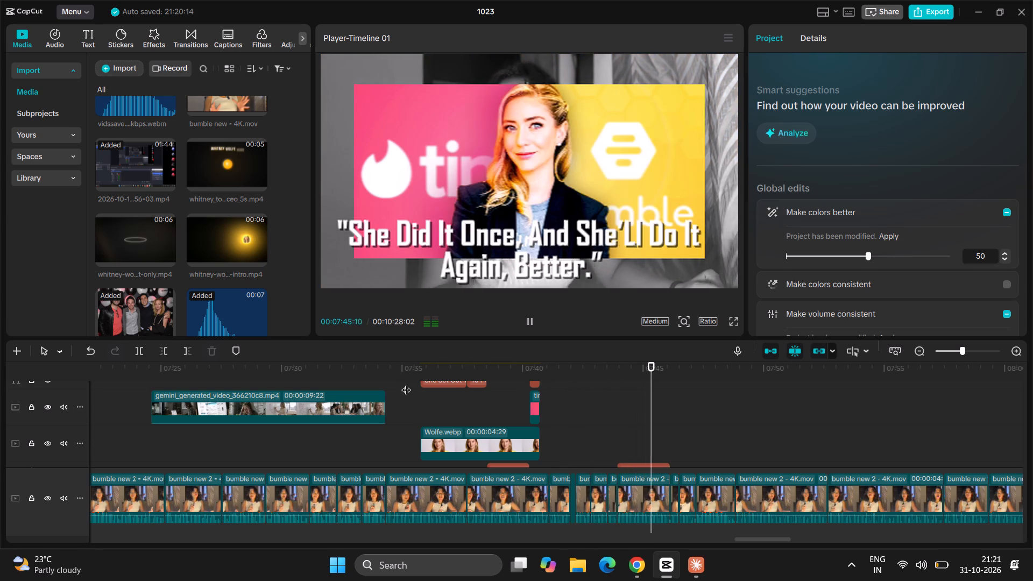
Extend the end of the Tinder/Bumble image overlay image_8rzb835z.jpg to 07:47:10.
key("space")
key("space")
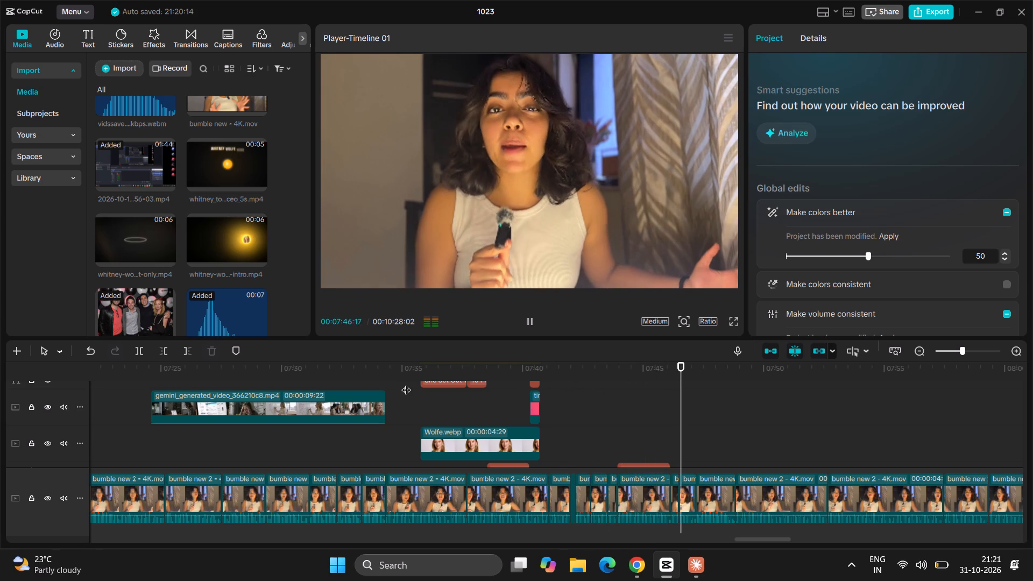
key("space")
key("space")
key("space")
scroll(406, 383, "down", 1)
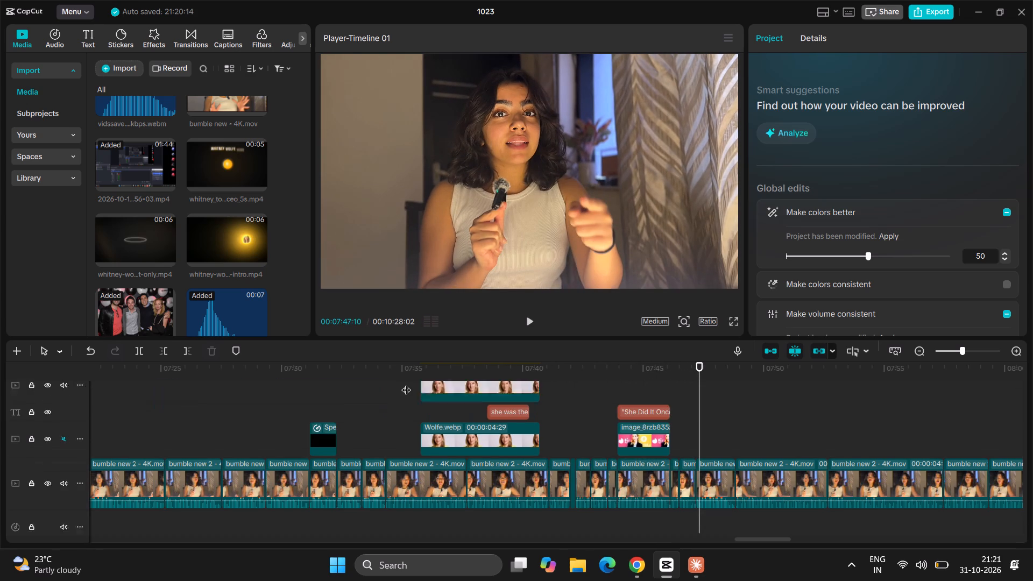
scroll(406, 383, "down", 1)
scroll(406, 383, "up", 1)
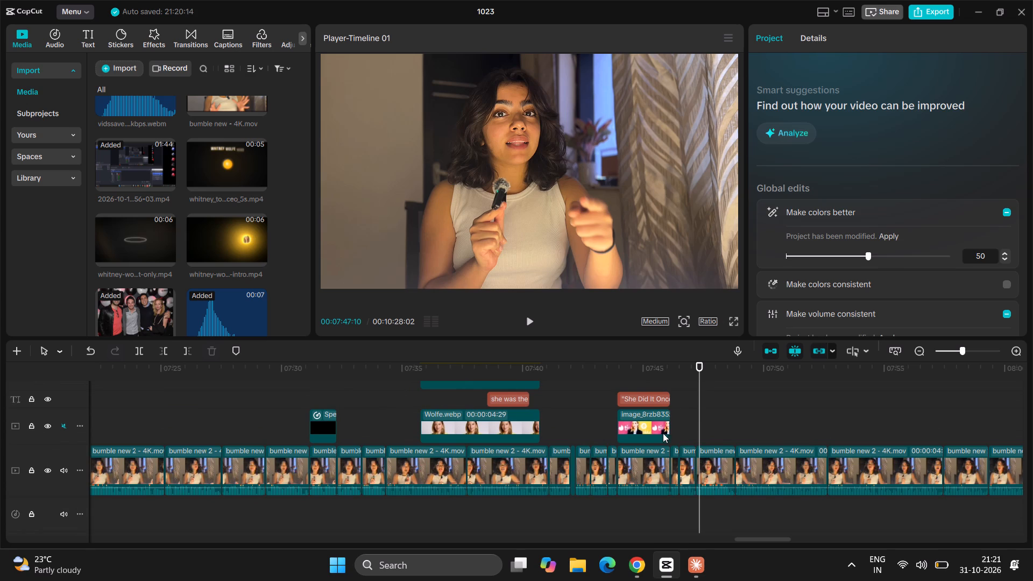
left_click(661, 430)
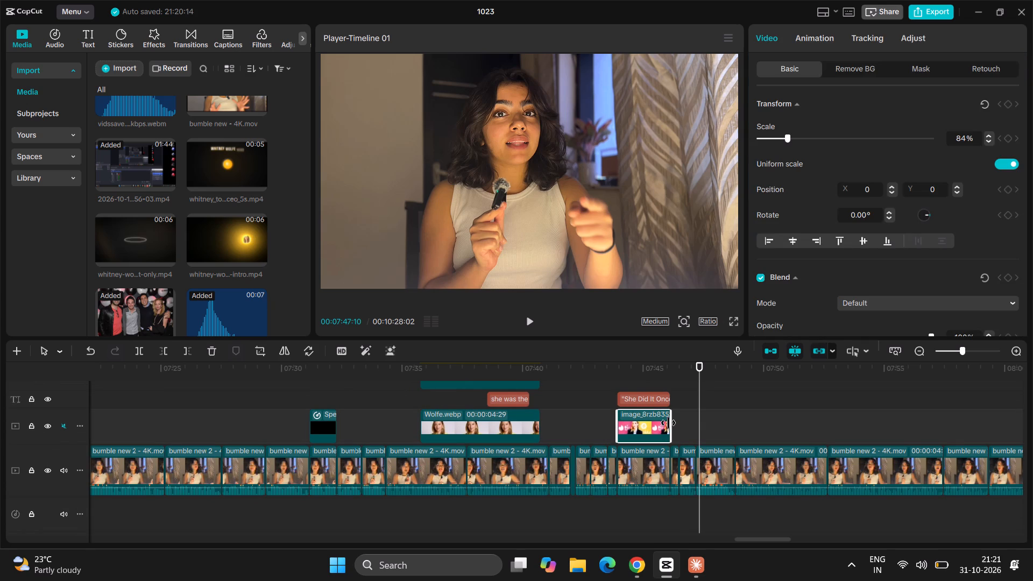
left_click_drag(668, 423, 696, 436)
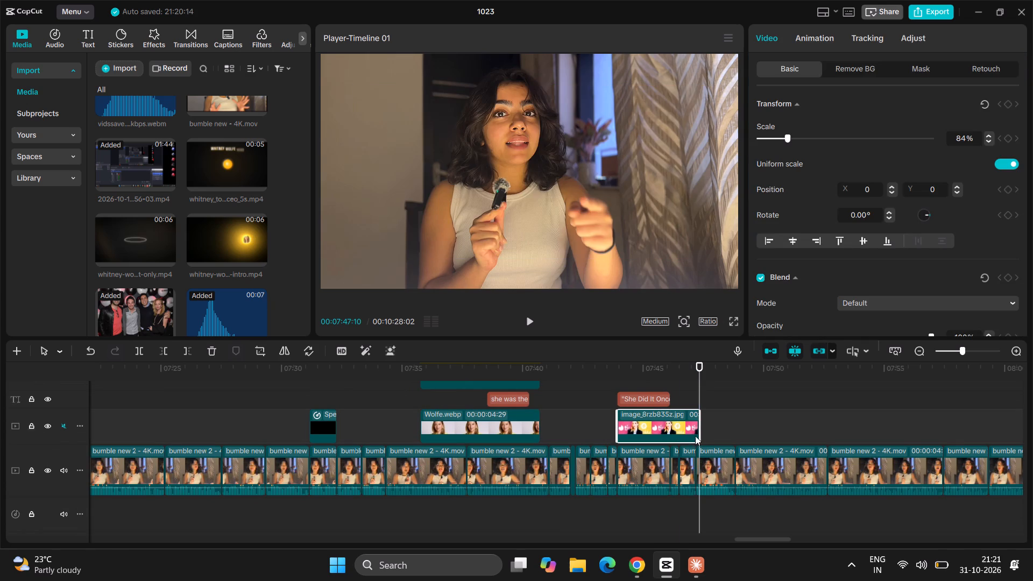
Extend the "She Did It Once, And She'Ll Do It Again, Better." text clip to end at 07:47:10, matching the image.
left_click(667, 400)
left_click(667, 400)
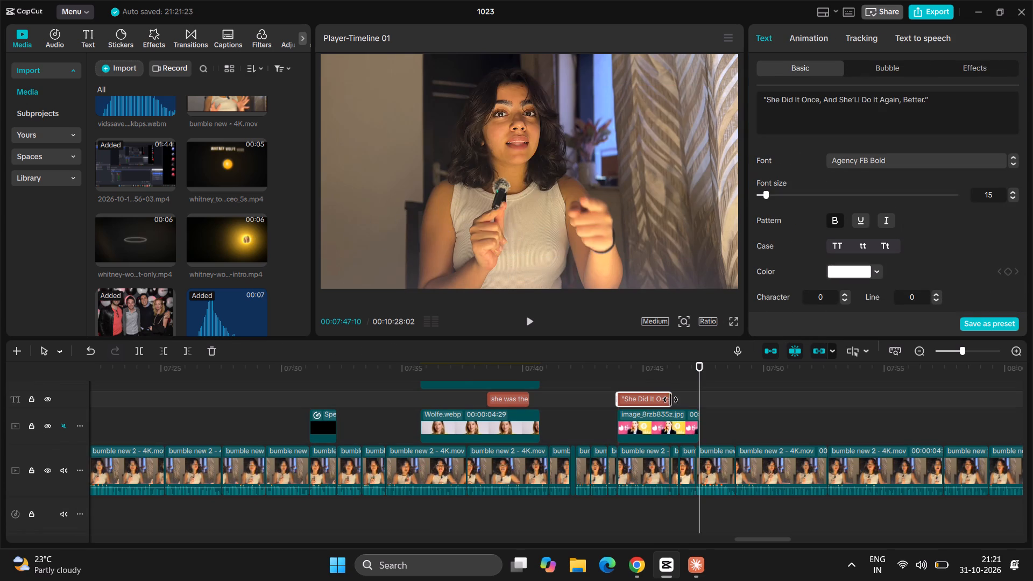
left_click_drag(670, 398, 693, 399)
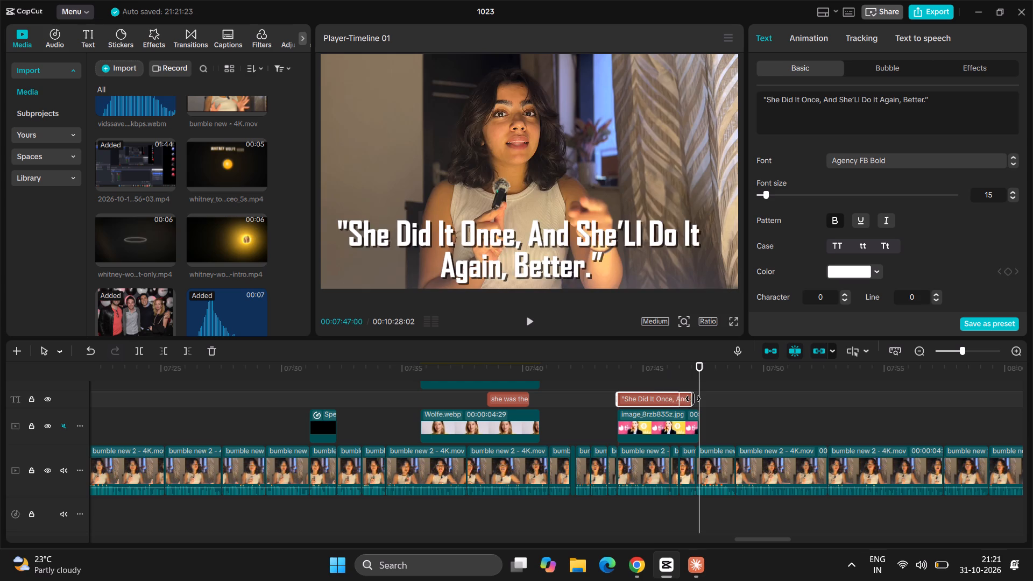
left_click_drag(693, 399, 693, 398)
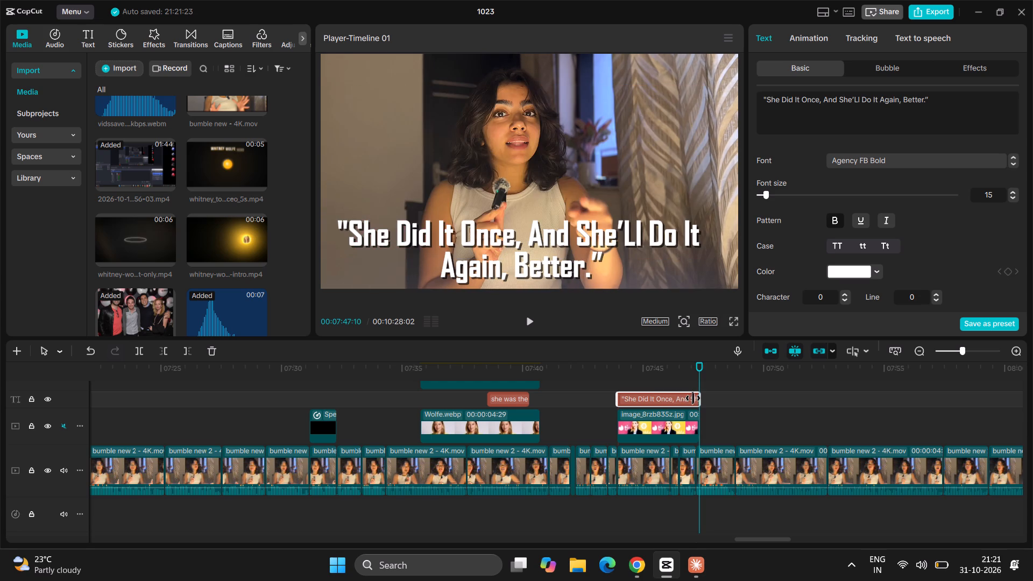
left_click_drag(693, 398, 694, 398)
Set saturation to -50 on the three main-track clips beneath the quote overlay, from about 07:44 to 07:47.
left_click_drag(694, 371, 636, 391)
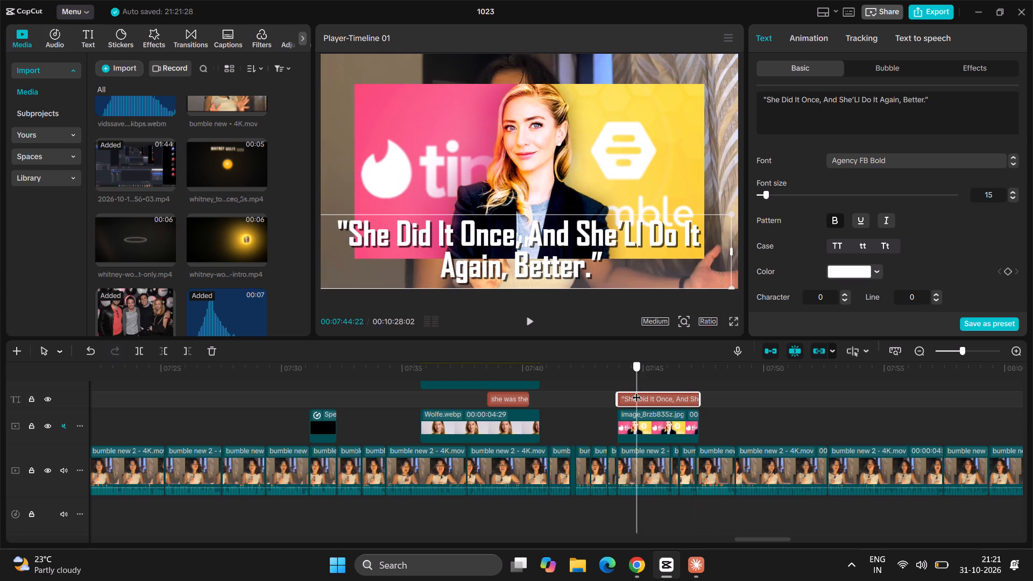
left_click_drag(636, 391, 626, 398)
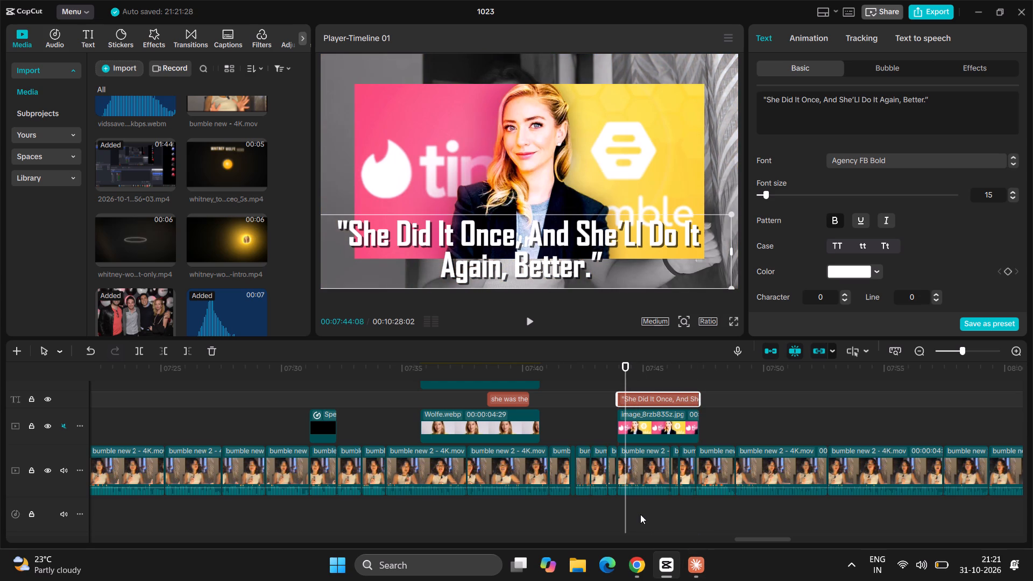
left_click_drag(640, 514, 683, 476)
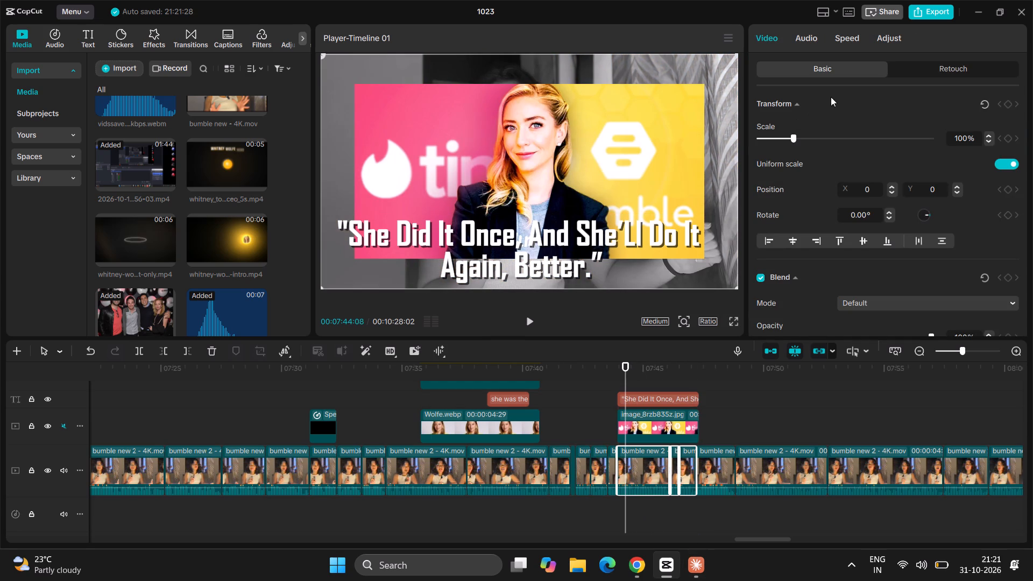
left_click(882, 37)
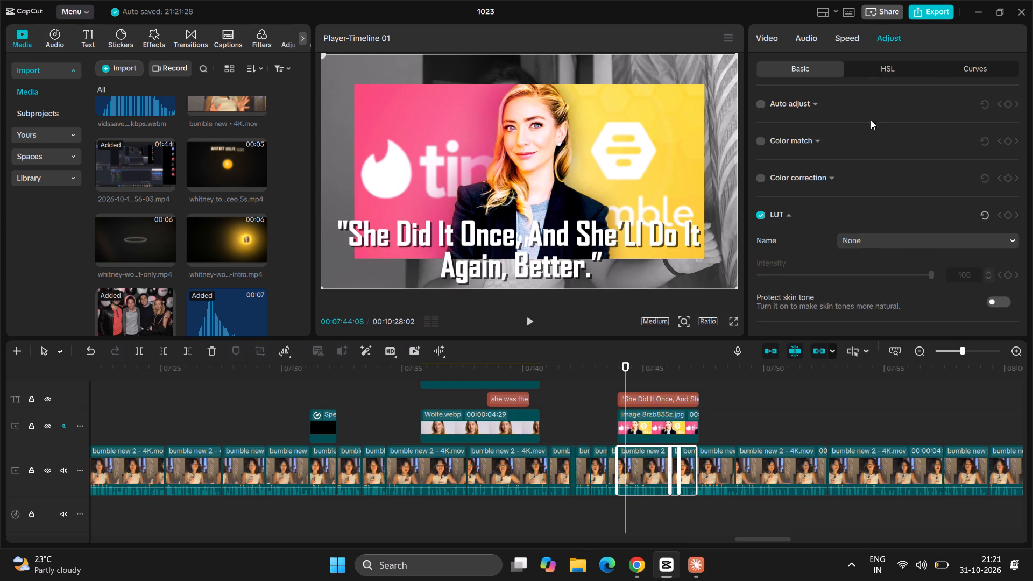
scroll(855, 171, "down", 1)
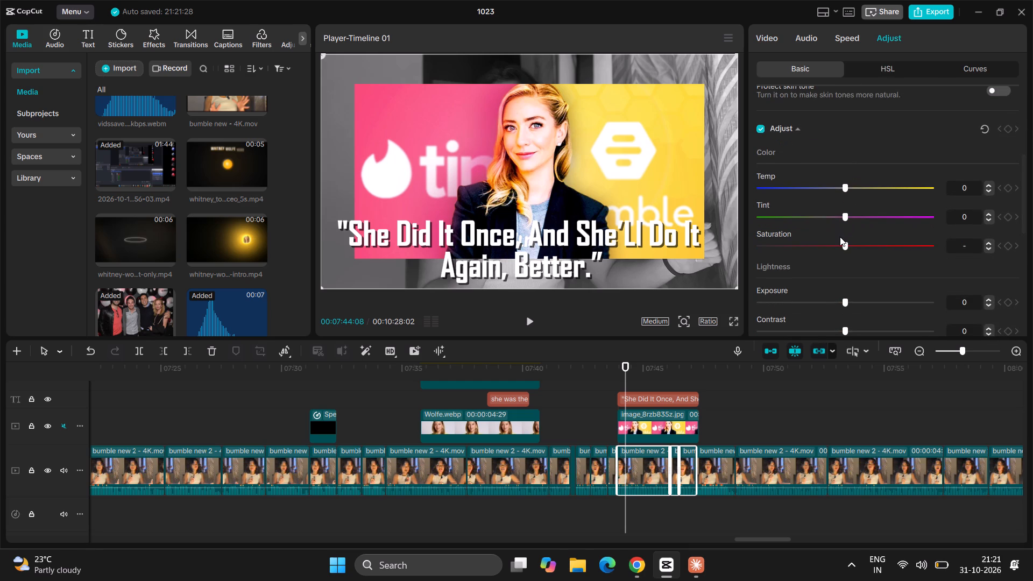
left_click_drag(840, 245, 620, 308)
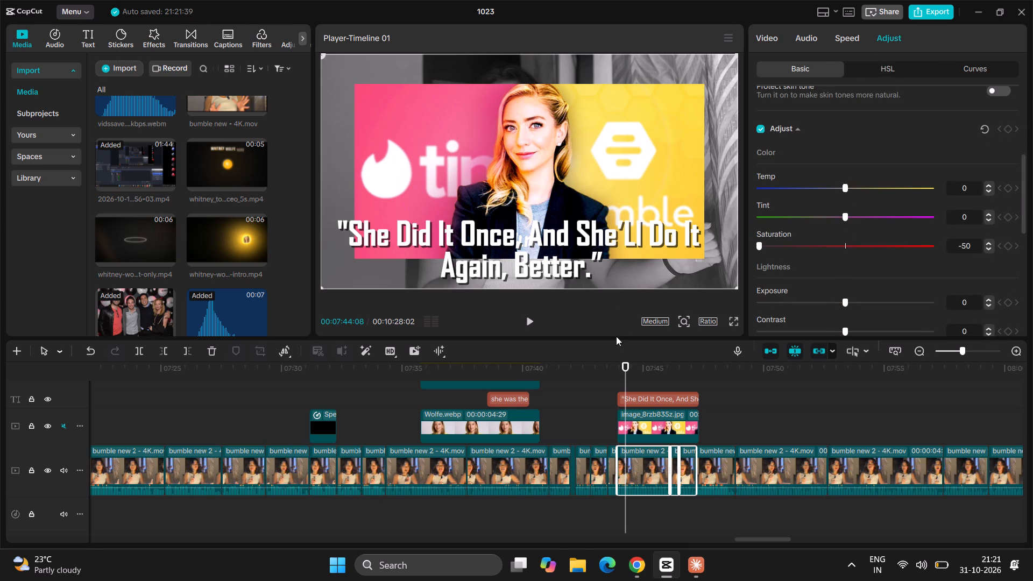
Play the quote section from about 07:44 to 07:49 to check the black-and-white background.
left_click(624, 385)
key("space")
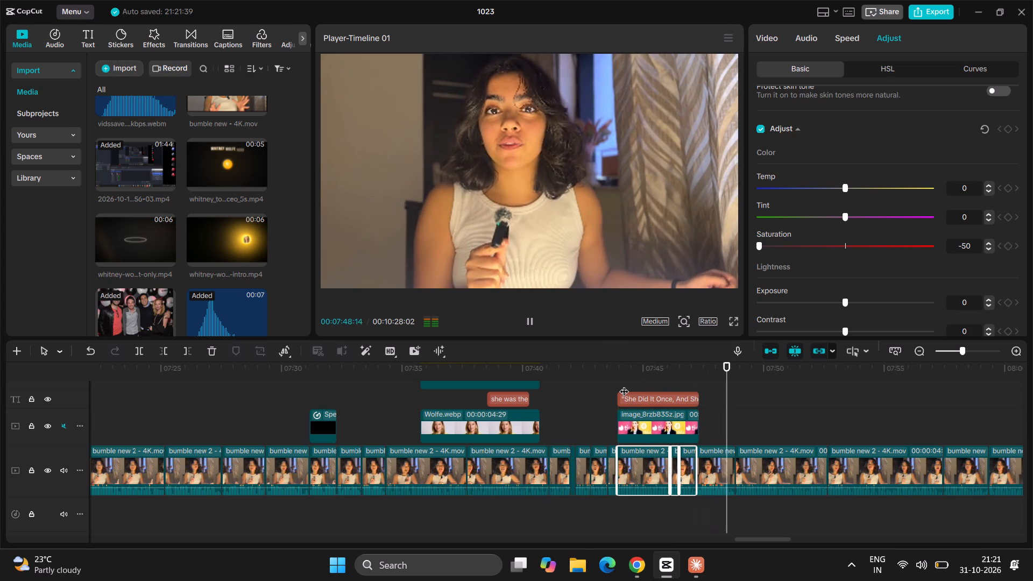
key("space")
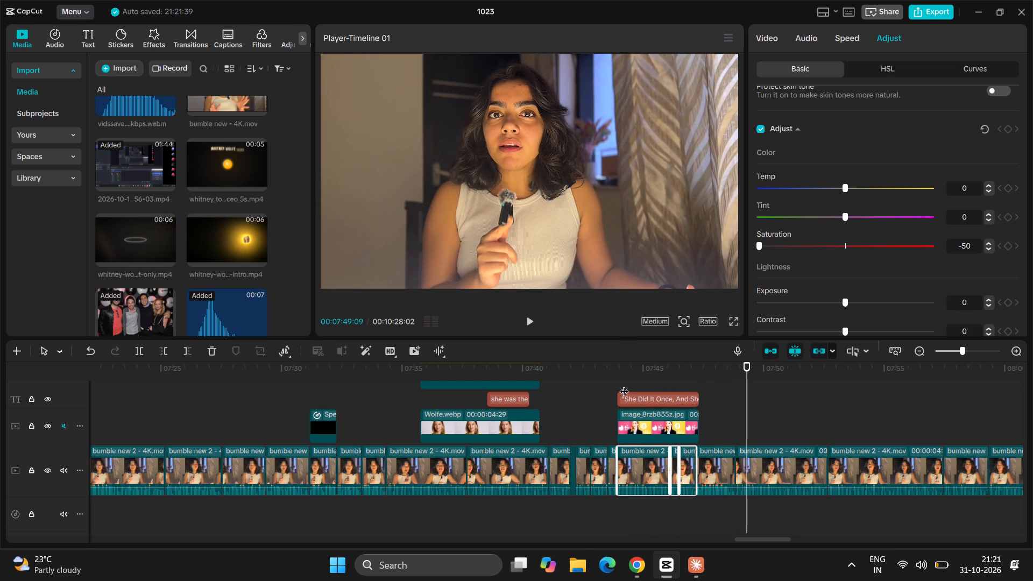
Trim the ends of the "She Did It Once, And She'Ll Do It Again, Better." text and image_8rzb835z.jpg overlay to the main-track cut at 07:47:06.
left_click(756, 415)
left_click_drag(756, 415, 702, 425)
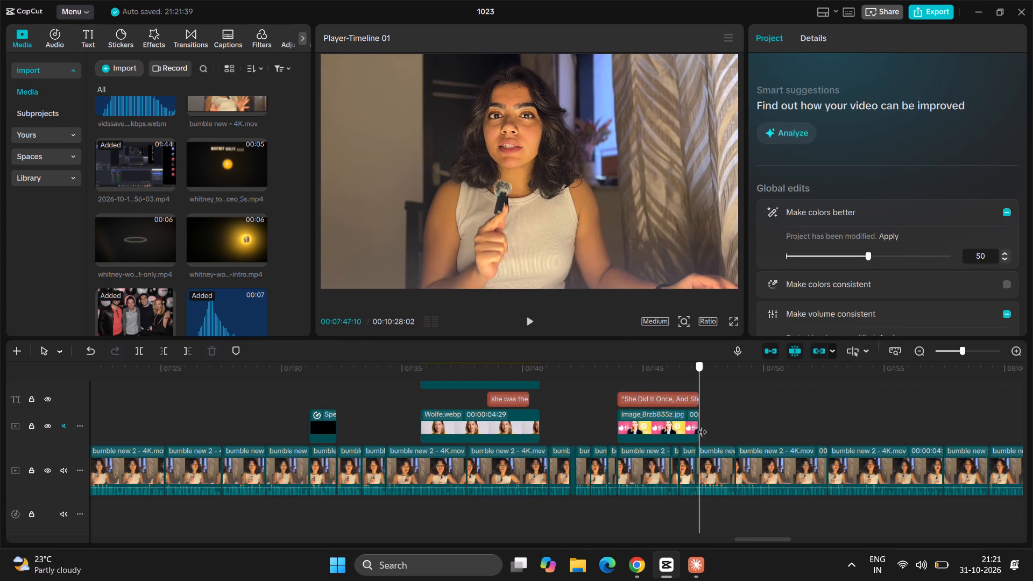
left_click_drag(702, 425, 698, 427)
scroll(698, 427, "up", 4, "ctrl")
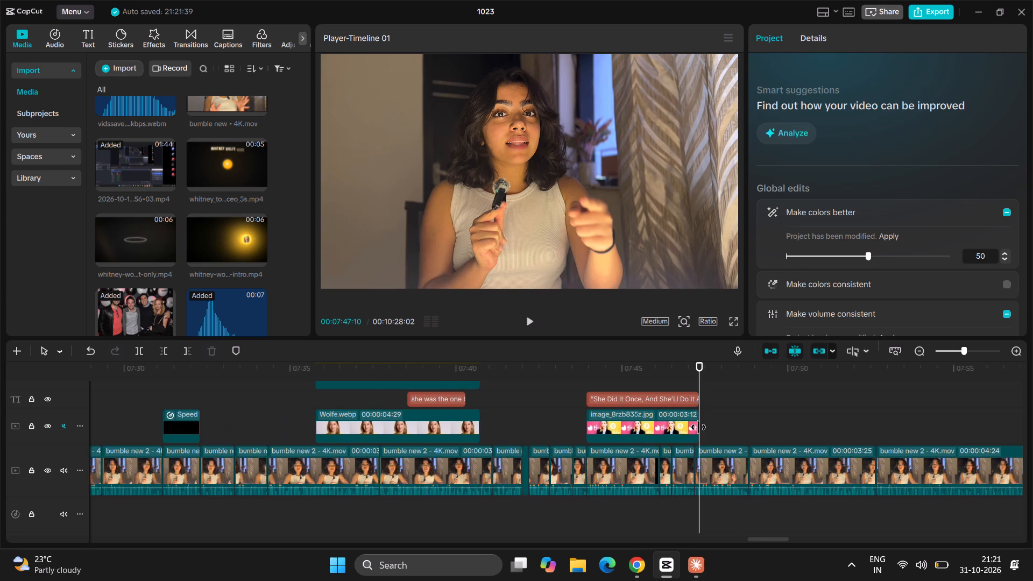
scroll(698, 427, "up", 13, "ctrl")
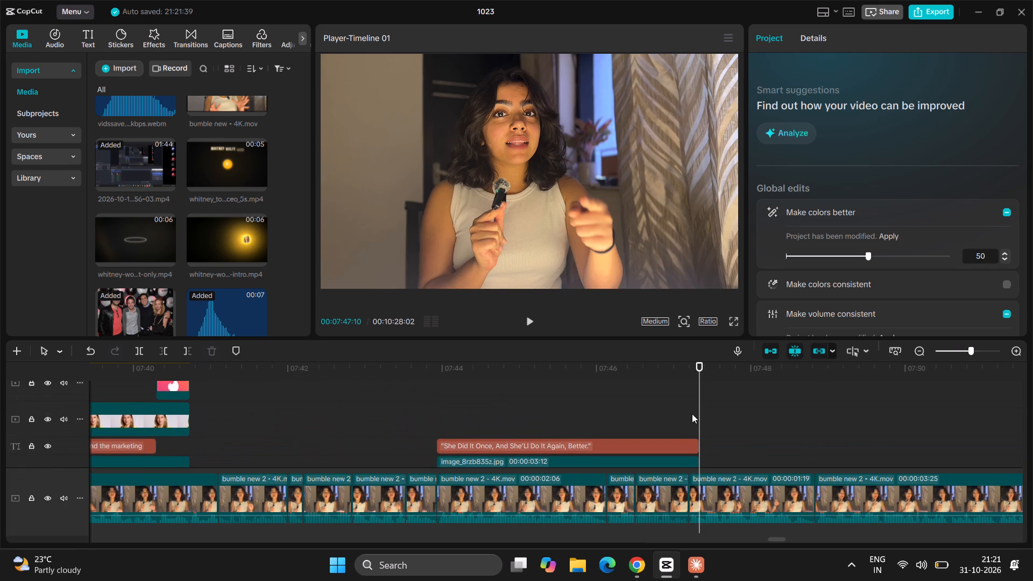
scroll(692, 414, "down", 1)
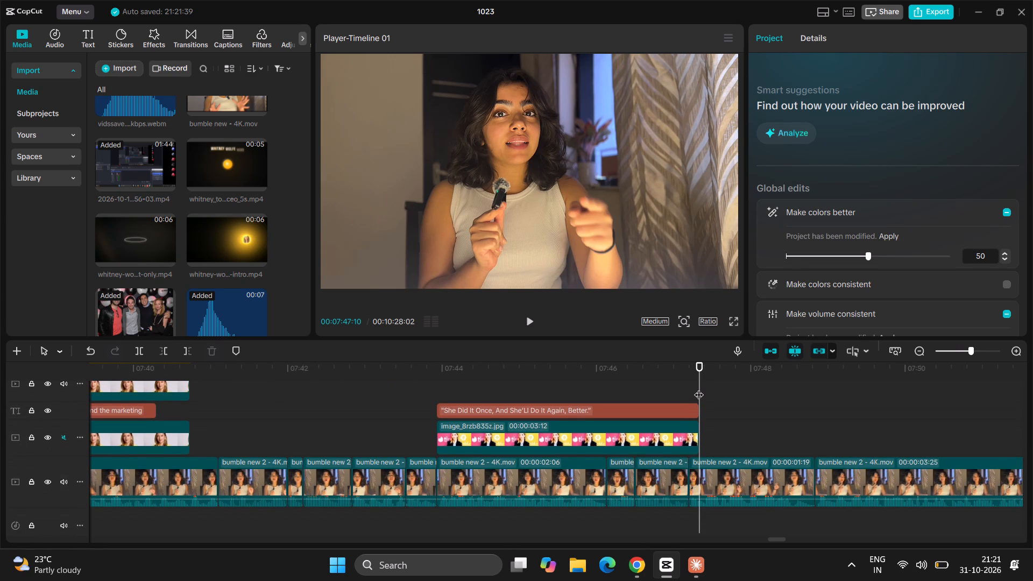
left_click_drag(699, 388, 693, 392)
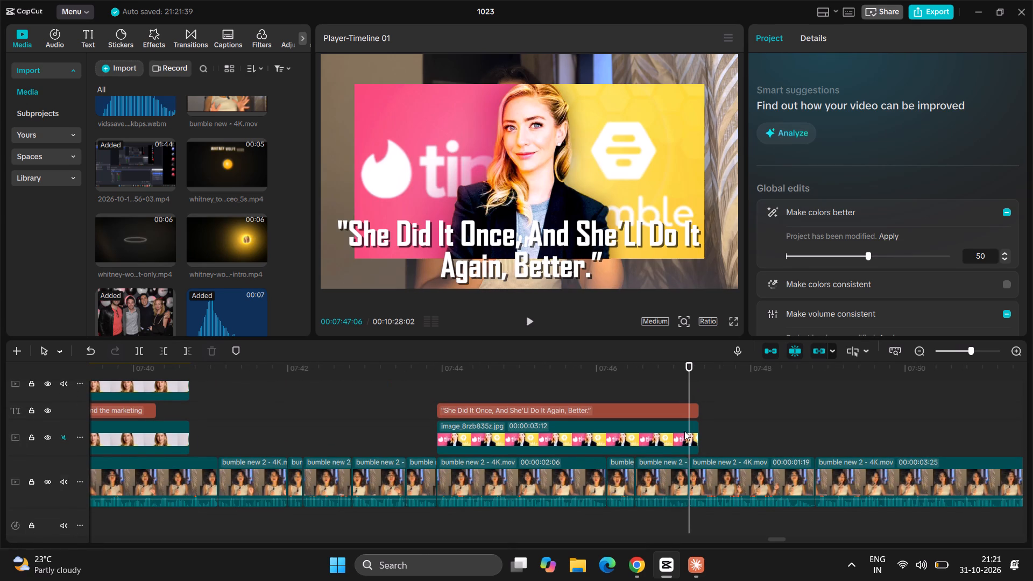
left_click(688, 412)
key("w")
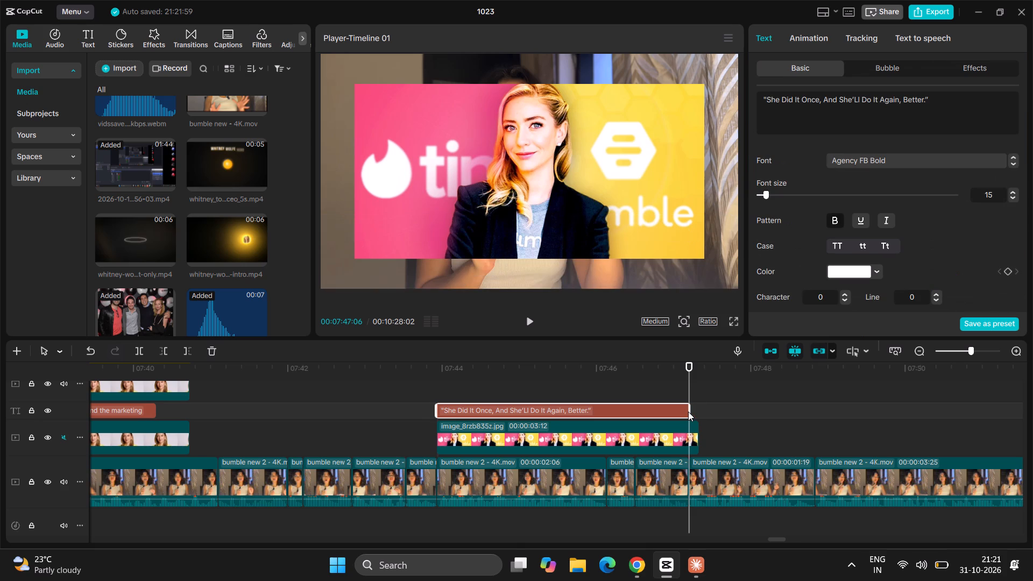
left_click(688, 444)
key("w")
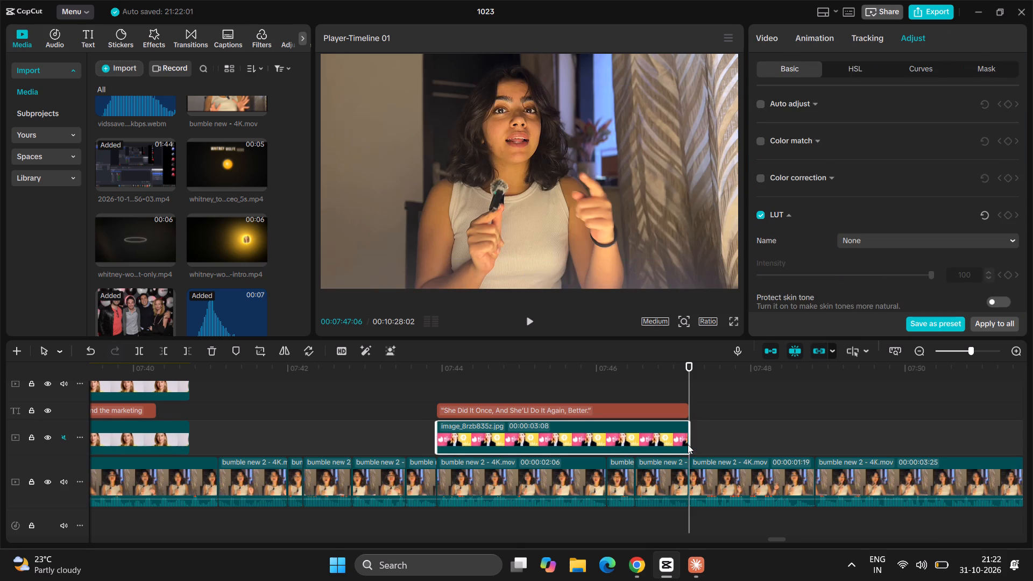
Play the main footage after the quote section, from 07:47:06 to about 08:22, to review the stretch without overlays.
scroll(803, 422, "up", 14)
scroll(803, 422, "down", 8)
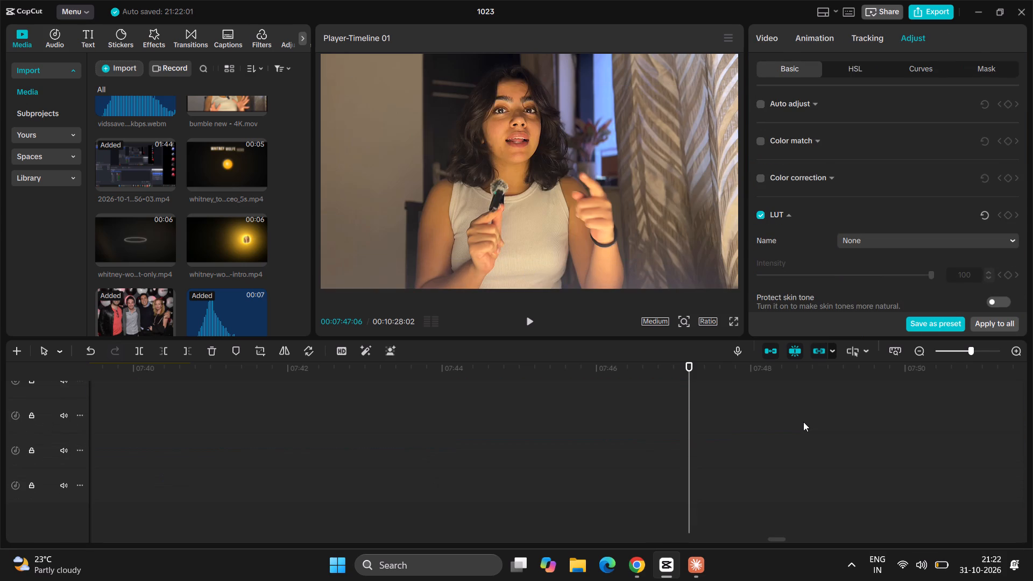
scroll(801, 460, "up", 1)
scroll(798, 519, "down", 1, "ctrl")
scroll(798, 519, "up", 2, "ctrl")
scroll(798, 519, "down", 1, "ctrl")
scroll(798, 519, "up", 2, "ctrl")
scroll(798, 519, "up", 2)
right_click(798, 519)
key("space")
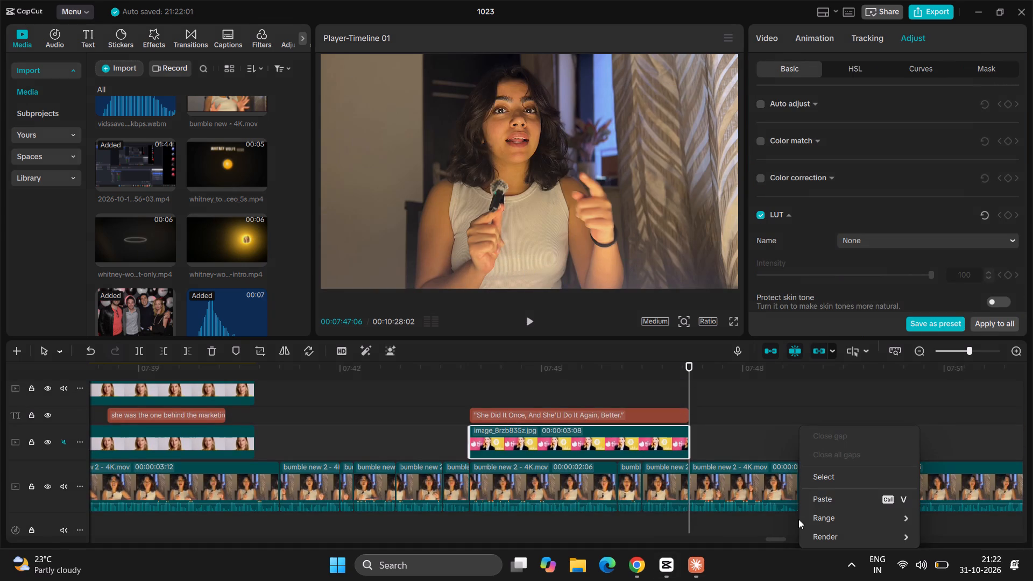
left_click(748, 438)
key("space")
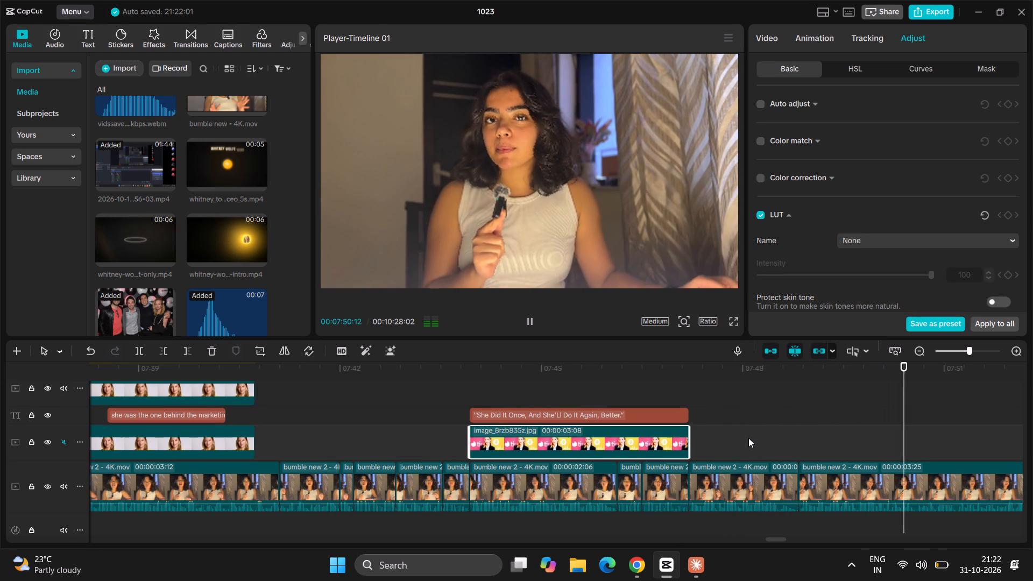
key("space")
key("space")
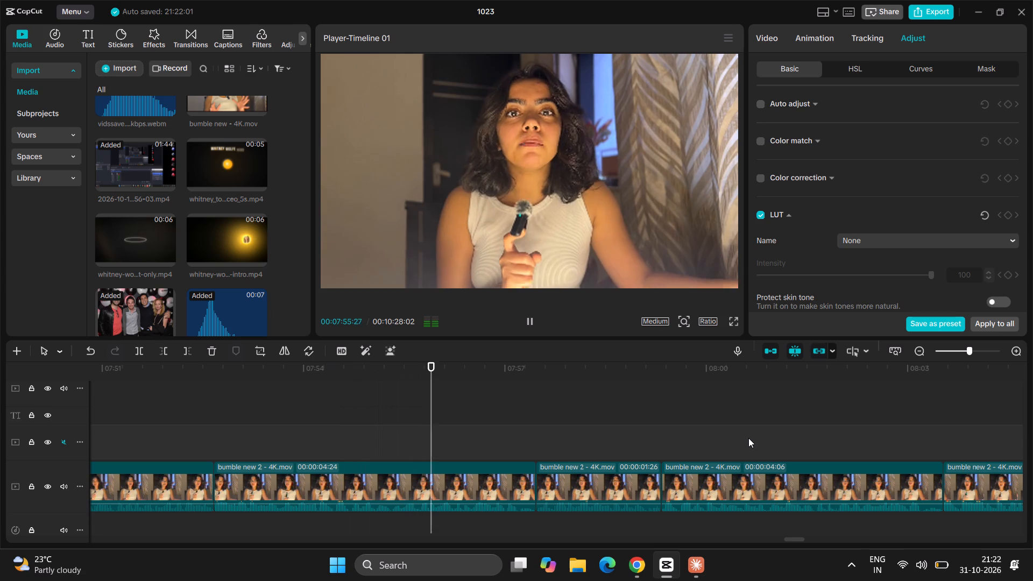
key("space")
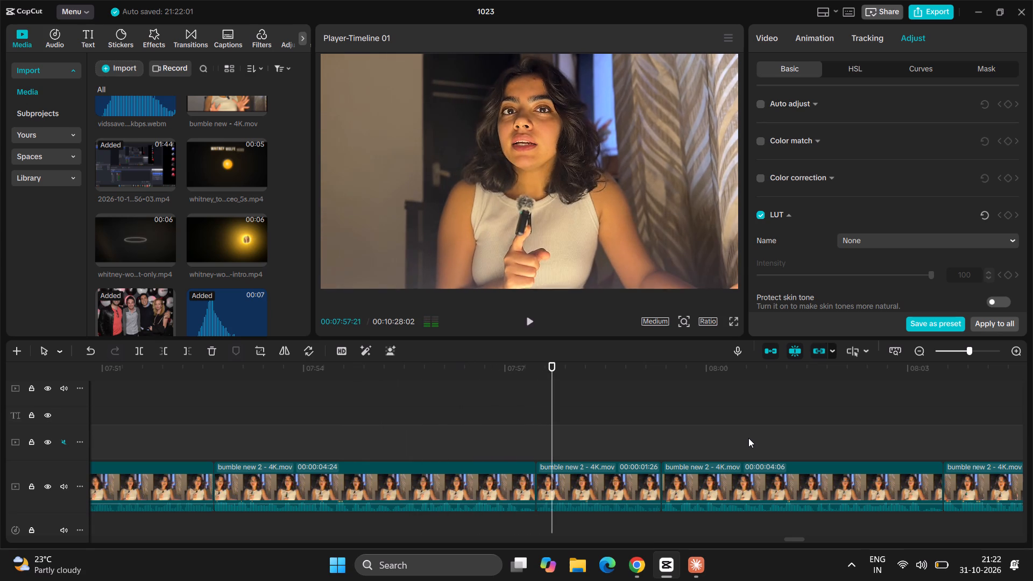
key("space")
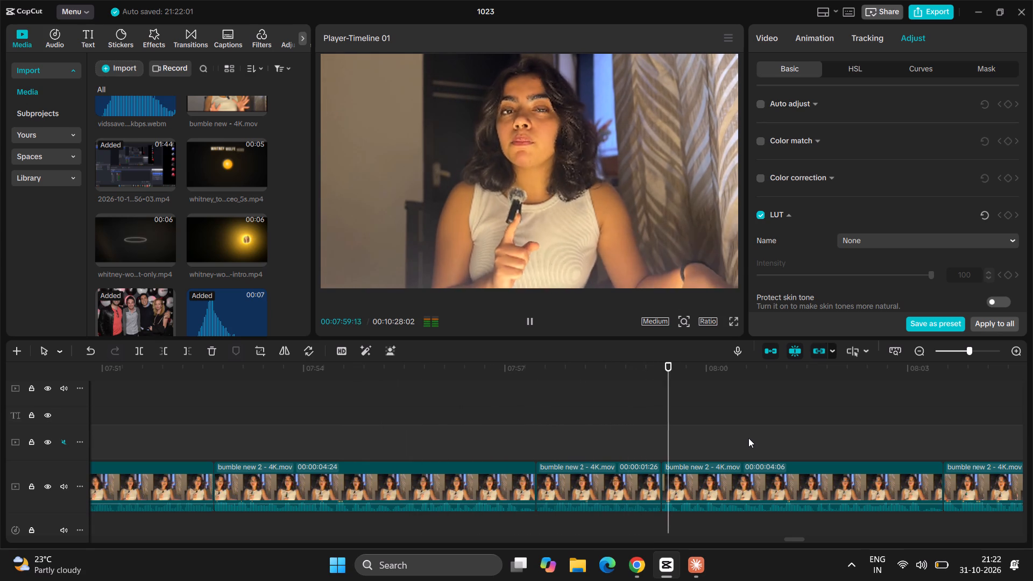
scroll(876, 491, "right", 1)
scroll(876, 491, "left", 1)
scroll(876, 491, "right", 1)
scroll(900, 470, "down", 2, "ctrl")
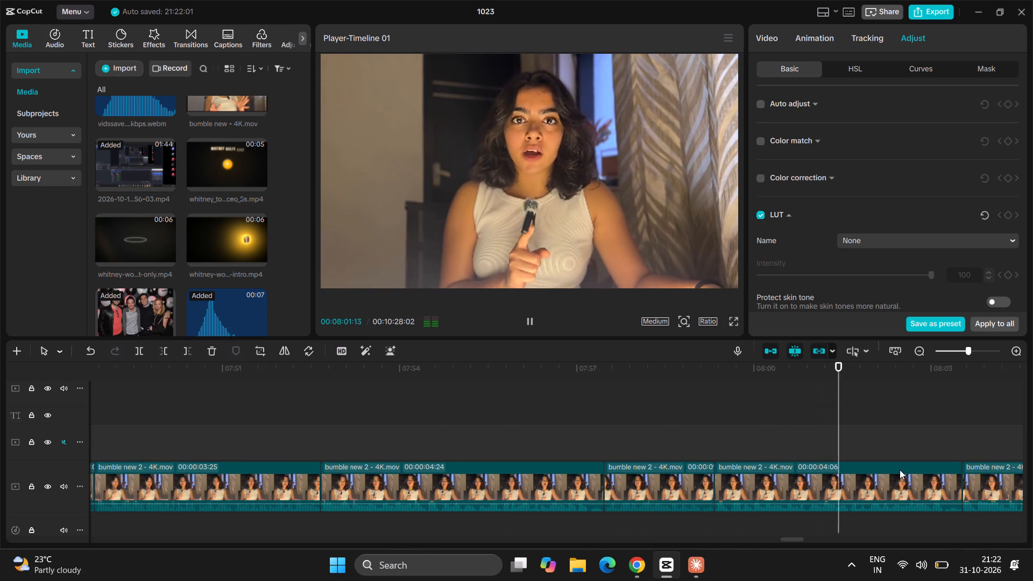
scroll(900, 470, "down", 9, "ctrl")
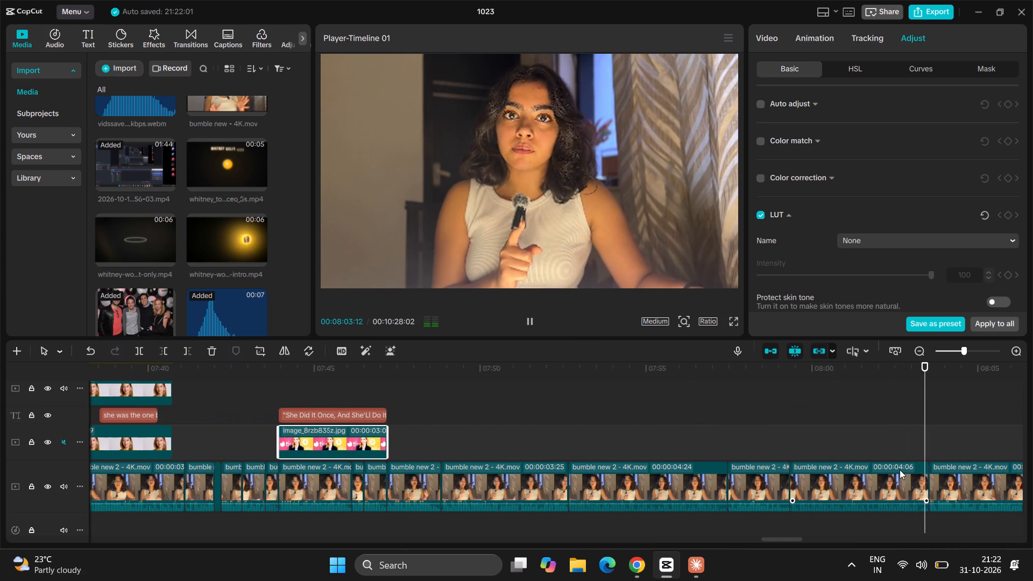
scroll(900, 470, "down", 3, "ctrl")
scroll(900, 470, "up", 1, "ctrl")
scroll(900, 470, "left", 3)
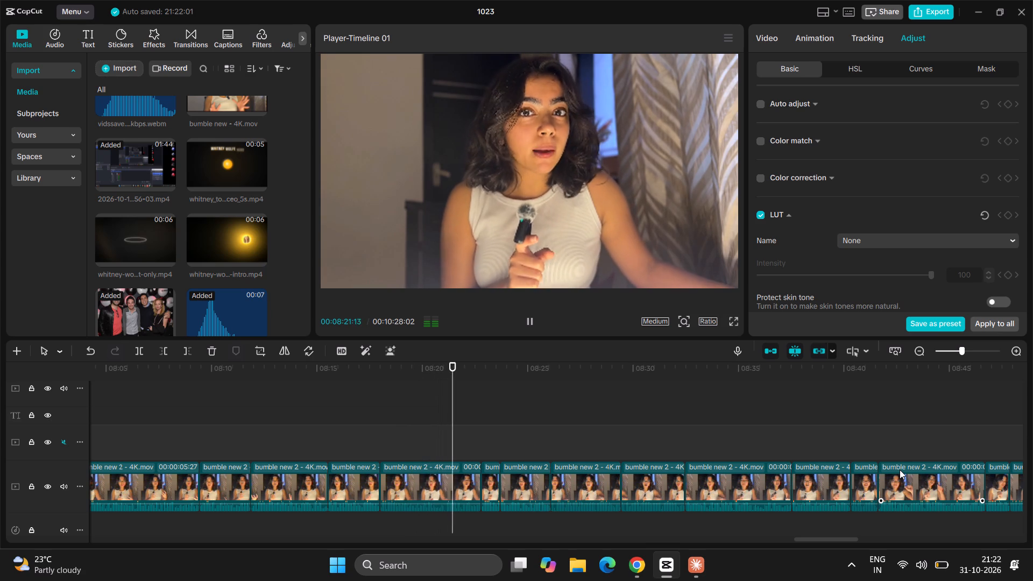
key("space")
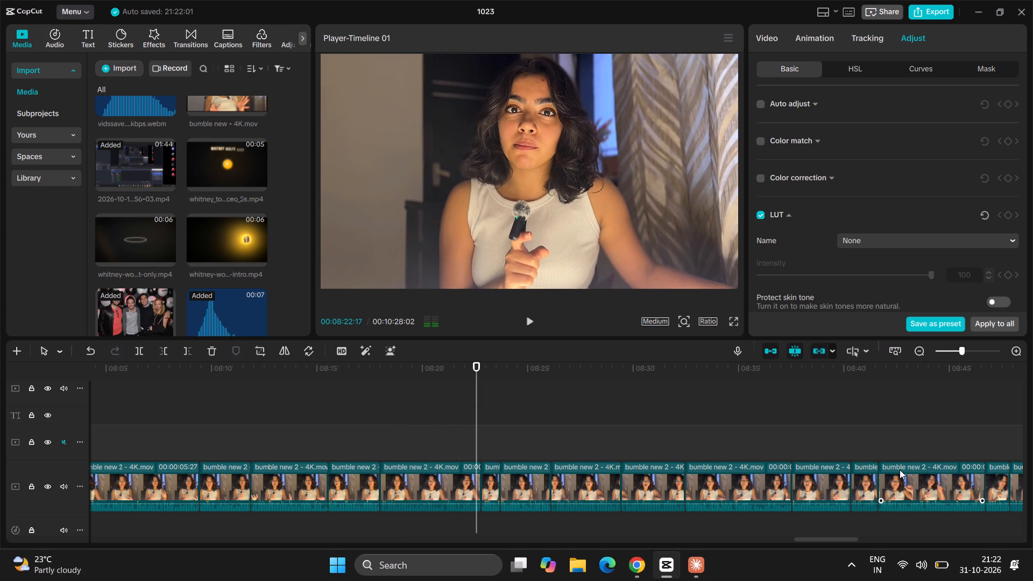